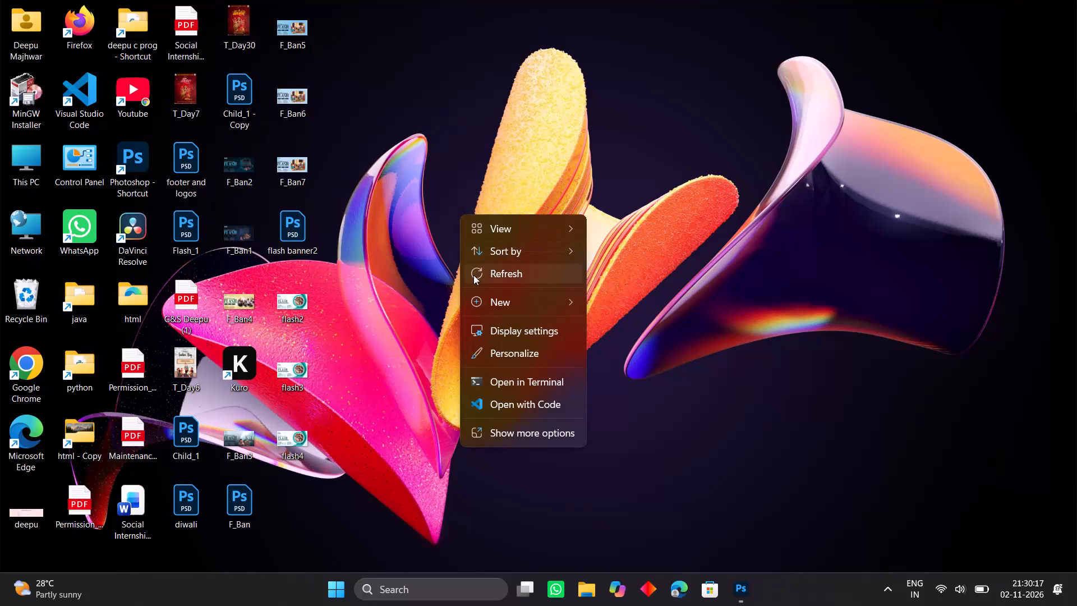
# Open the Pinterest site in Microsoft Edge using the earlier web search for printrest.
pyautogui.click(473, 275)
pyautogui.doubleClick(21, 442)
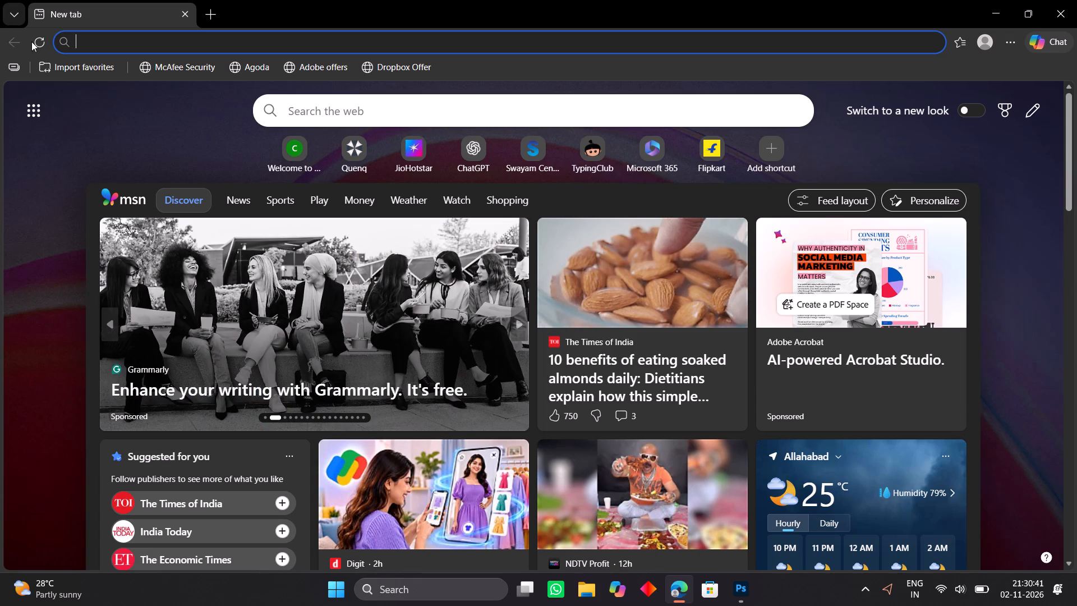
pyautogui.click(135, 40)
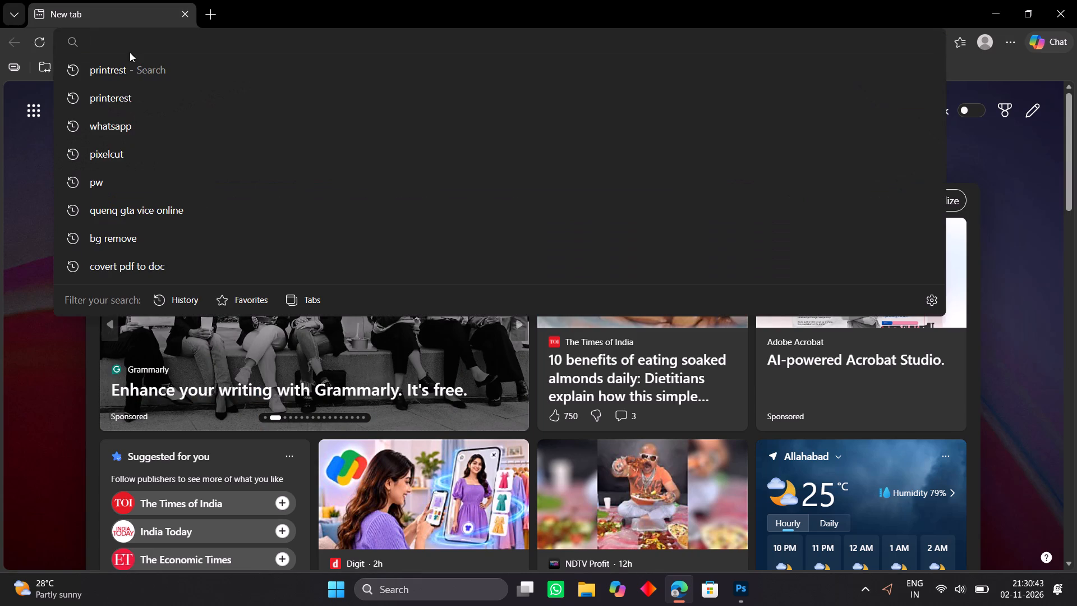
pyautogui.click(116, 75)
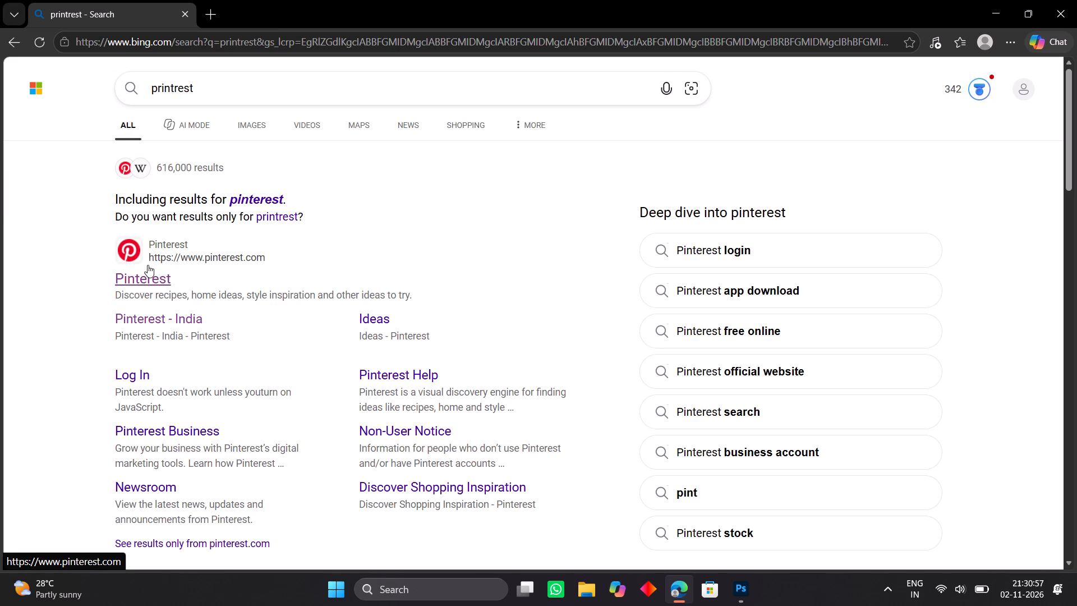
pyautogui.click(146, 279)
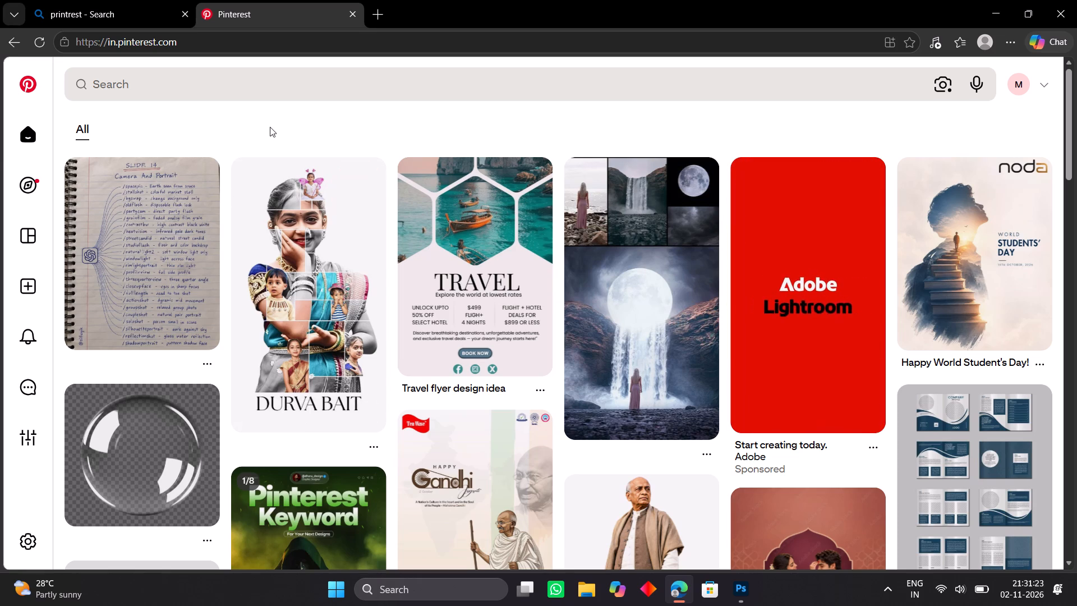
# Search Pinterest for sky blue beige using the suggested query and skim the resulting pins.
pyautogui.click(279, 96)
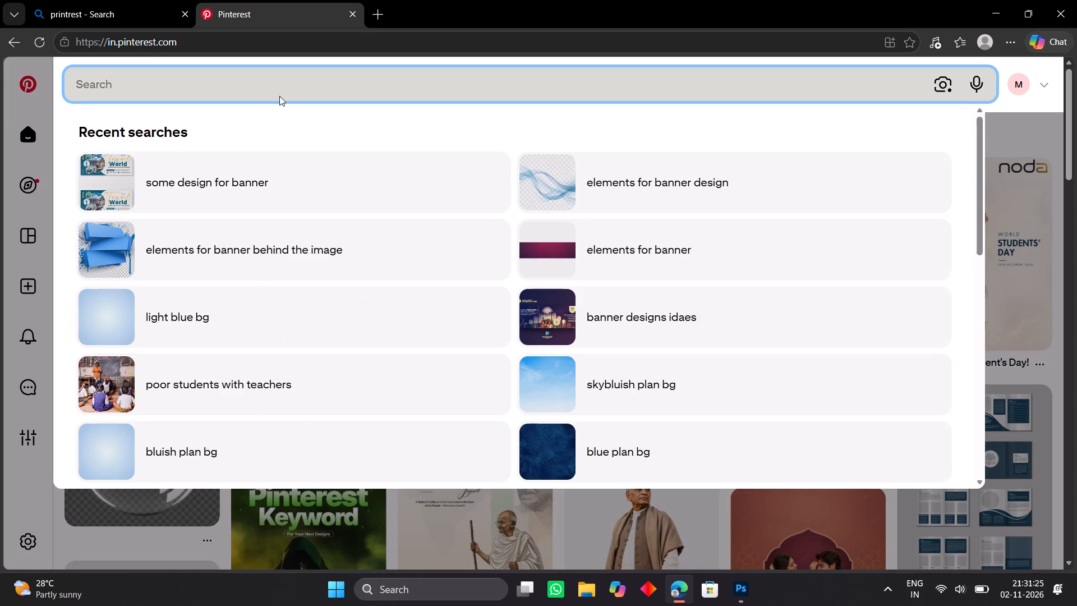
pyautogui.write('sk')
pyautogui.press('y')
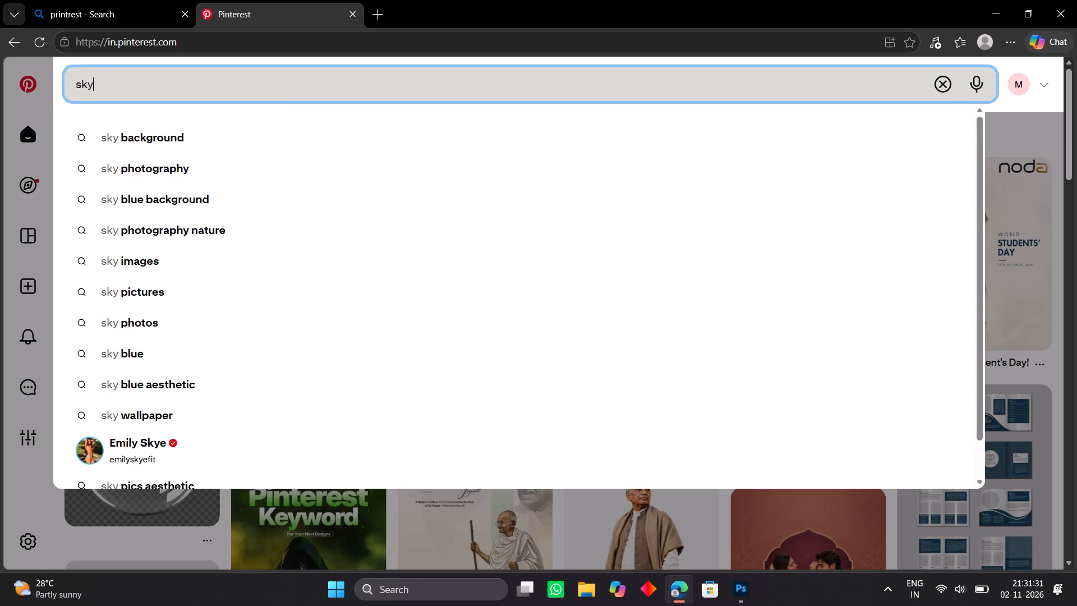
pyautogui.write('bl')
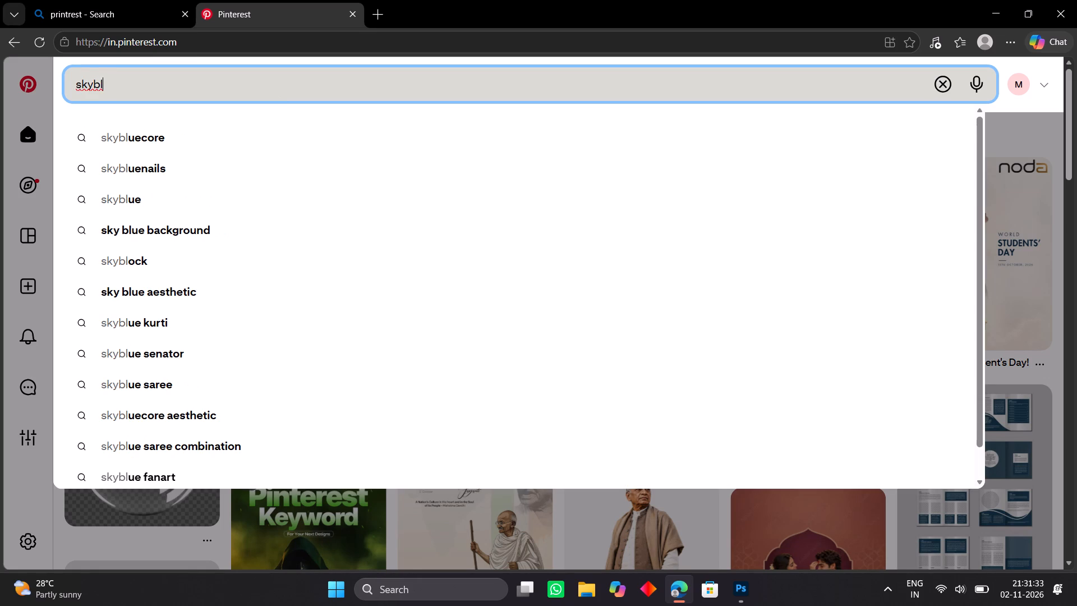
pyautogui.write('ue')
pyautogui.press('space')
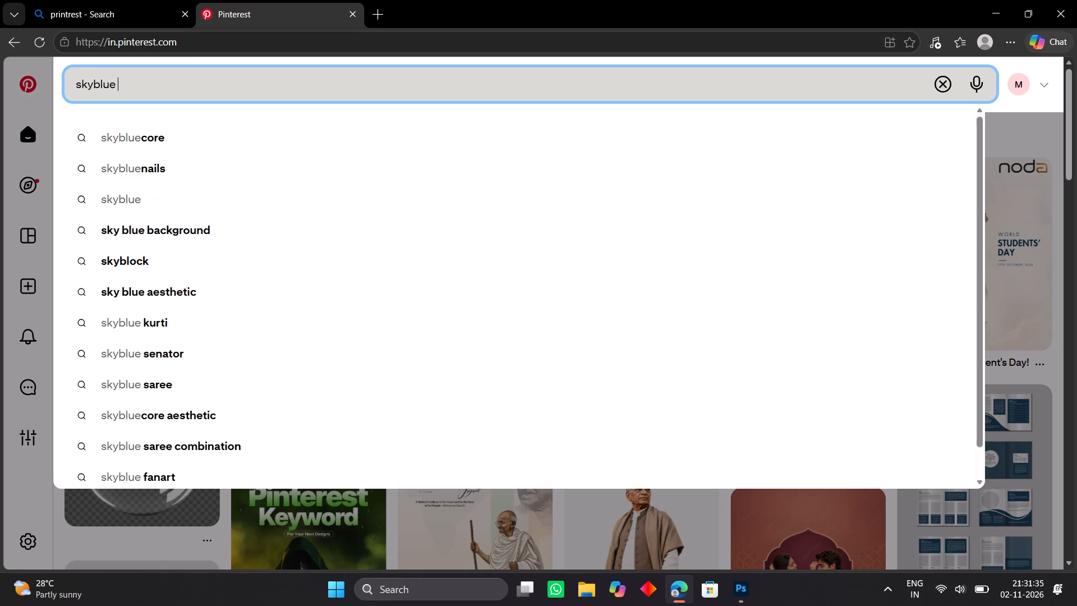
pyautogui.press('b')
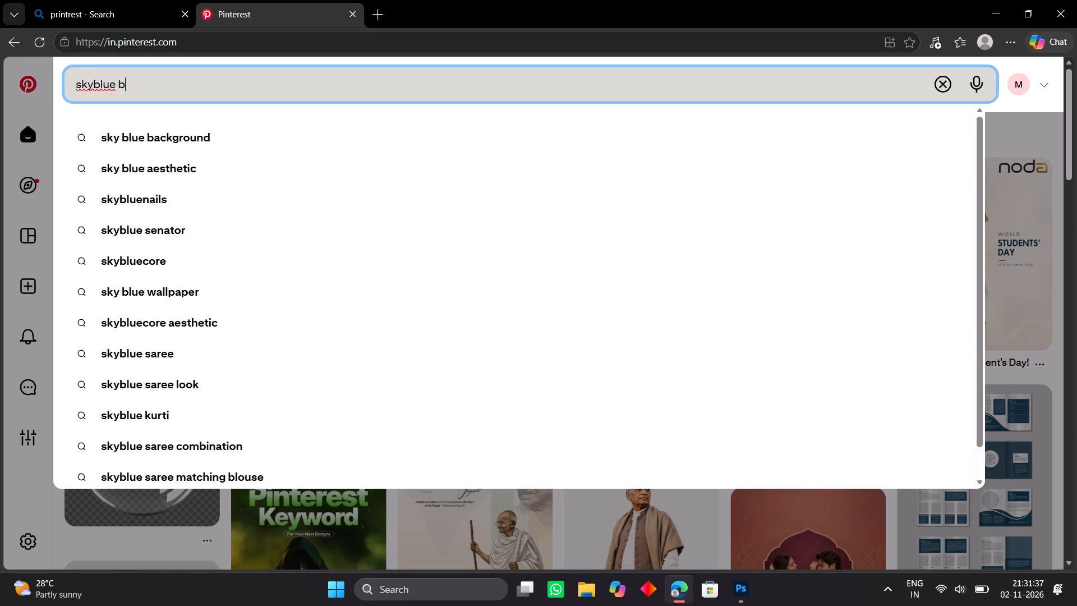
pyautogui.write('ie')
pyautogui.press('g')
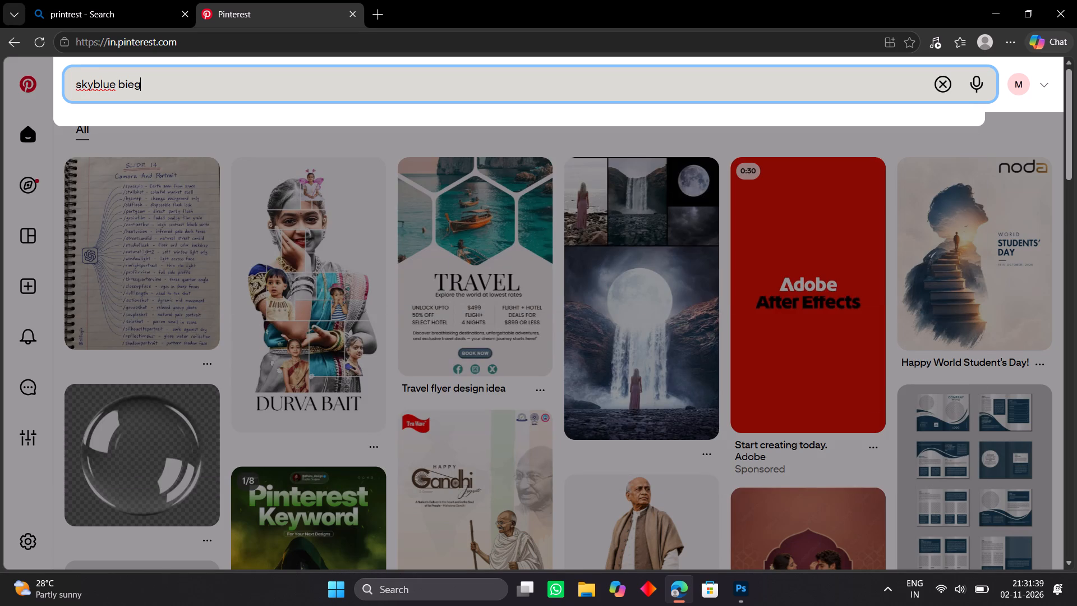
pyautogui.press('BackSpace')
pyautogui.press('BackSpace')
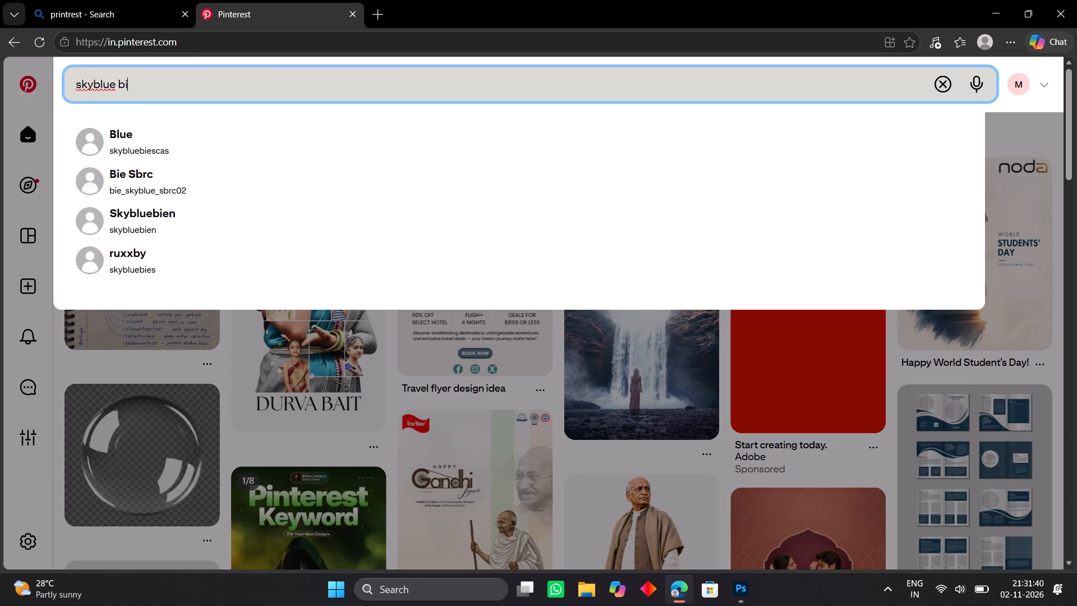
pyautogui.press('BackSpace')
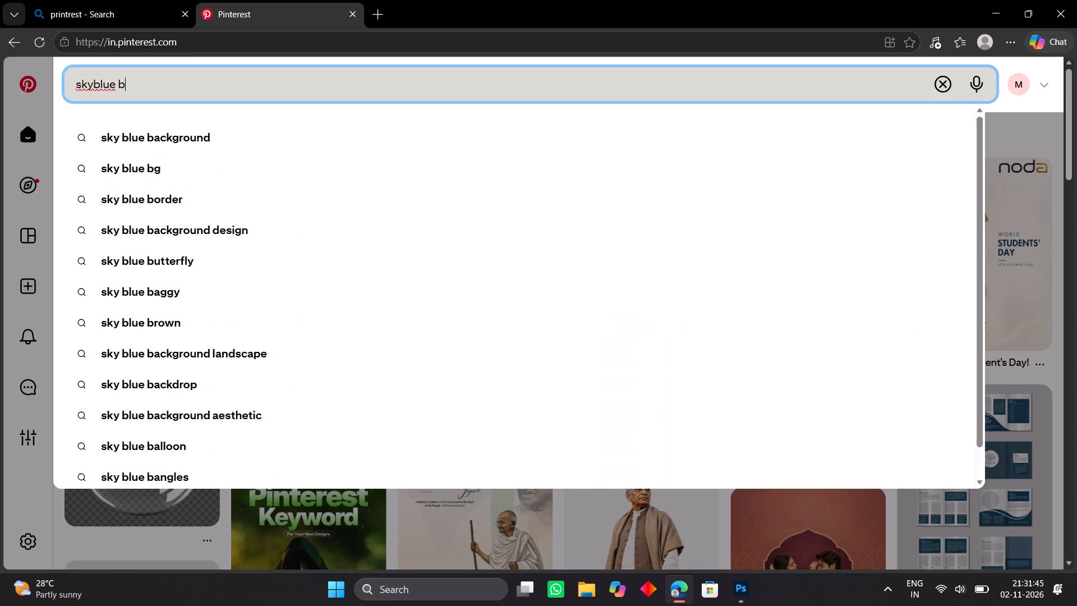
pyautogui.write('ei')
pyautogui.press('g')
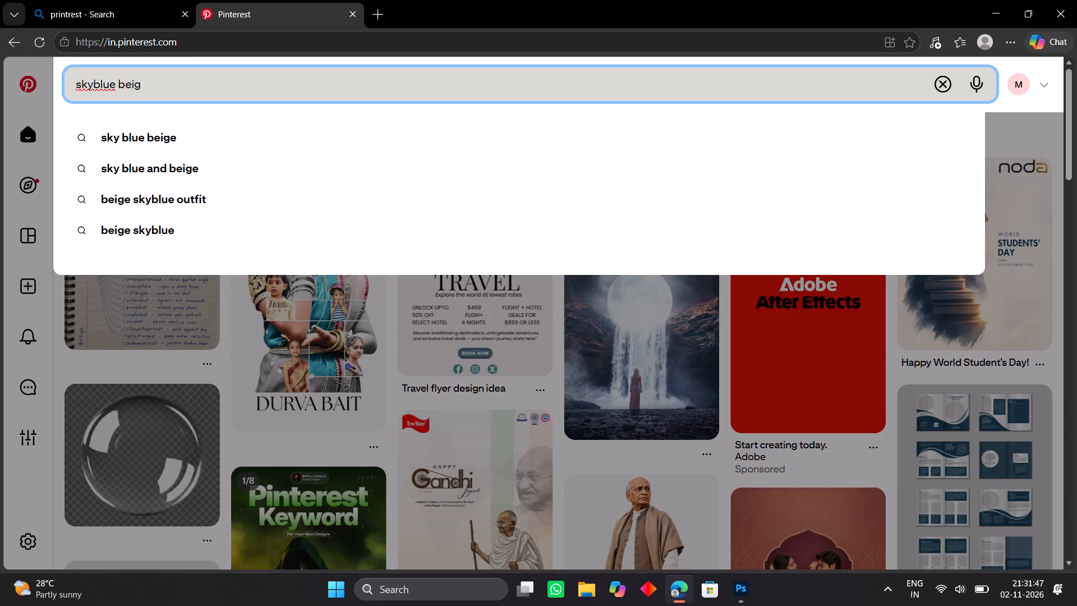
pyautogui.click(227, 143)
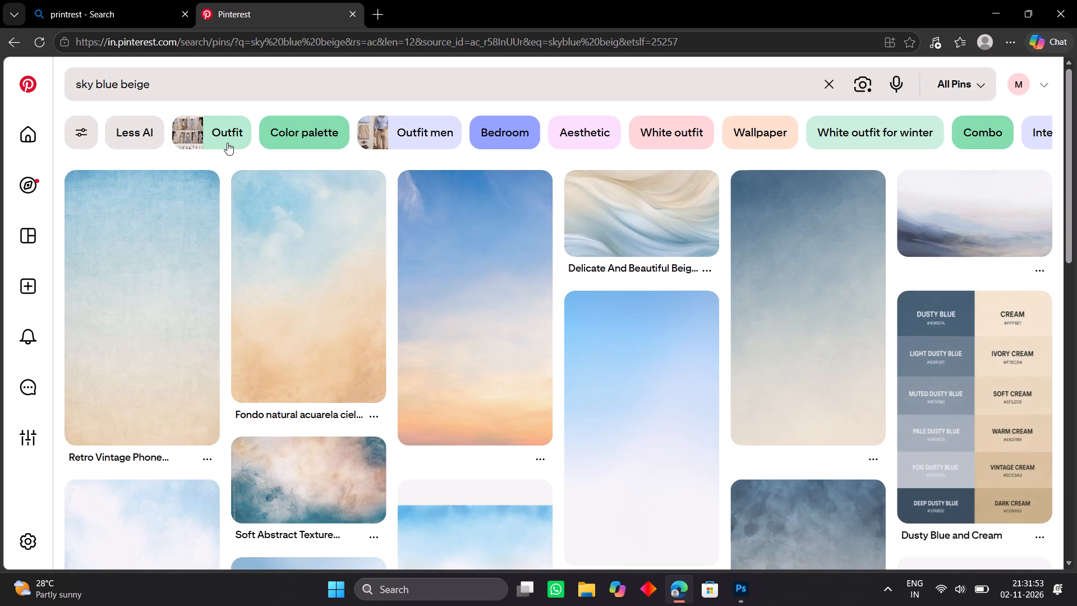
pyautogui.scroll(-1, 227, 143)
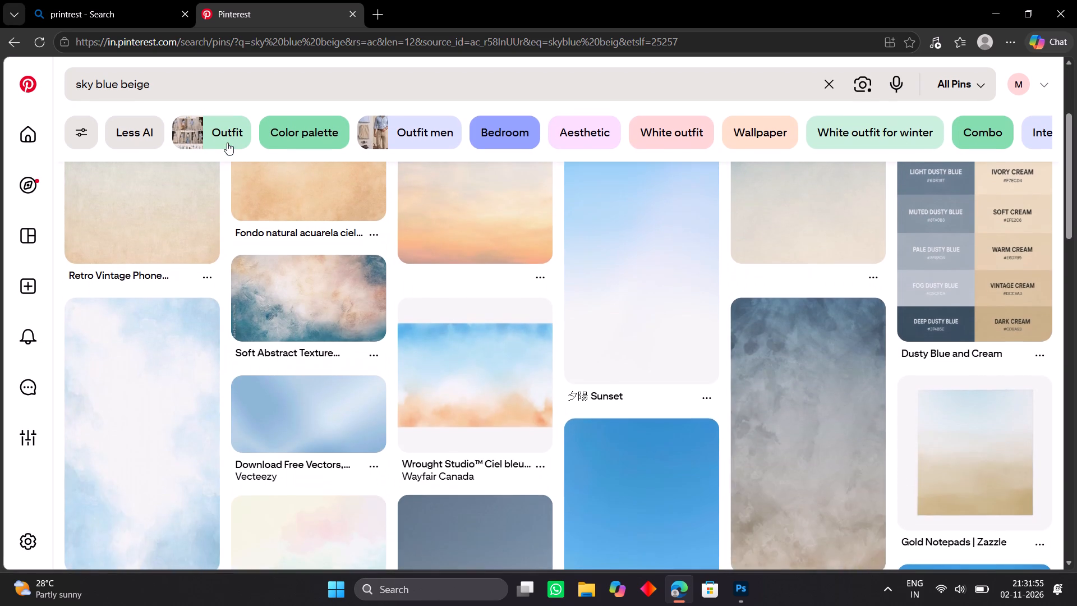
pyautogui.scroll(-1, 227, 143)
pyautogui.scroll(3, 227, 143)
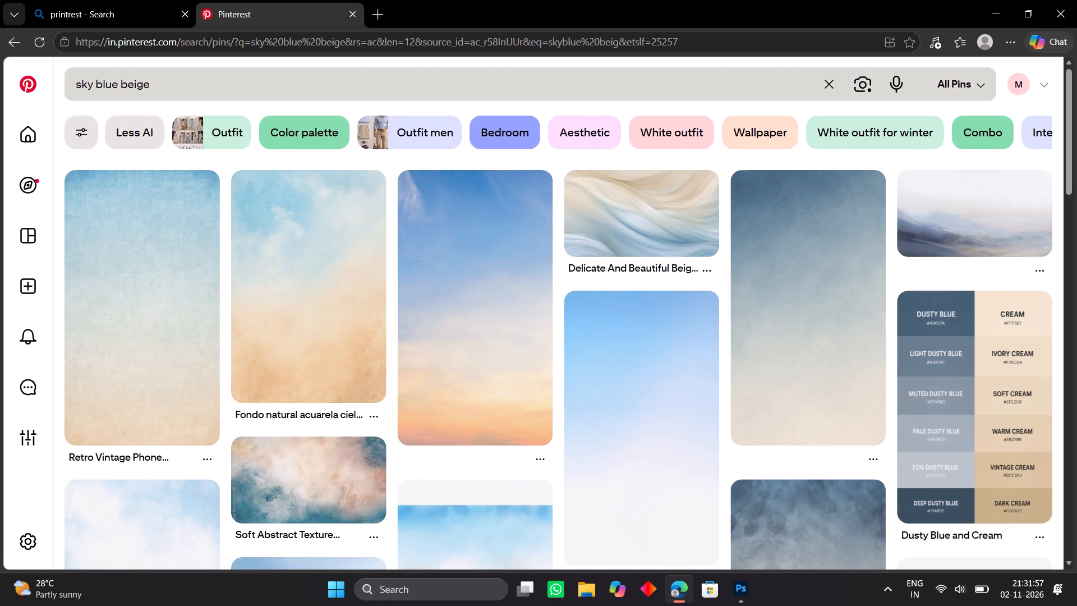
# Refine the Pinterest search to the suggested query sky blue and sand beige.
pyautogui.click(181, 82)
pyautogui.press('space')
pyautogui.write('sand')
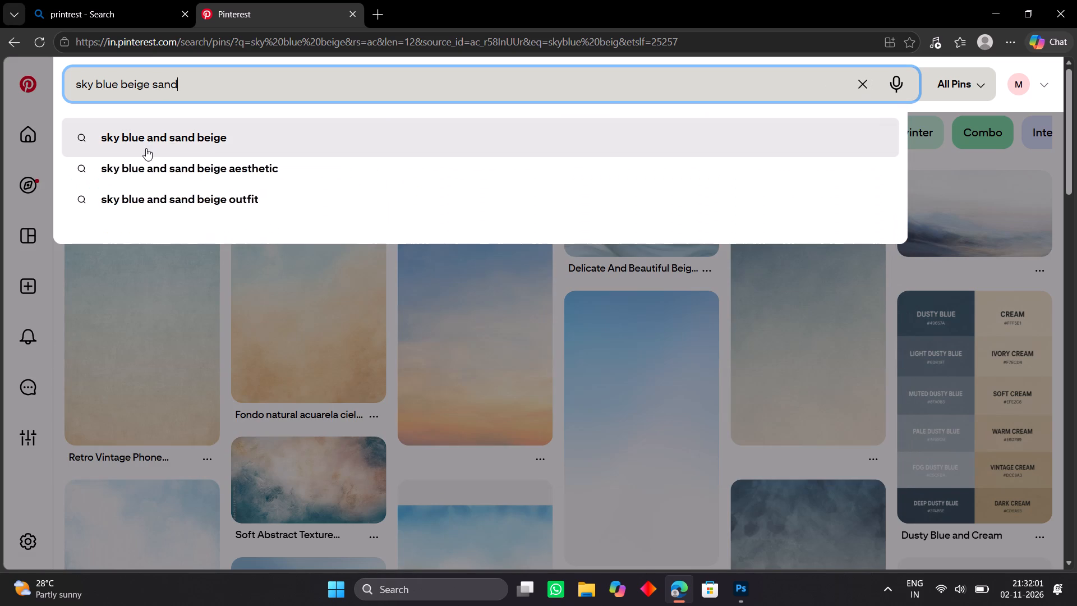
pyautogui.click(150, 144)
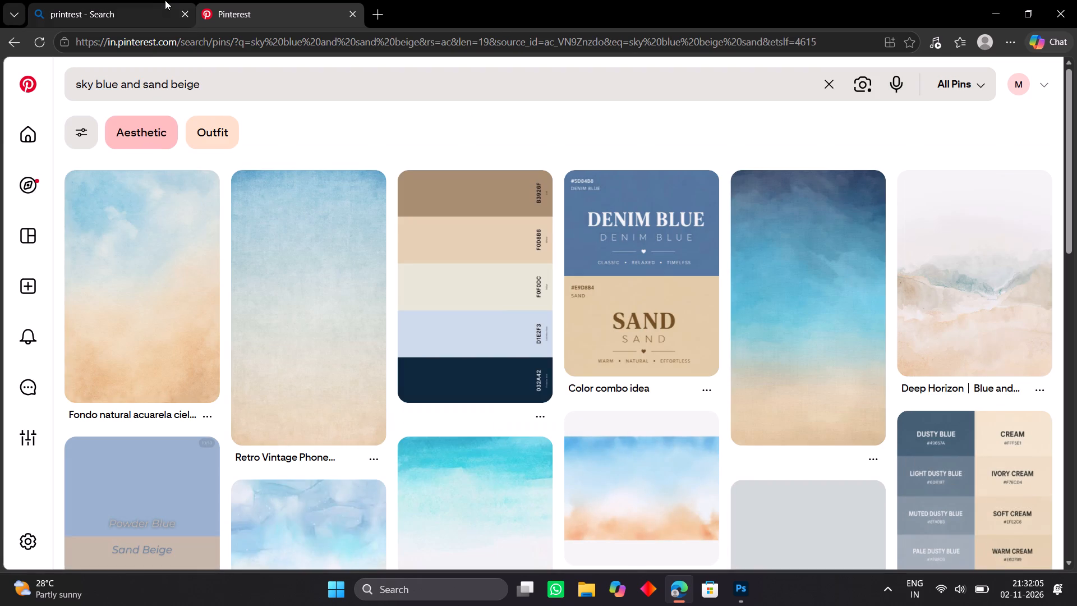
# Examine the sky blue and sand beige pins for suitable backgrounds and colour palettes.
pyautogui.scroll(-2, 166, 3)
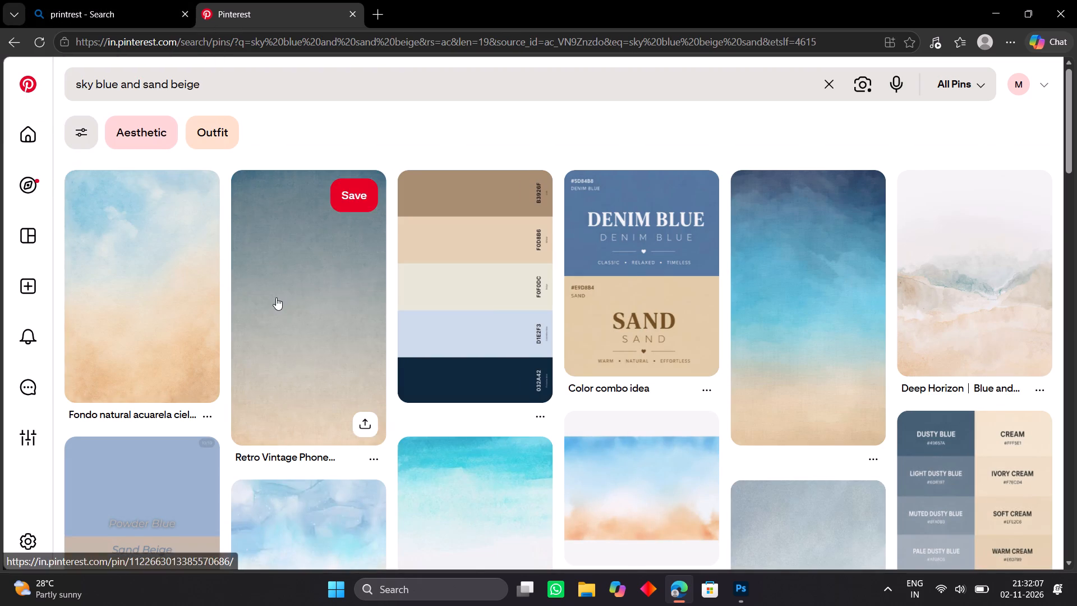
pyautogui.scroll(-4, 276, 297)
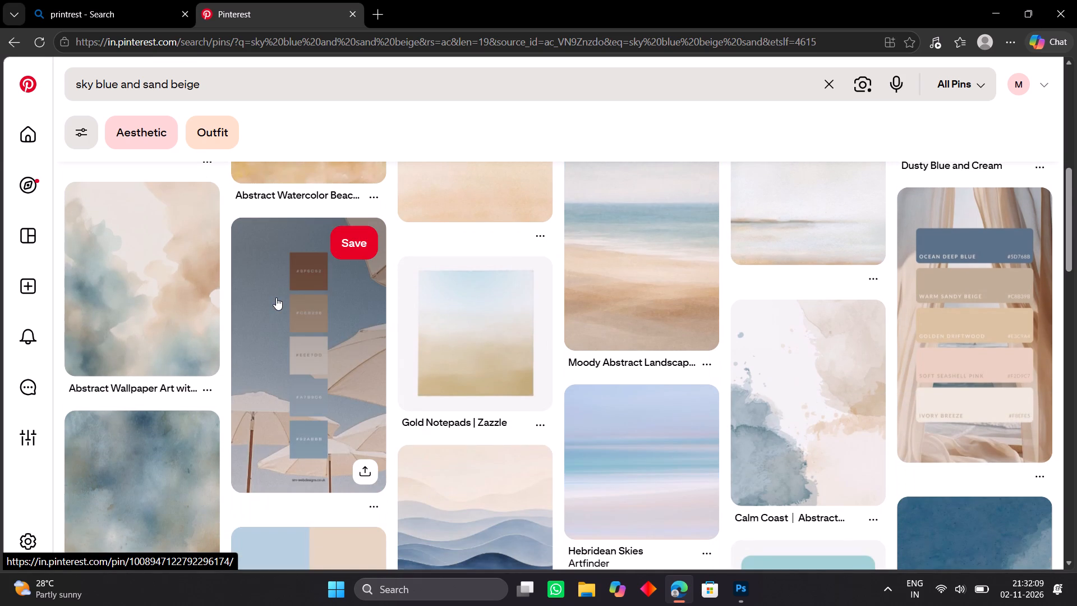
pyautogui.scroll(-2, 276, 297)
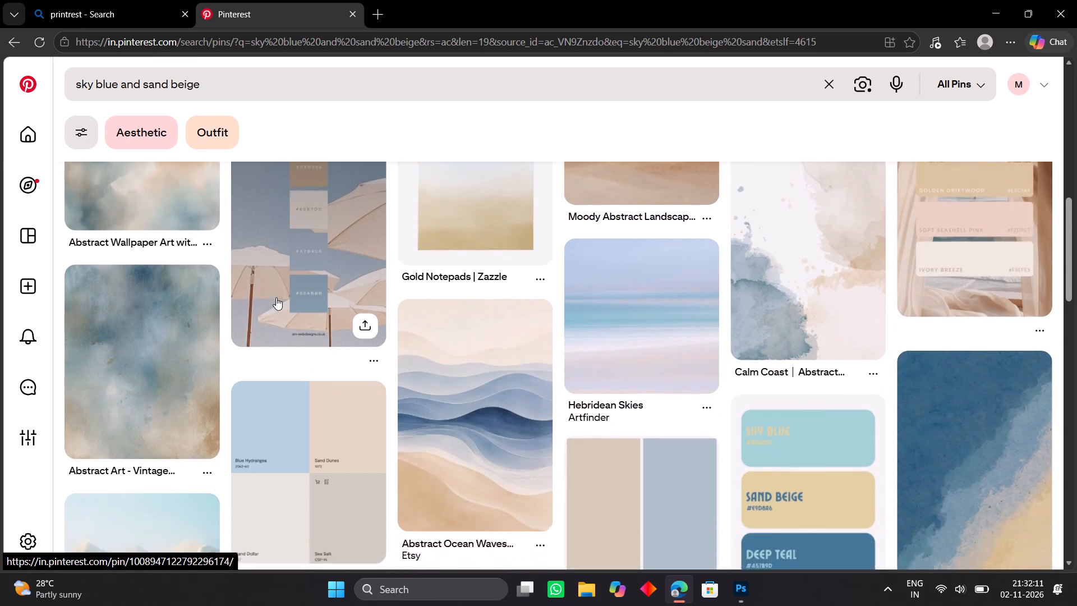
pyautogui.scroll(-4, 276, 297)
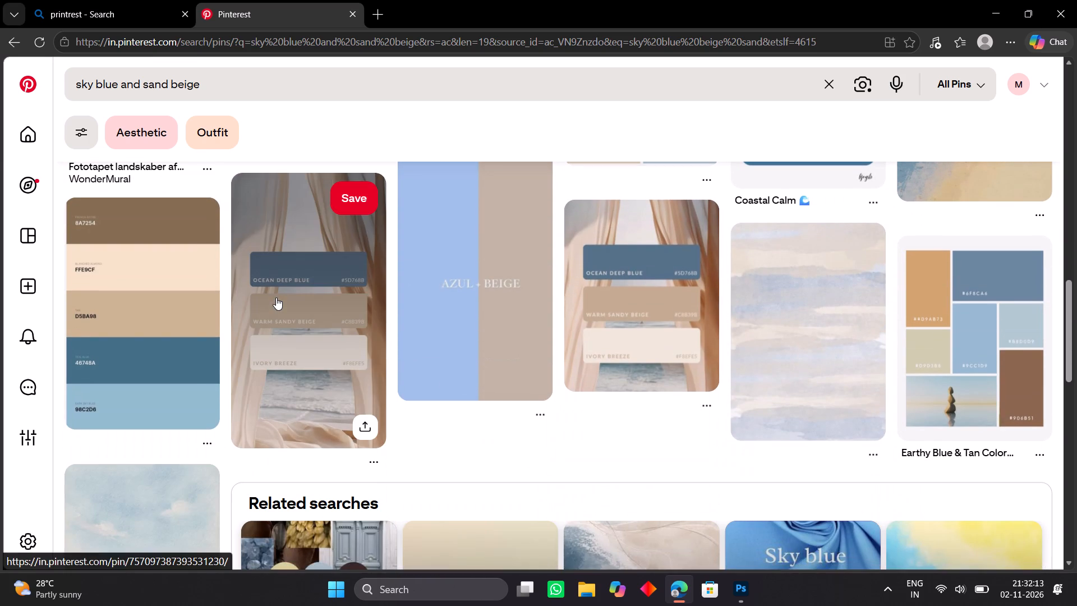
pyautogui.scroll(-2, 276, 297)
pyautogui.scroll(1, 276, 297)
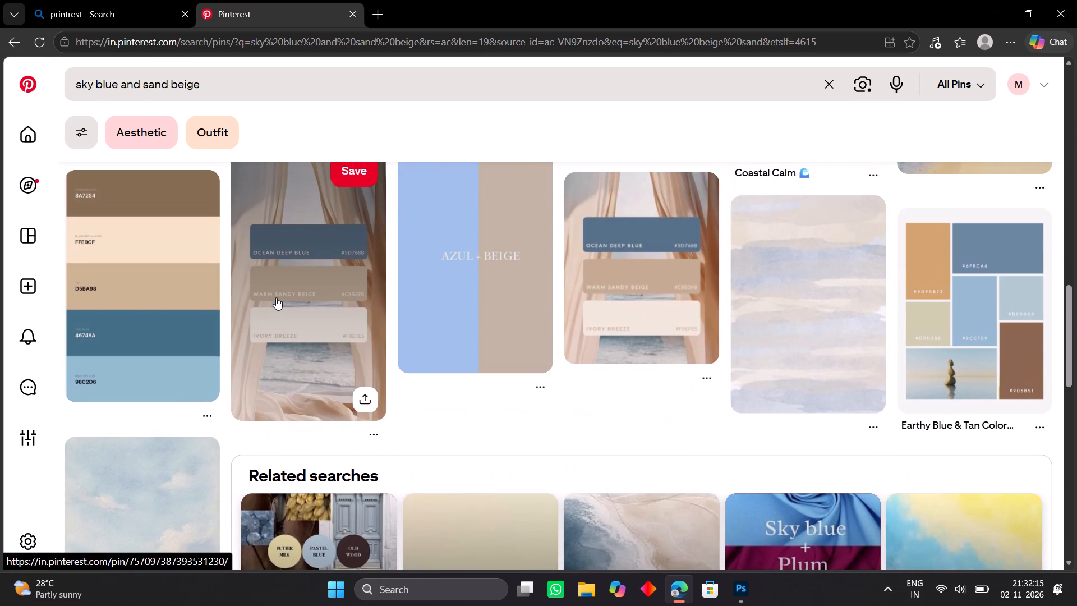
pyautogui.scroll(1, 276, 297)
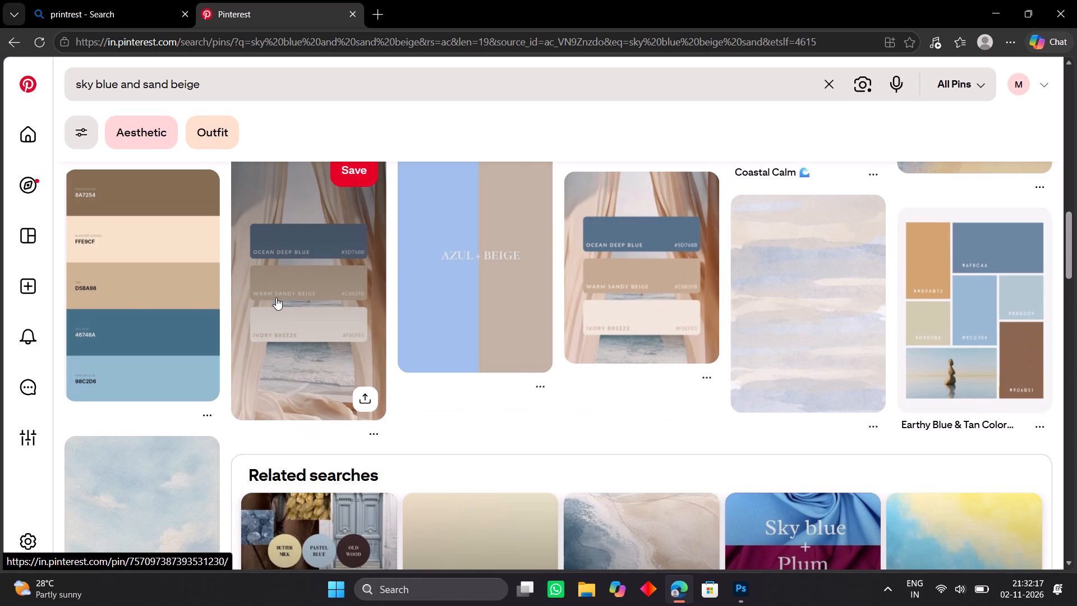
# Open the five-colour palette pin with brown, beige, tan and blue bands and look over its related pins.
pyautogui.click(130, 327)
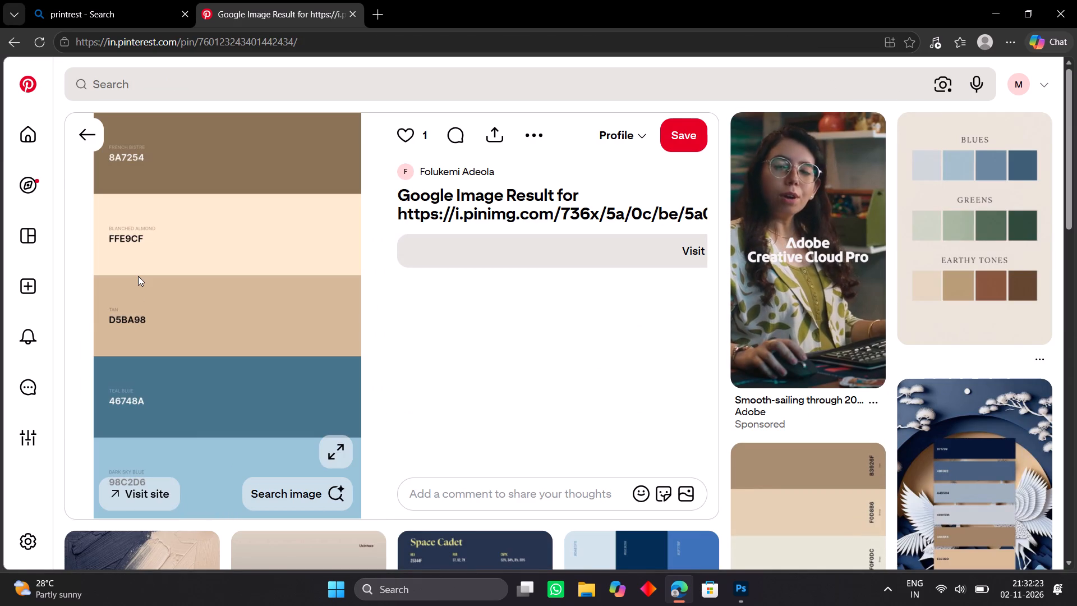
pyautogui.hscroll(1, 138, 276)
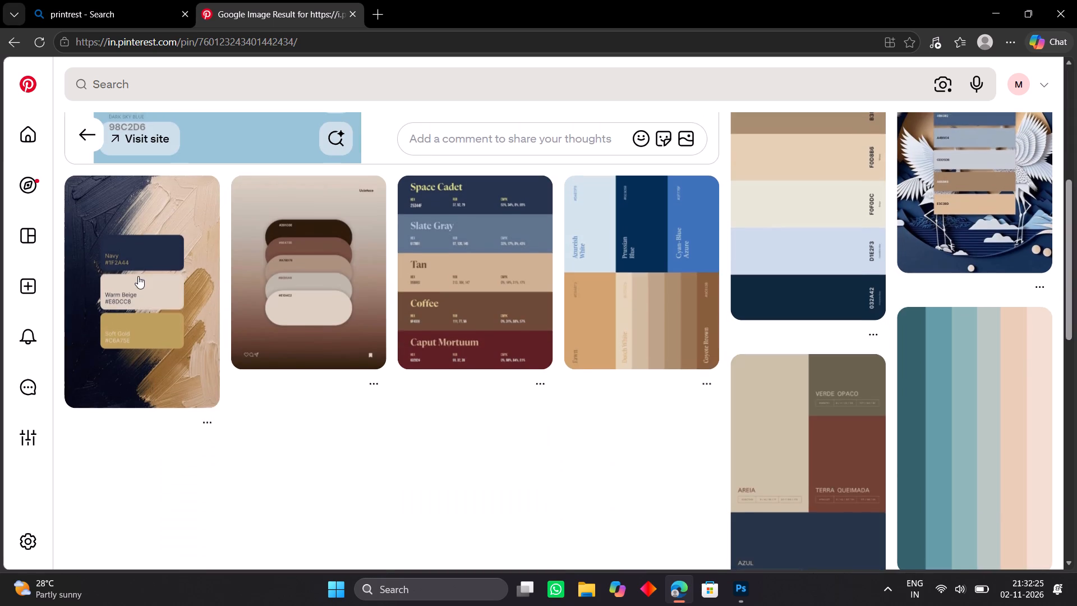
pyautogui.hscroll(1, 138, 276)
# Search Pinterest for teal blue.
pyautogui.click(164, 82)
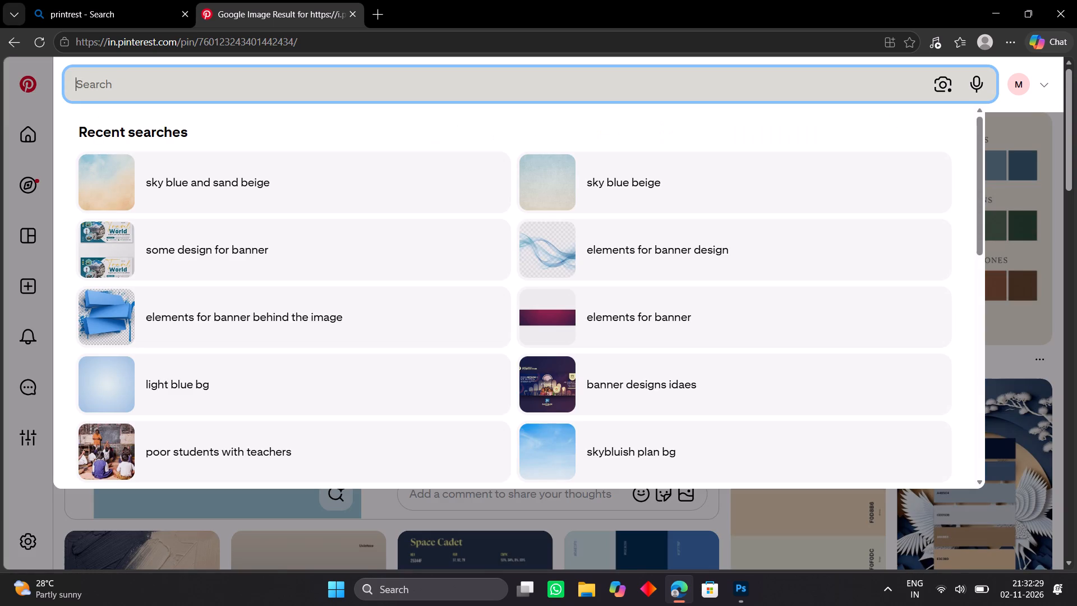
pyautogui.write('teal blue')
pyautogui.press('Return')
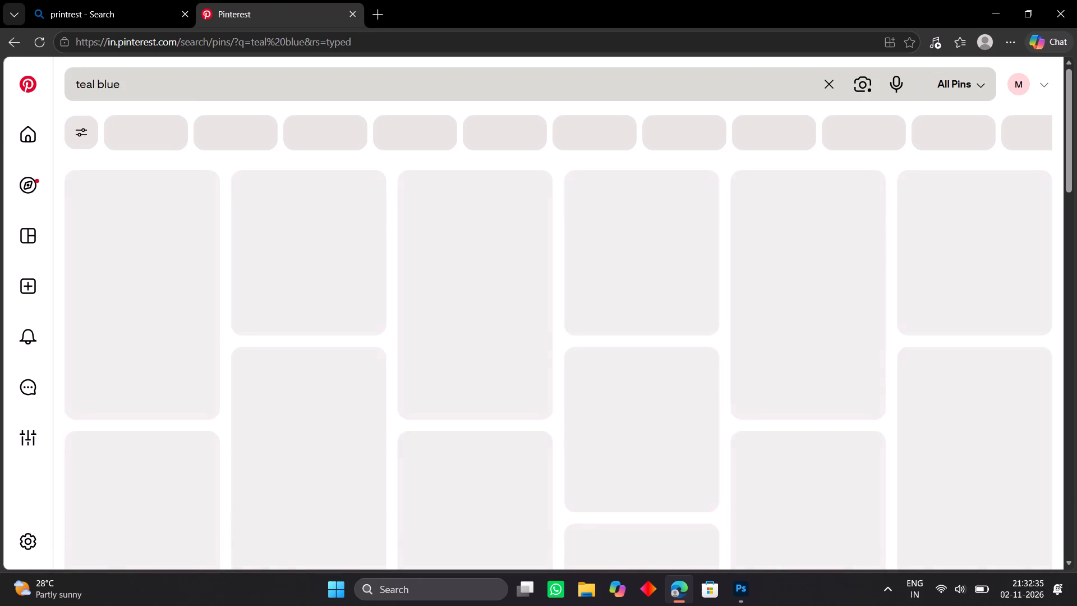
# Examine the teal blue pins for suitable shades, textures and colour palettes.
pyautogui.scroll(-3, 164, 82)
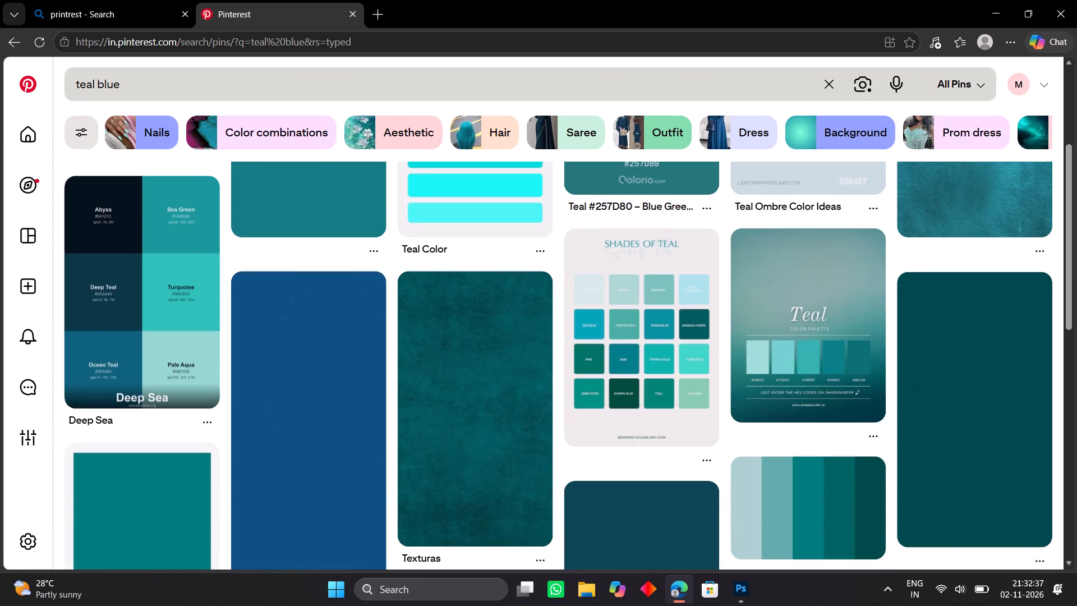
pyautogui.scroll(-2, 164, 82)
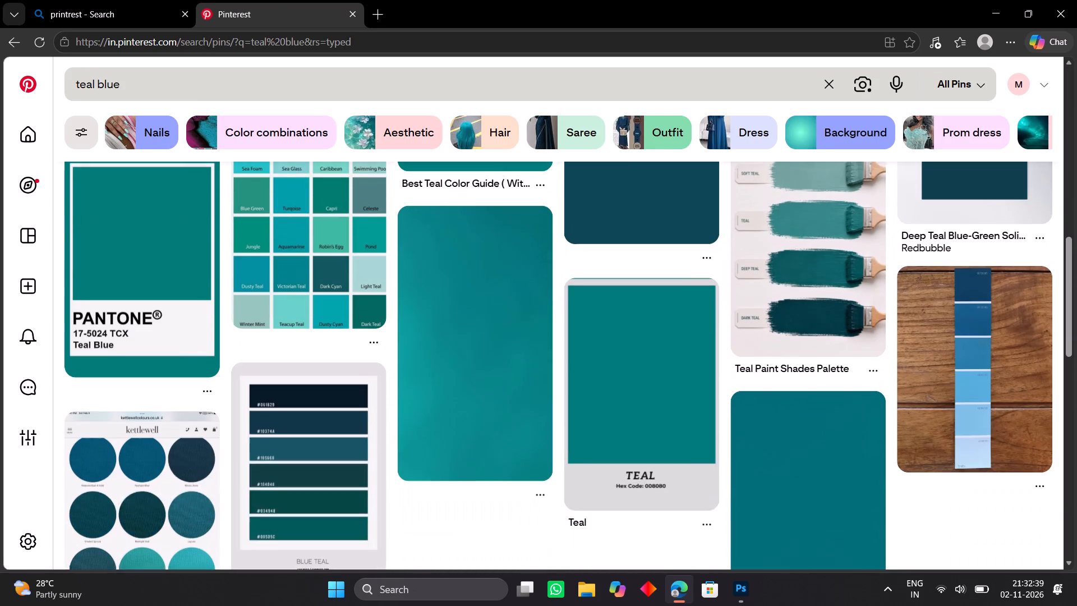
pyautogui.scroll(-3, 164, 82)
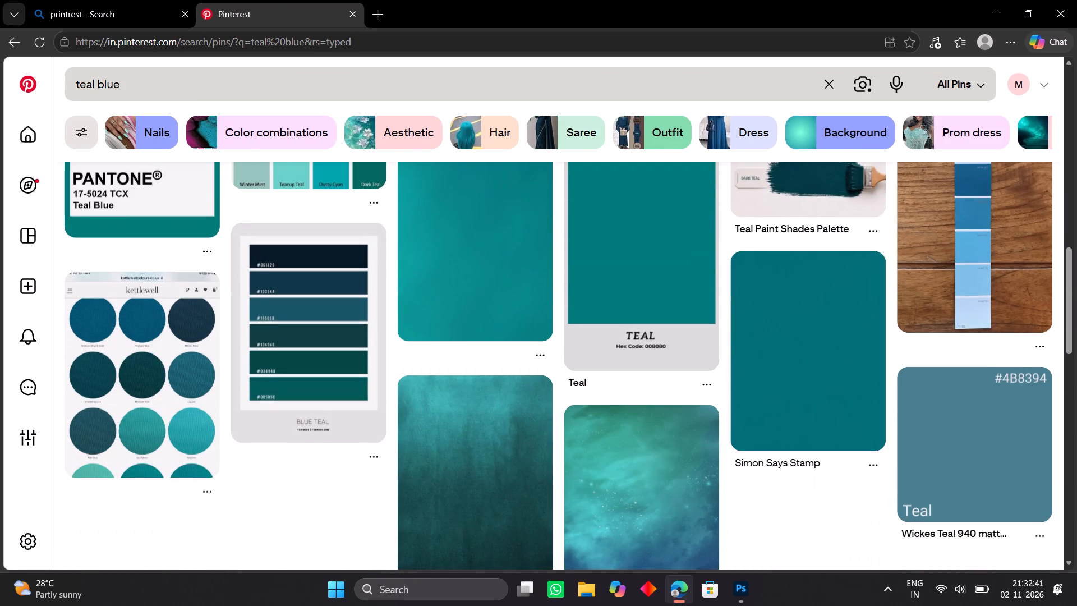
pyautogui.scroll(-4, 164, 82)
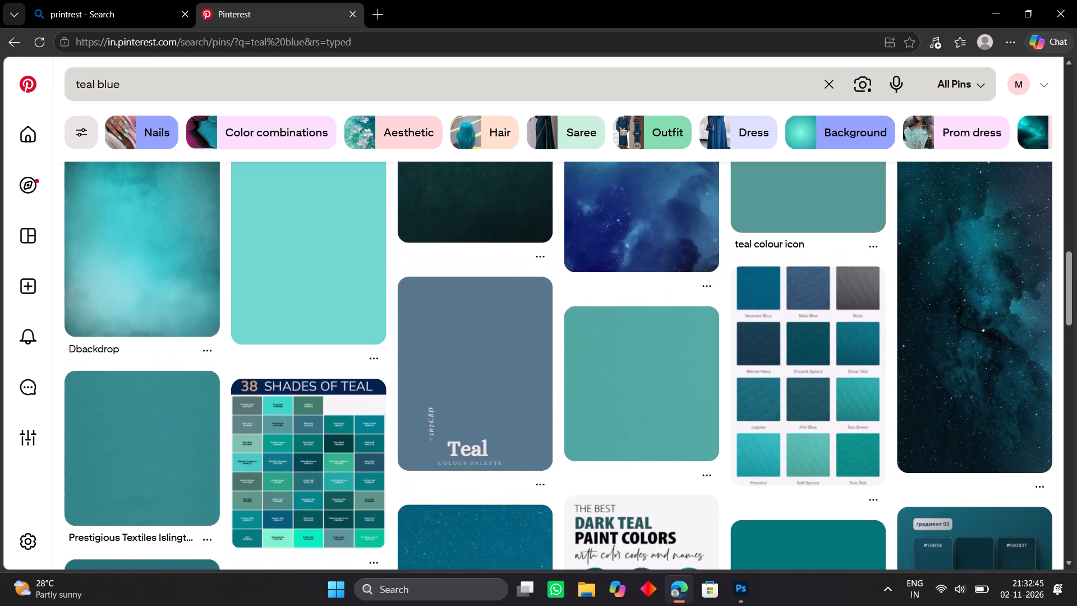
pyautogui.scroll(-1, 164, 82)
pyautogui.scroll(-2, 248, 66)
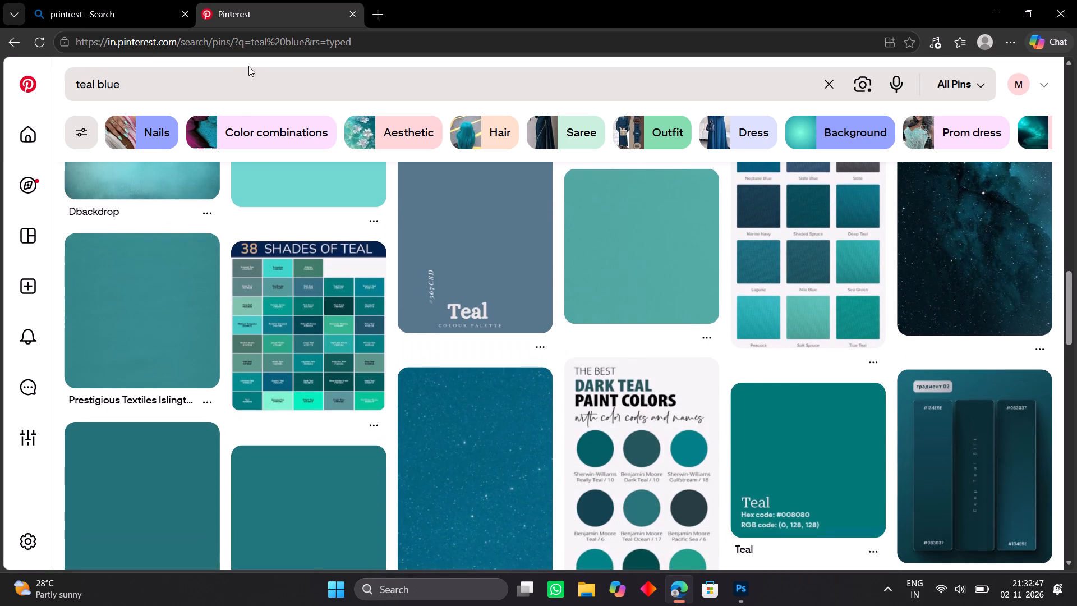
pyautogui.scroll(-3, 248, 66)
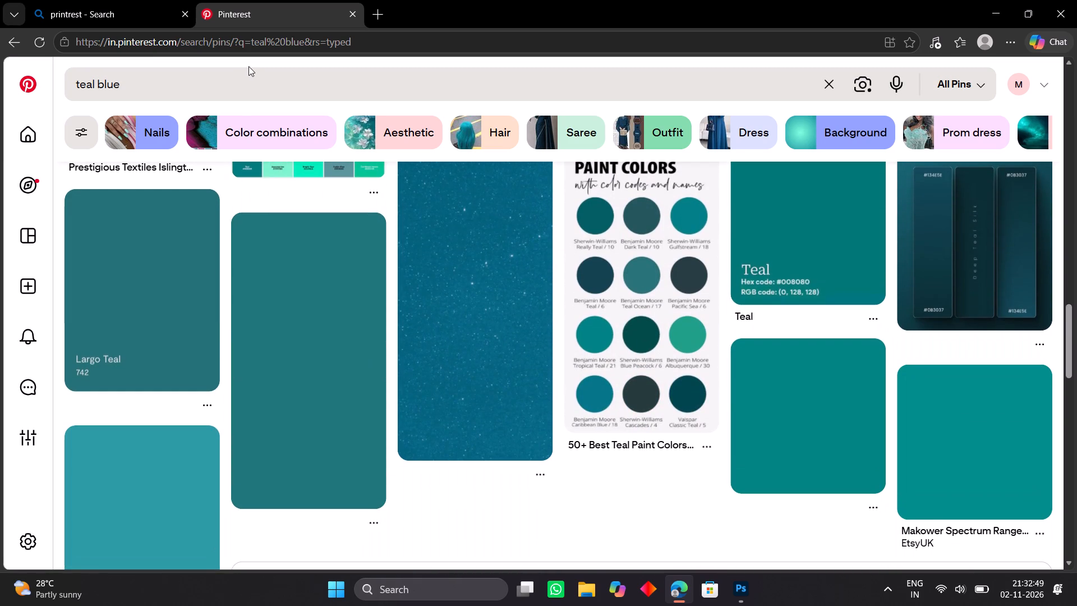
pyautogui.scroll(-2, 248, 66)
pyautogui.scroll(5, 248, 66)
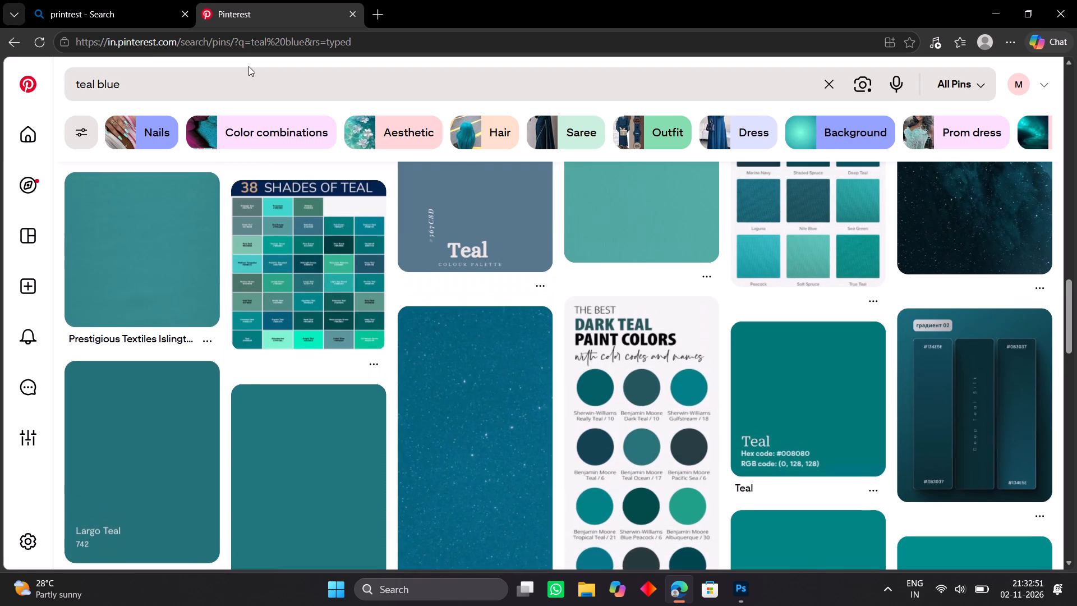
# Open the slate-blue Teal colour palette pin and examine its related pins for suitable shades and colour combinations.
pyautogui.scroll(5, 248, 66)
pyautogui.scroll(-1, 248, 66)
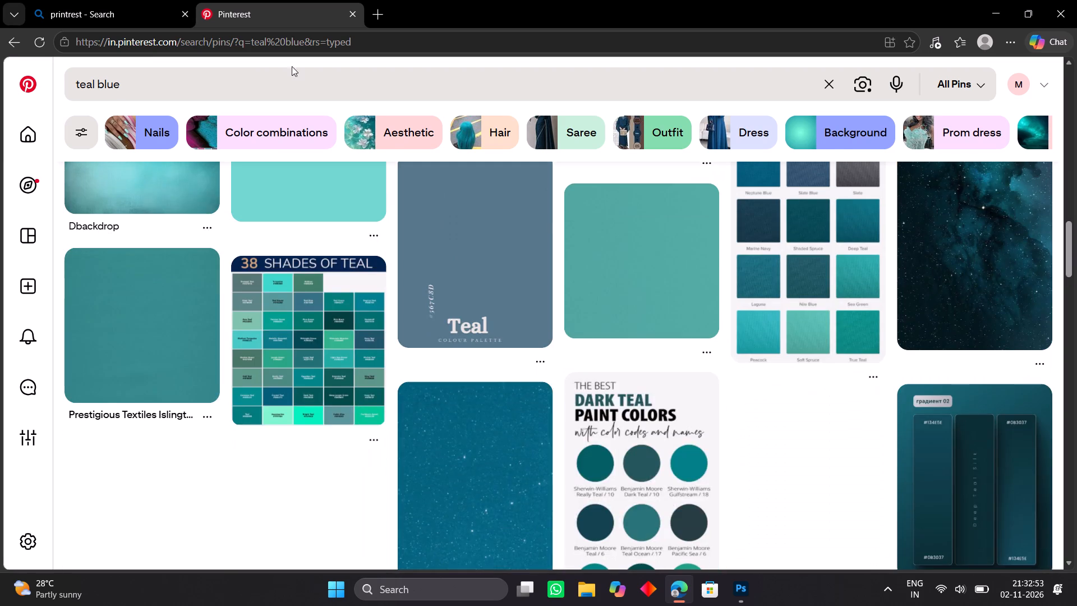
pyautogui.click(444, 240)
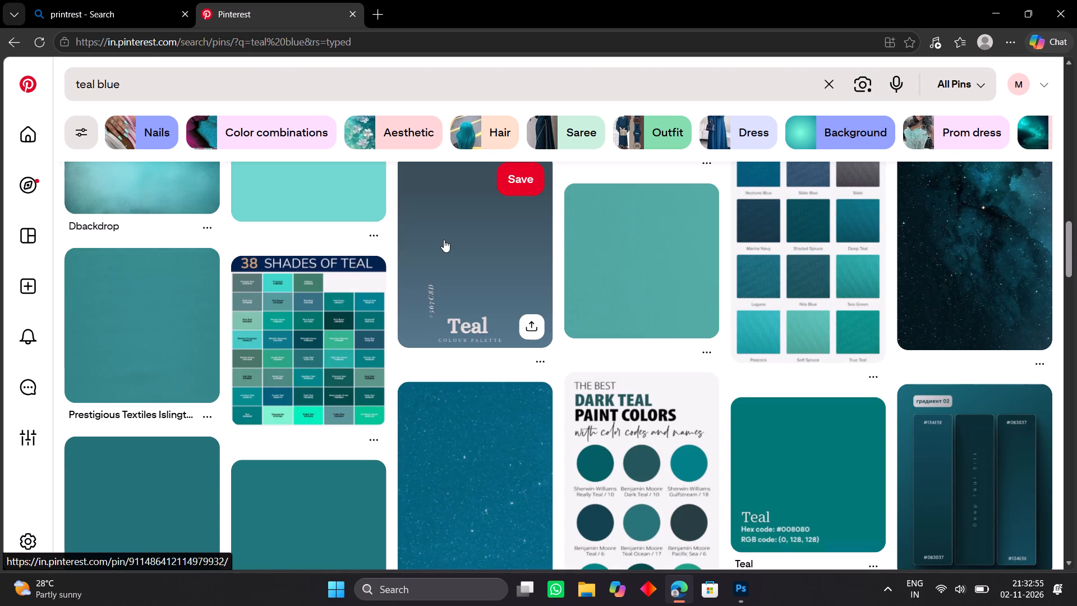
pyautogui.scroll(-1, 444, 240)
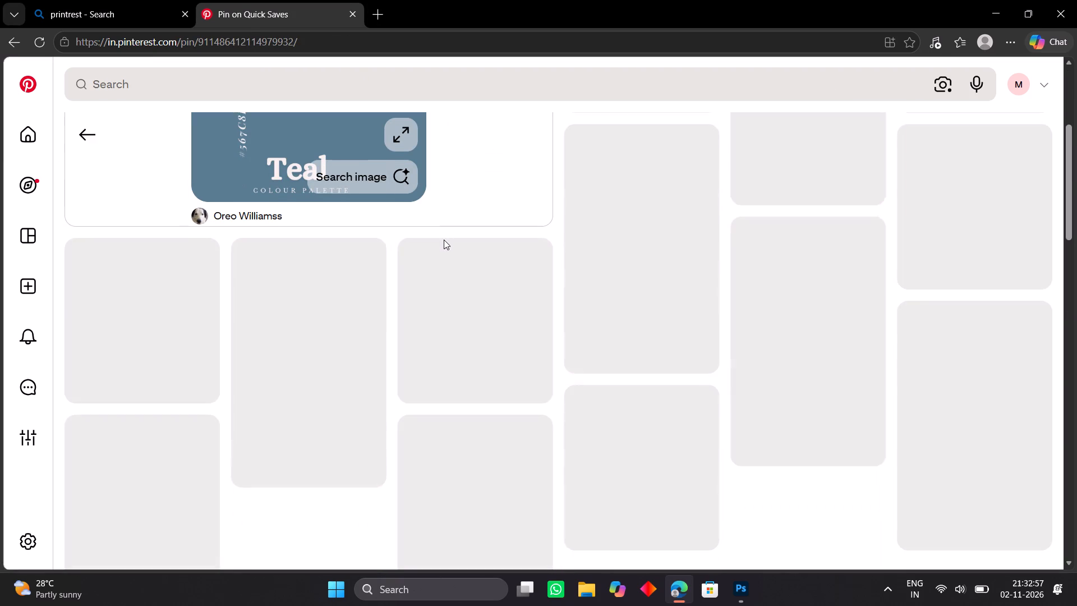
pyautogui.scroll(-1, 444, 240)
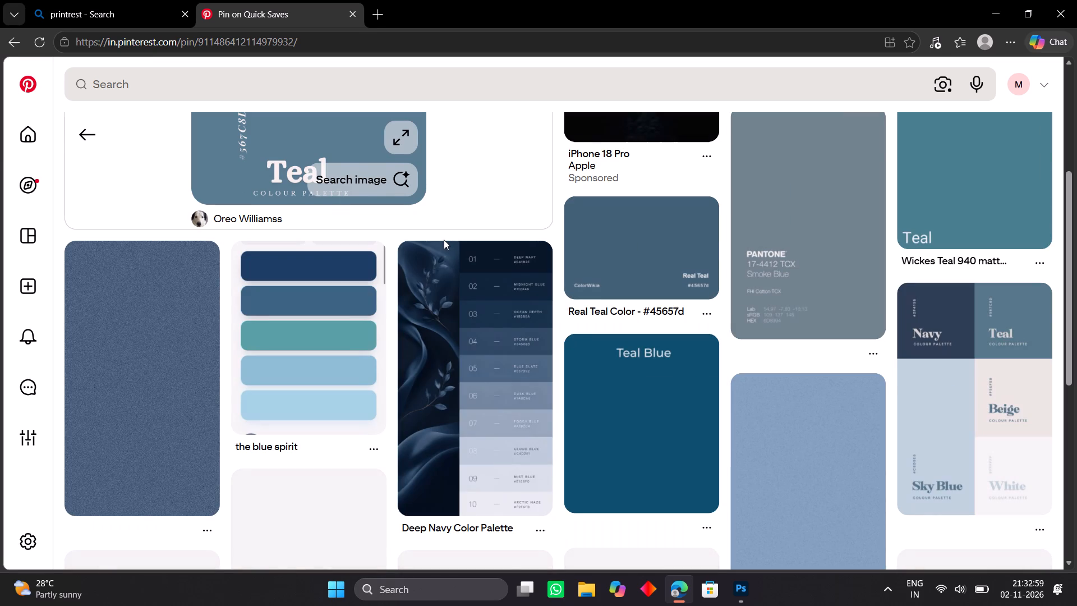
pyautogui.scroll(5, 444, 240)
pyautogui.scroll(-6, 444, 240)
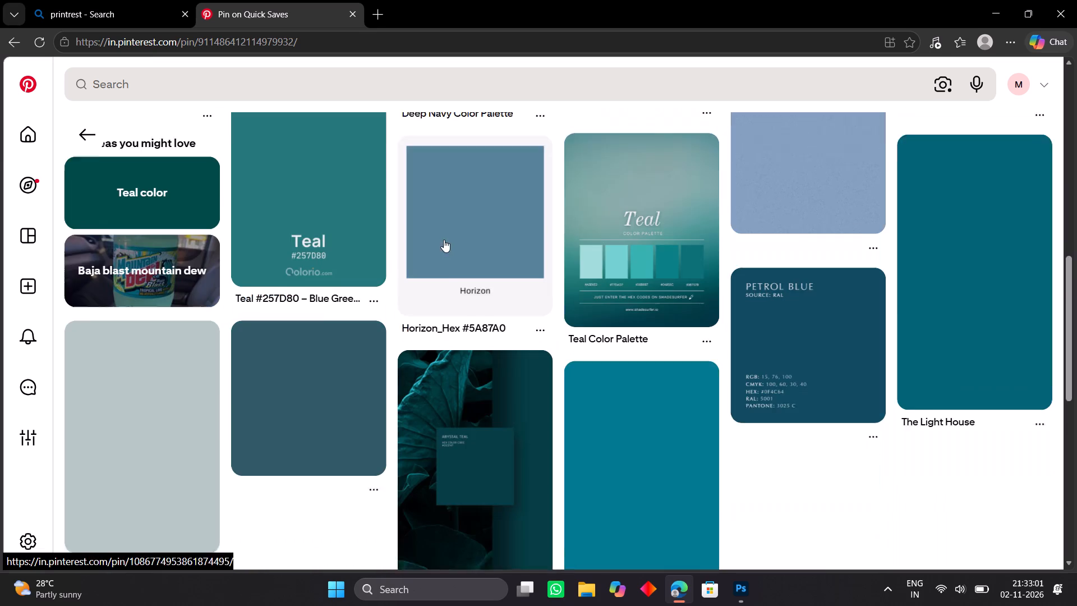
pyautogui.scroll(-3, 444, 240)
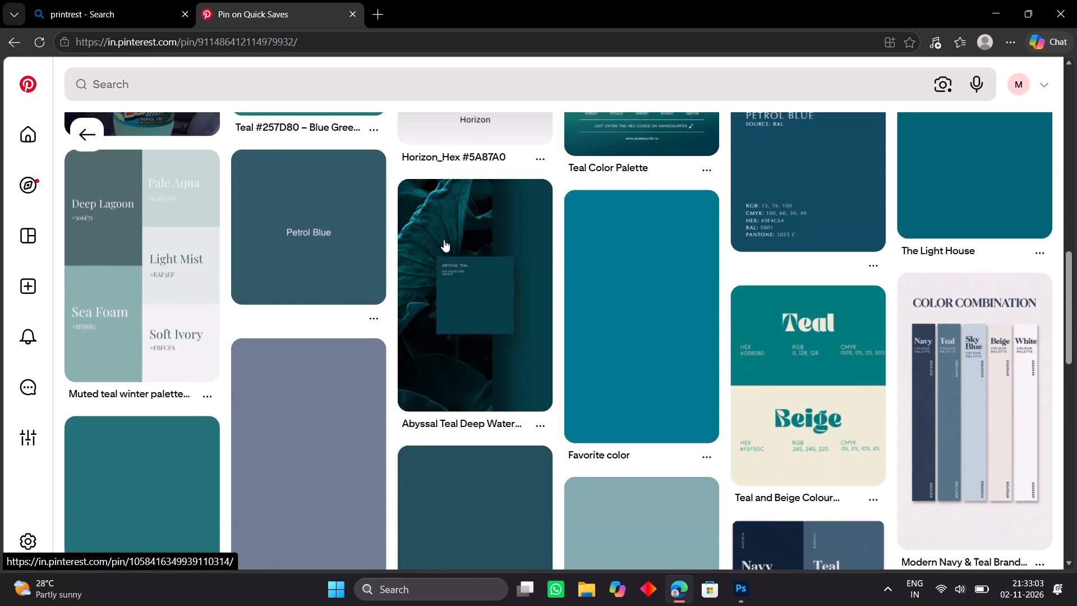
pyautogui.scroll(-3, 444, 240)
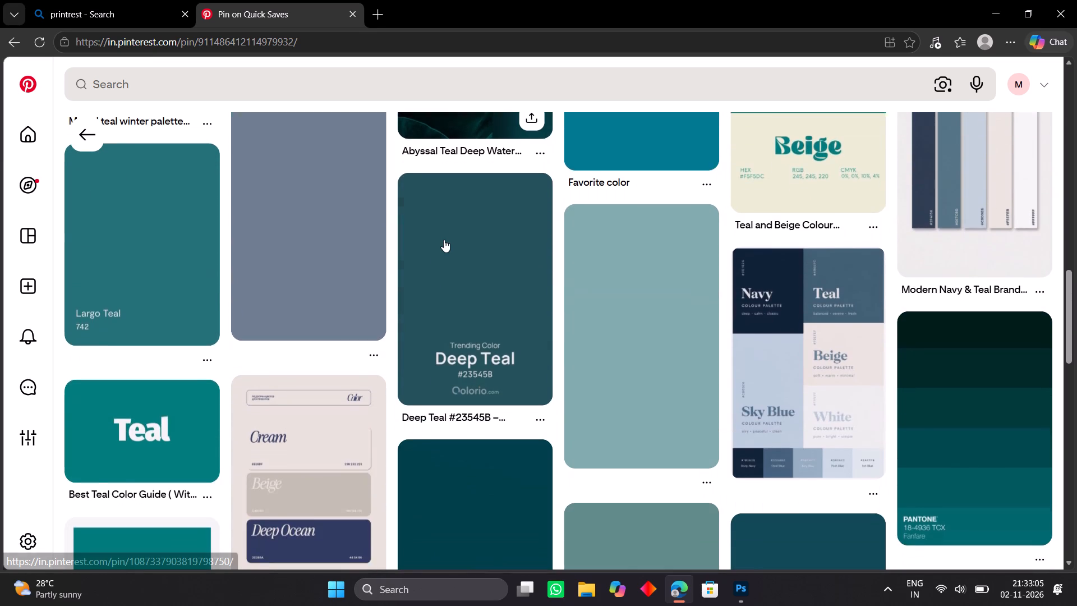
pyautogui.scroll(-5, 444, 240)
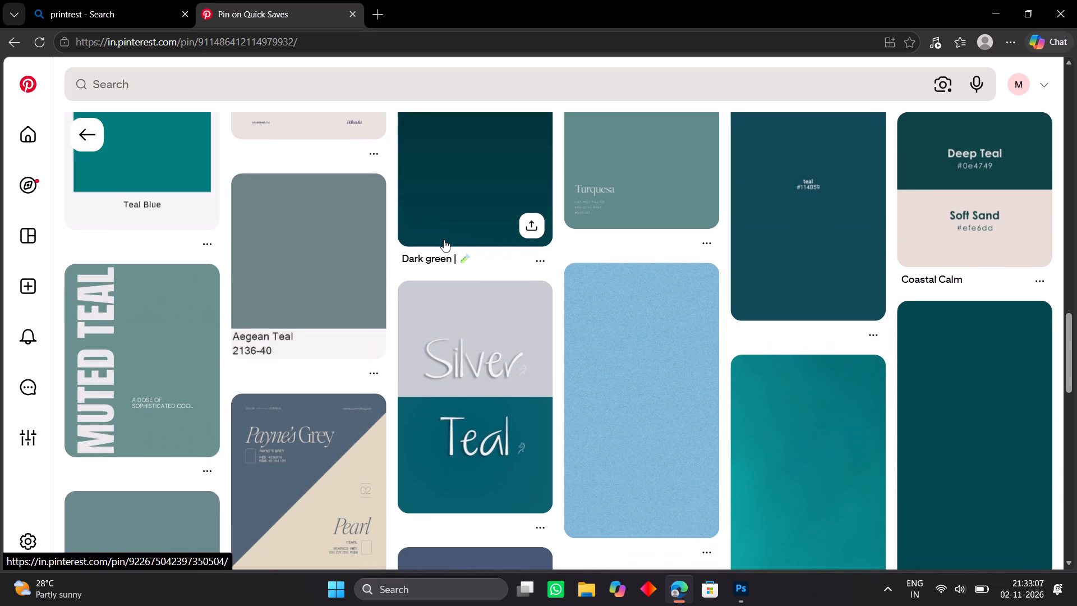
pyautogui.scroll(-3, 444, 240)
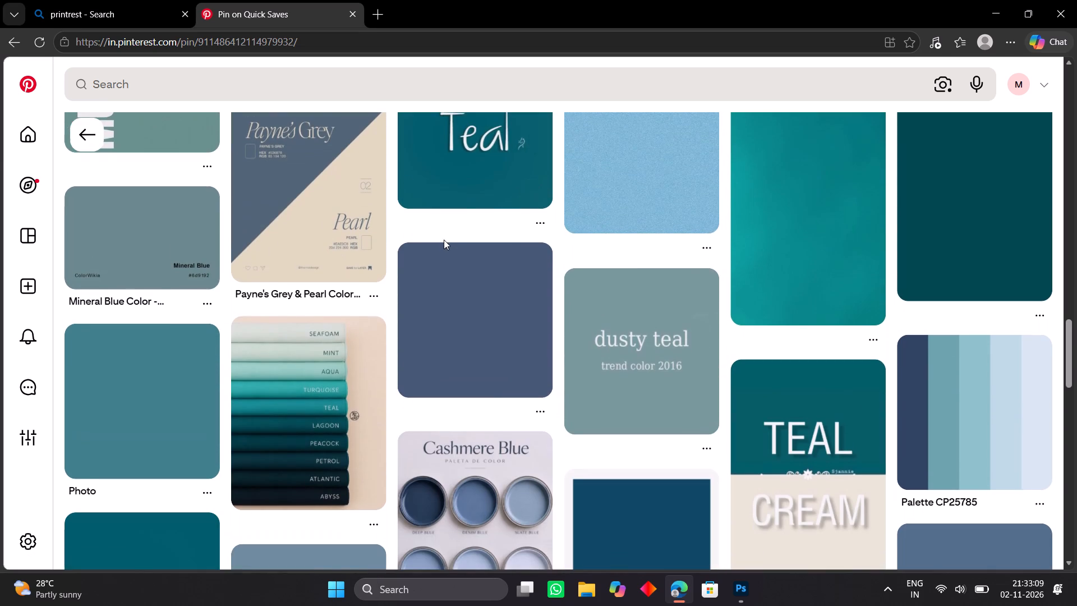
pyautogui.scroll(-2, 444, 240)
pyautogui.scroll(1, 444, 240)
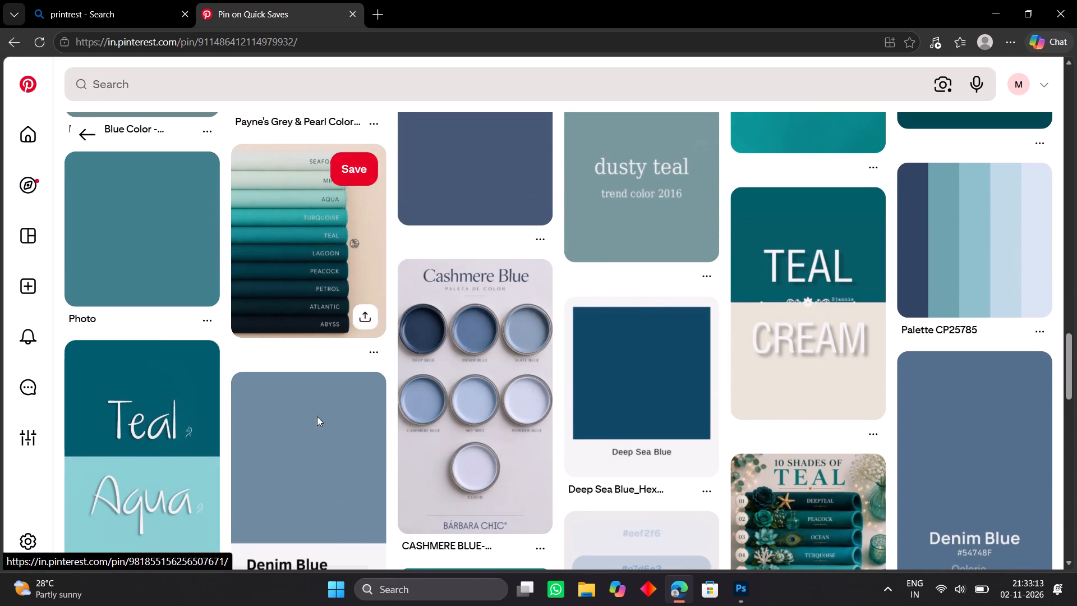
# Open the Cashmere Blue paint-pot palette pin to view its shade names.
pyautogui.click(459, 417)
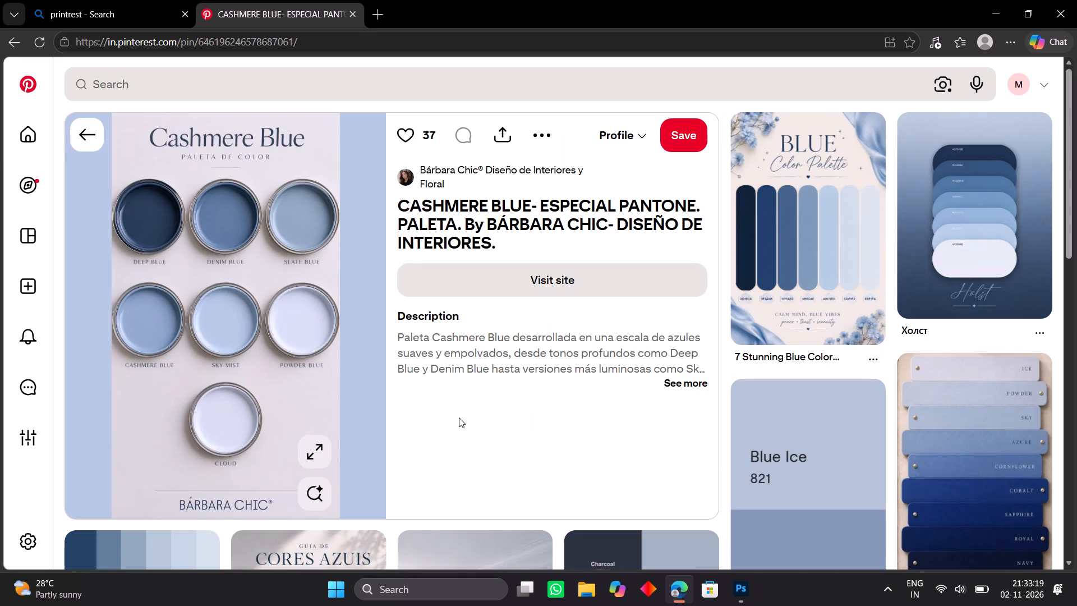
# Search Pinterest for sky mist.
pyautogui.click(139, 89)
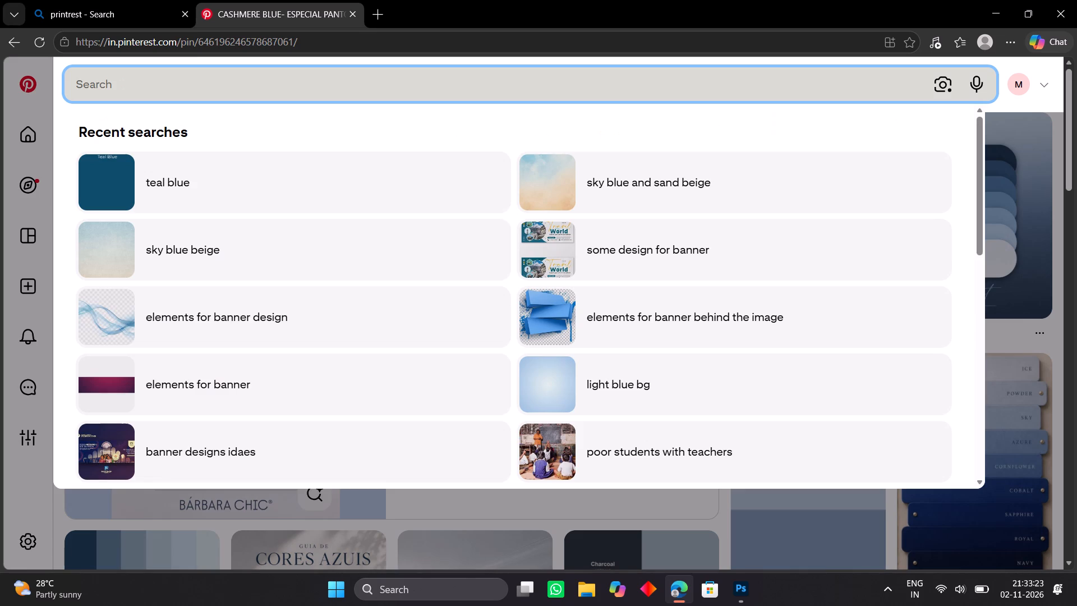
pyautogui.press('s')
pyautogui.write('ky mist')
pyautogui.press('Return')
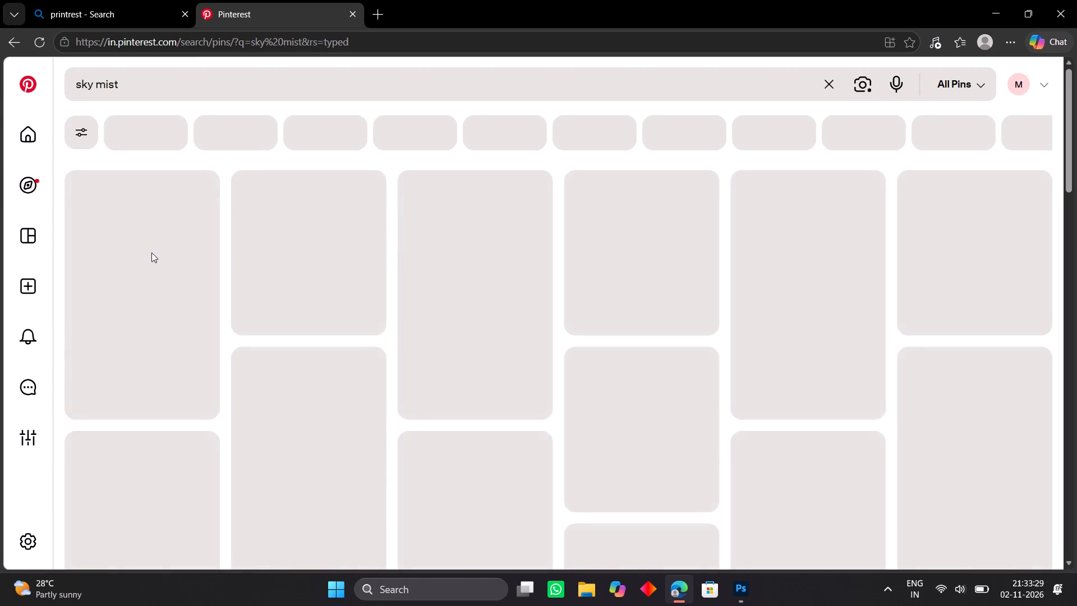
# Examine the sky mist pins for a suitable soft blue colour or background.
pyautogui.scroll(-1, 160, 256)
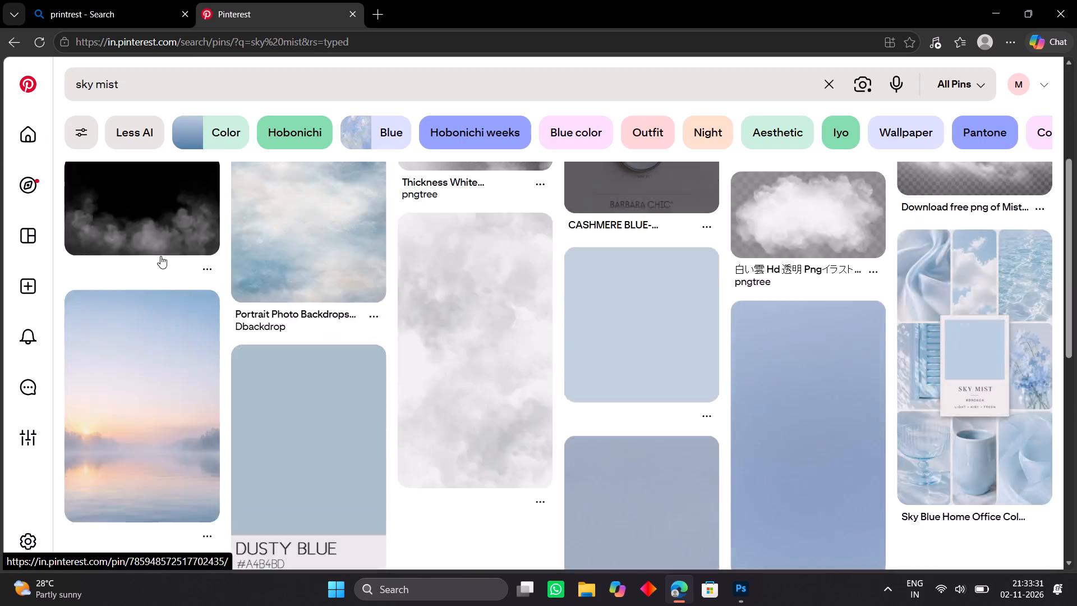
pyautogui.scroll(-3, 160, 256)
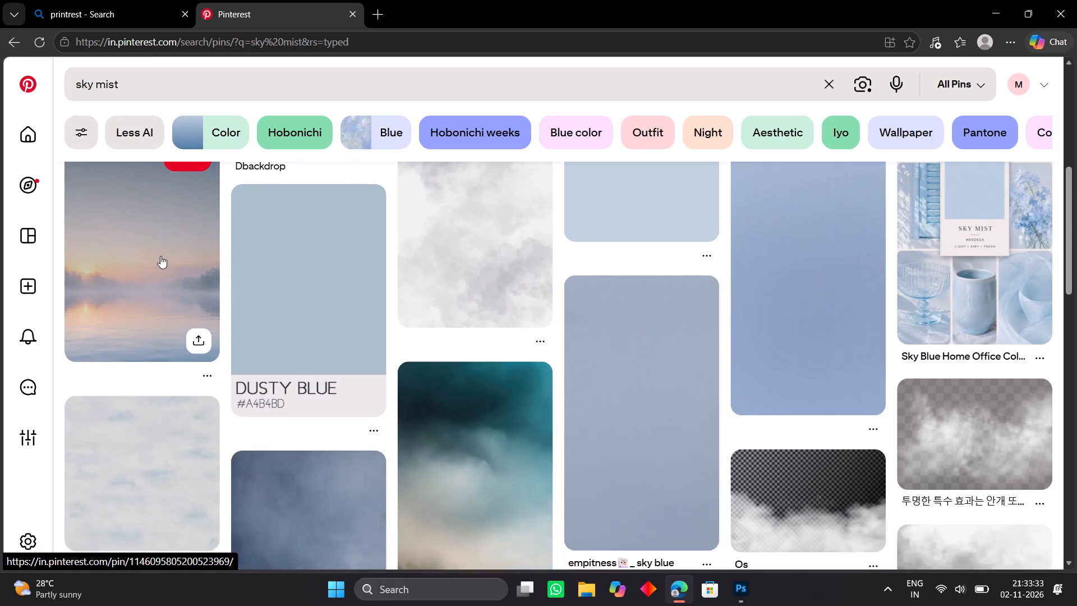
pyautogui.scroll(-4, 160, 256)
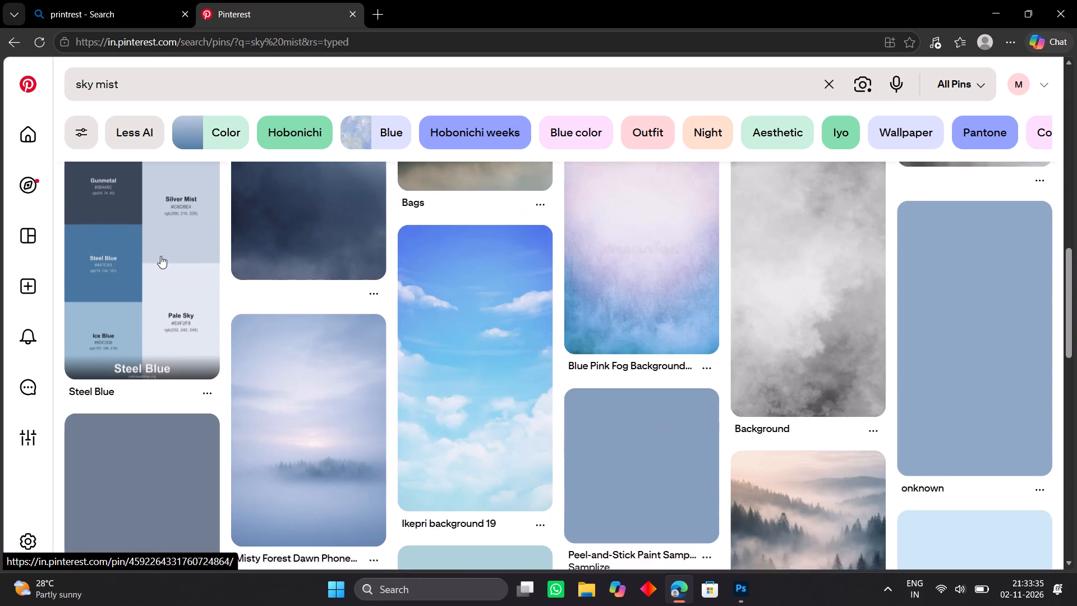
pyautogui.scroll(-1, 160, 256)
pyautogui.scroll(-1, 653, 217)
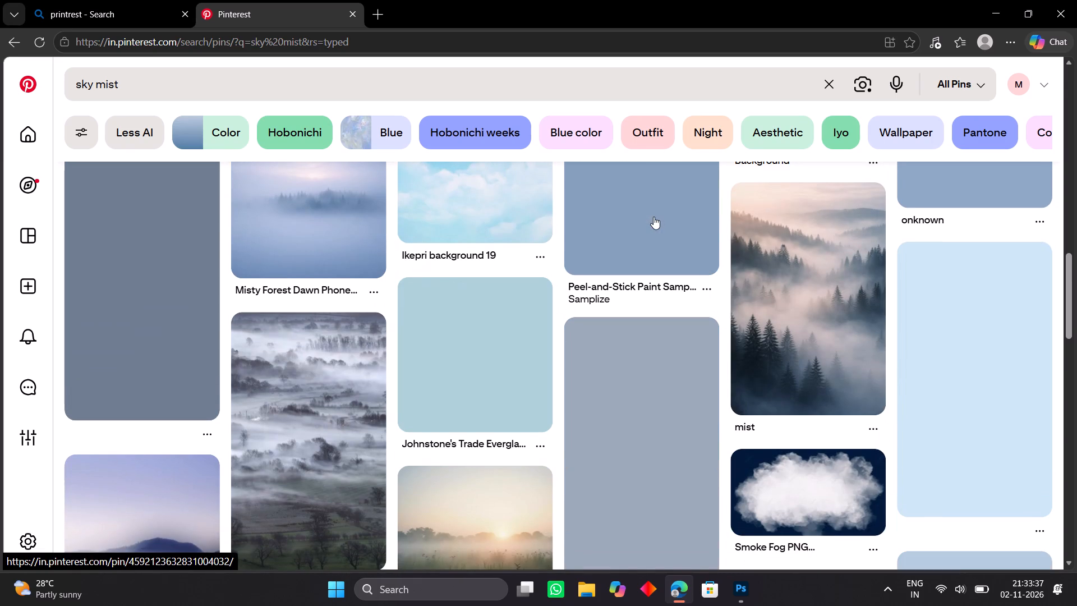
pyautogui.scroll(-1, 653, 217)
# Open the plain pale-blue pin from the sky mist results and download its image.
pyautogui.click(956, 278)
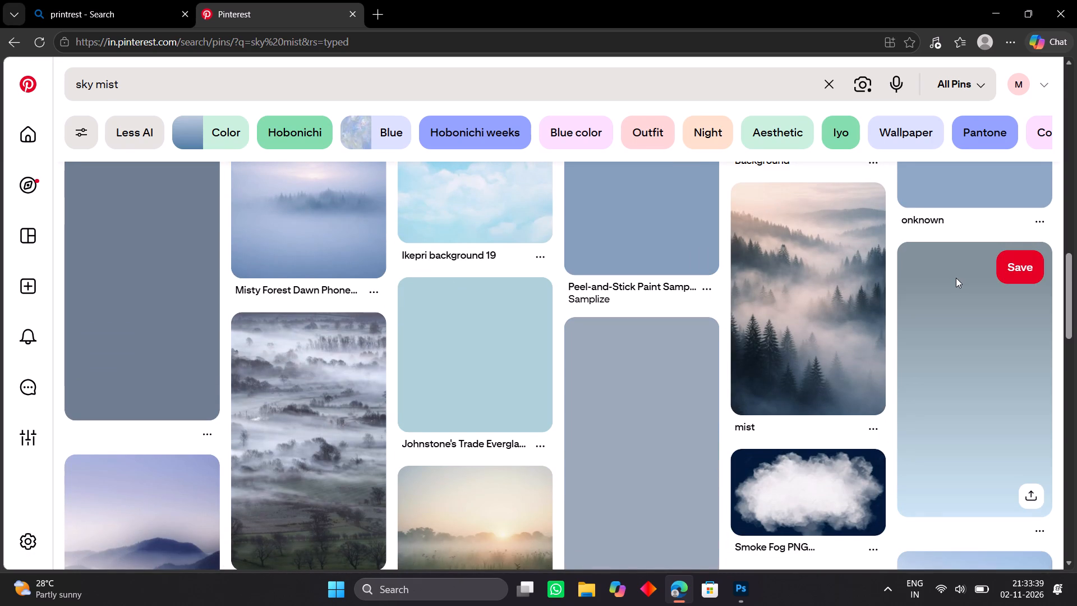
pyautogui.click(956, 278)
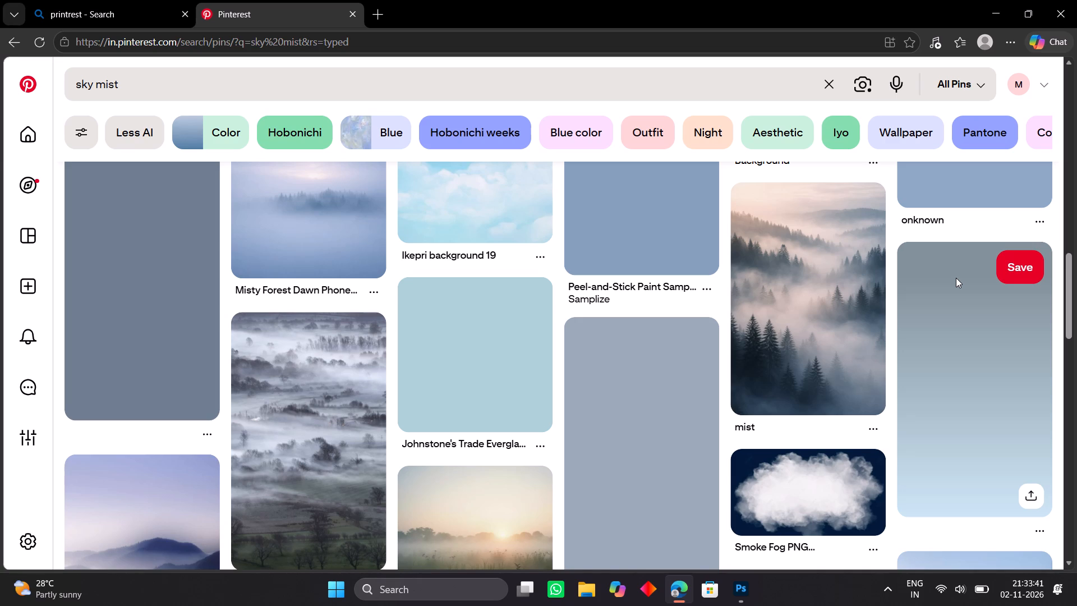
pyautogui.doubleClick(956, 278)
pyautogui.click(960, 339)
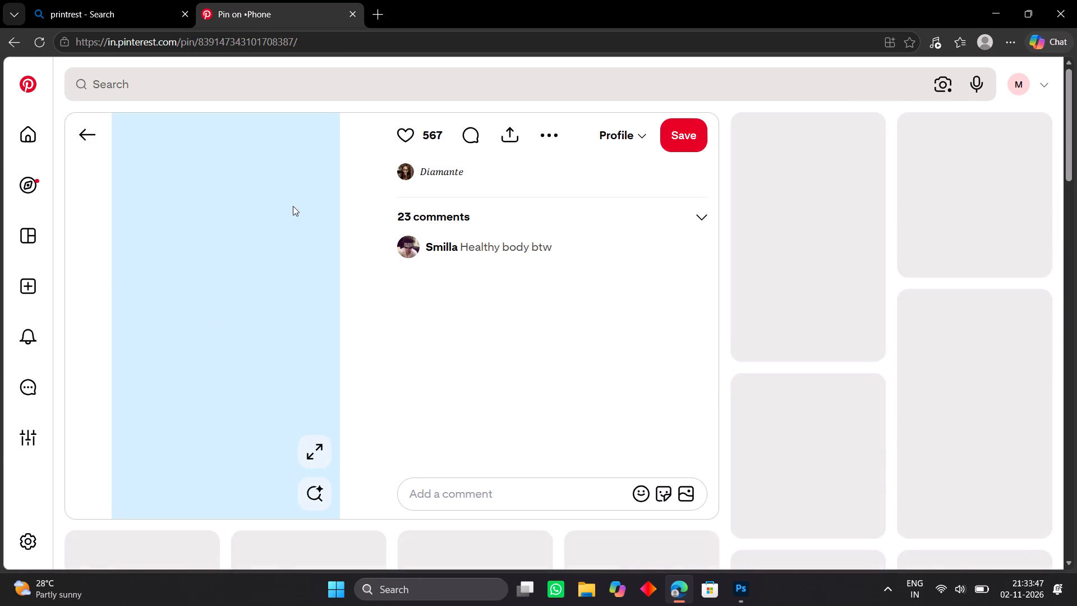
pyautogui.scroll(-4, 923, 258)
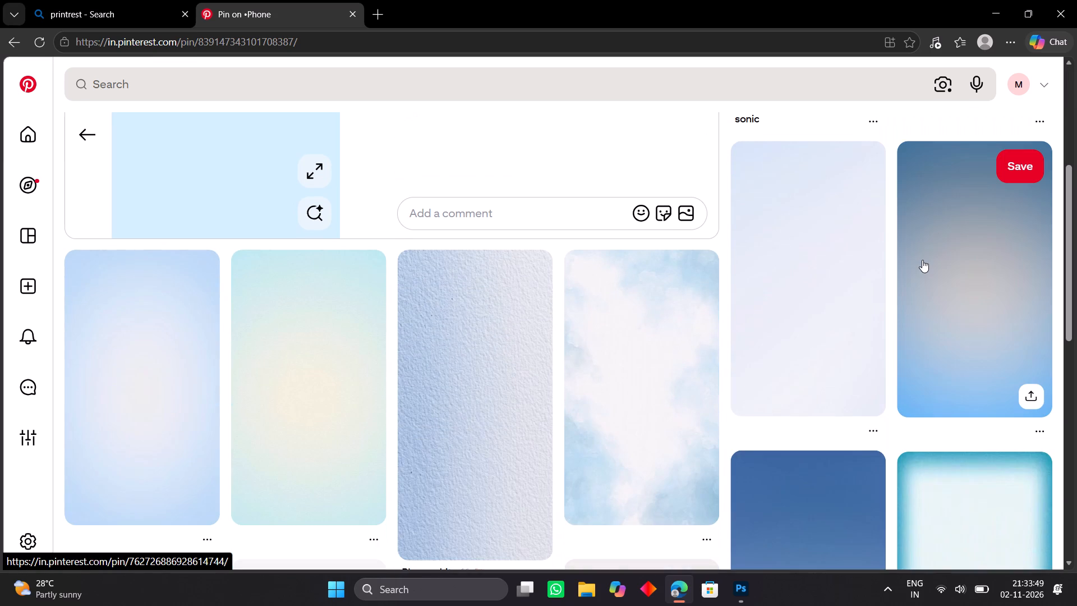
pyautogui.scroll(-4, 922, 260)
pyautogui.scroll(5, 922, 261)
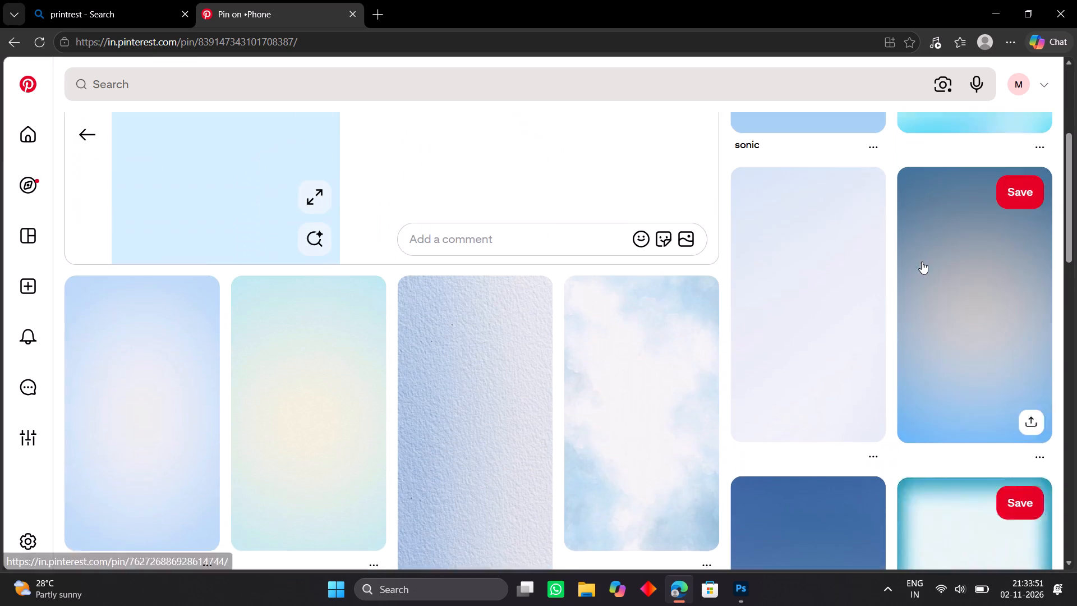
pyautogui.scroll(6, 922, 261)
pyautogui.click(545, 143)
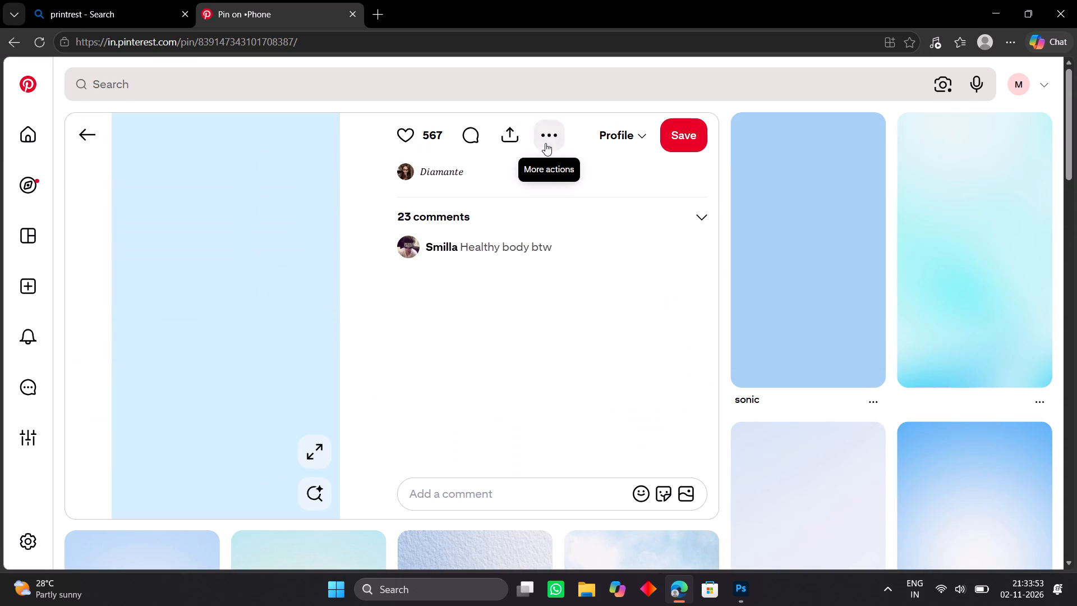
pyautogui.click(509, 182)
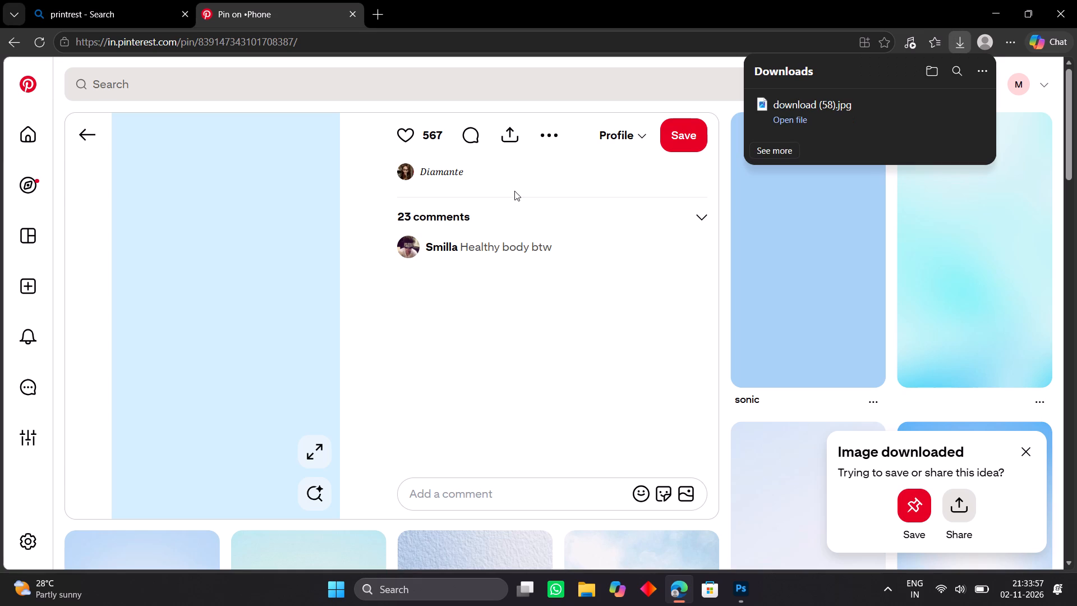
# Look over the pins related to the plain pale-blue image for further light blue backgrounds.
pyautogui.scroll(-6, 318, 213)
pyautogui.scroll(-6, 232, 248)
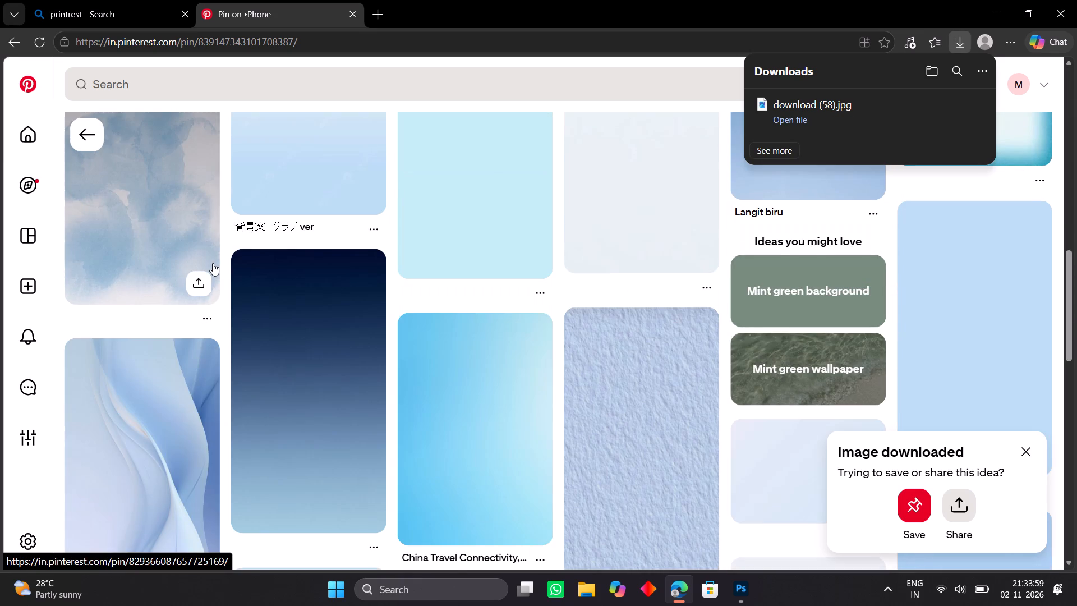
pyautogui.scroll(-6, 213, 263)
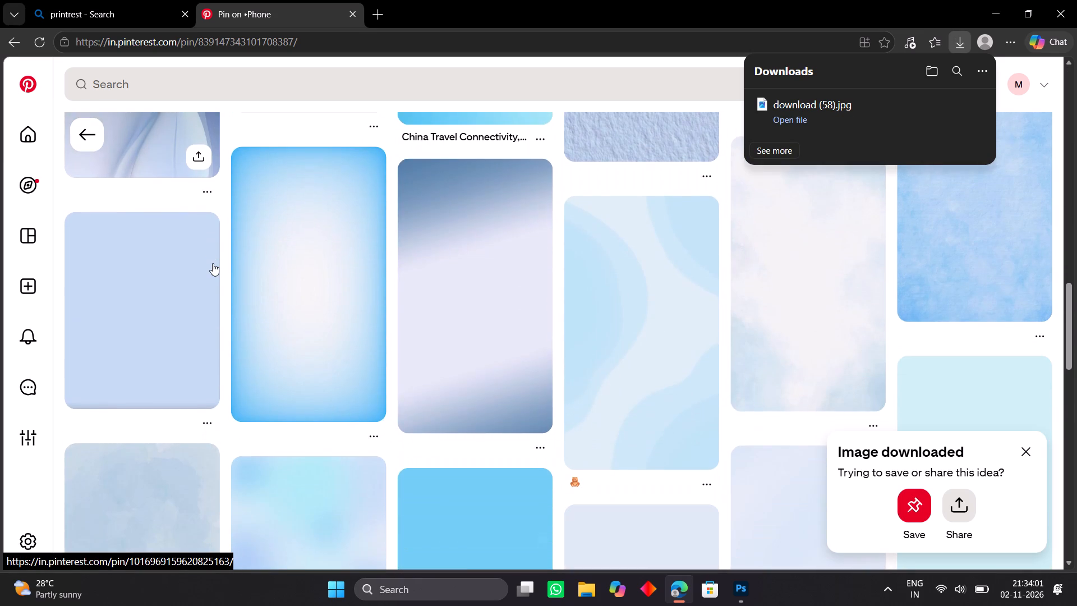
pyautogui.scroll(-5, 213, 263)
pyautogui.scroll(8, 213, 263)
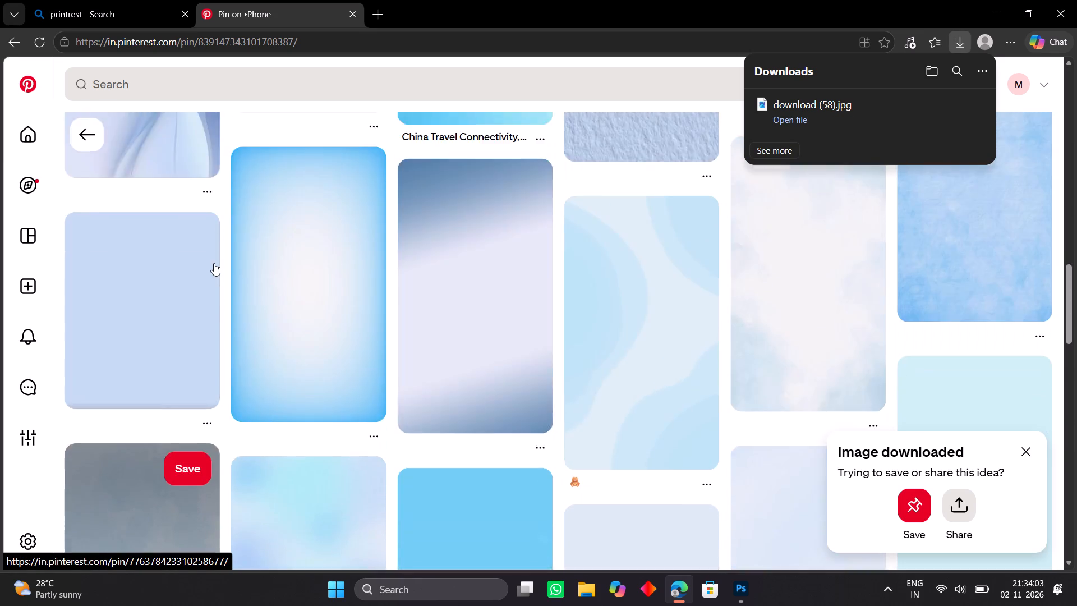
pyautogui.scroll(2, 214, 263)
# Search Pinterest for children sky sand shadow.
pyautogui.click(159, 88)
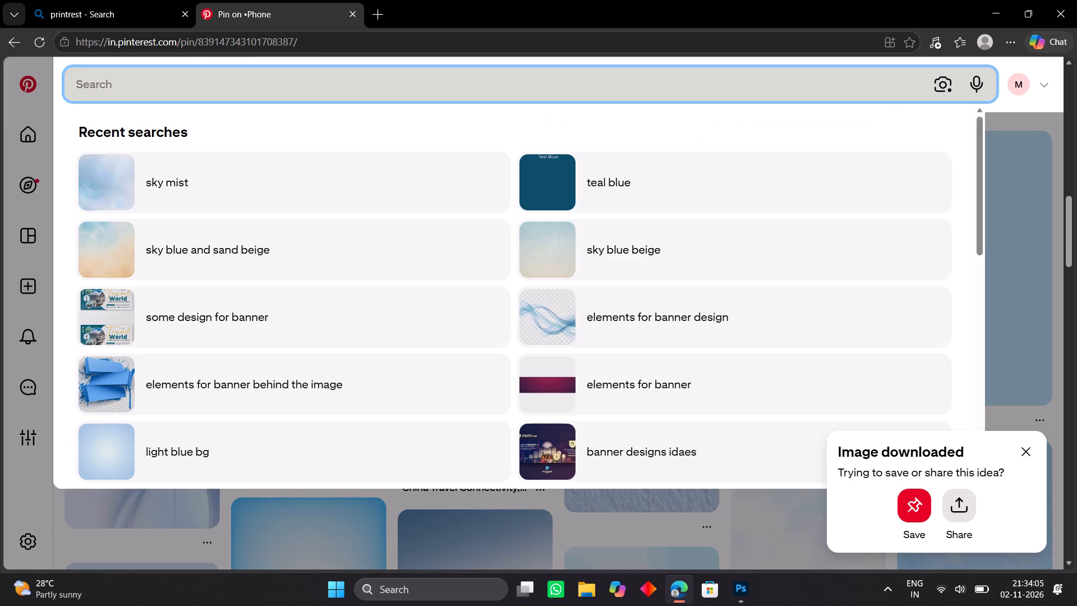
pyautogui.press('s')
pyautogui.press('BackSpace')
pyautogui.write('chi')
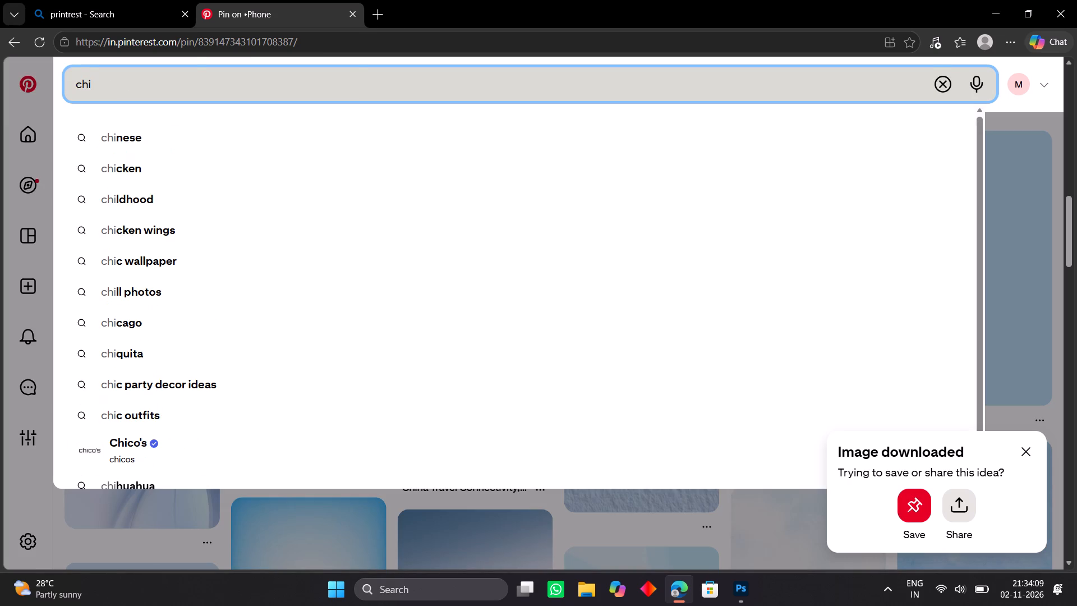
pyautogui.press('l')
pyautogui.write('dren')
pyautogui.press('space')
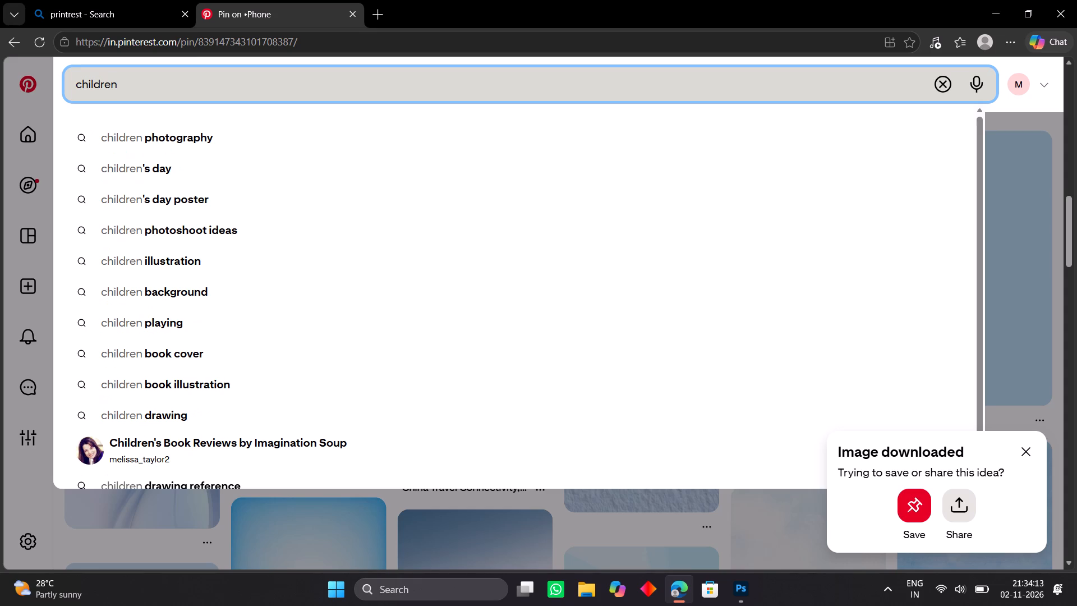
pyautogui.press('s')
pyautogui.write('ky s')
pyautogui.write('an')
pyautogui.write('d shadoe')
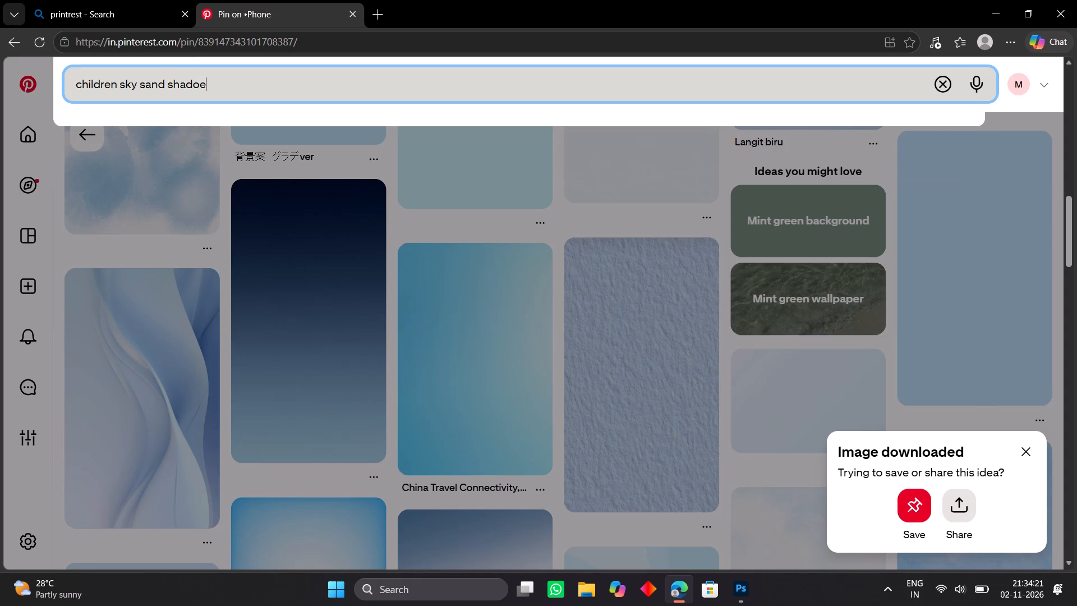
pyautogui.press('BackSpace')
pyautogui.press('w')
pyautogui.press('Return')
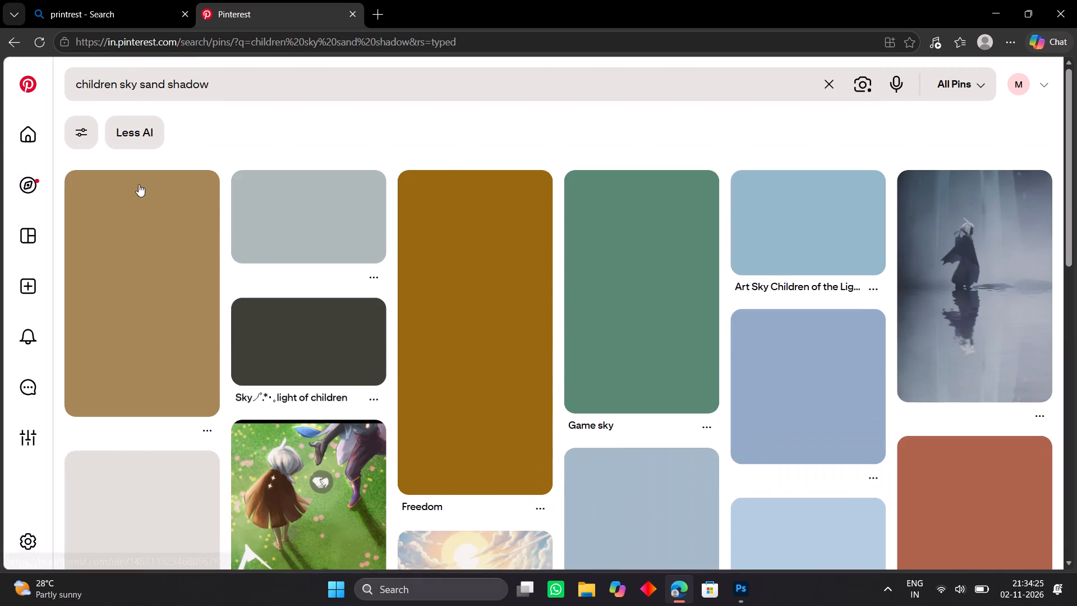
# Refine the Pinterest search to children skyblue color sand shadow.
pyautogui.scroll(-2, 179, 244)
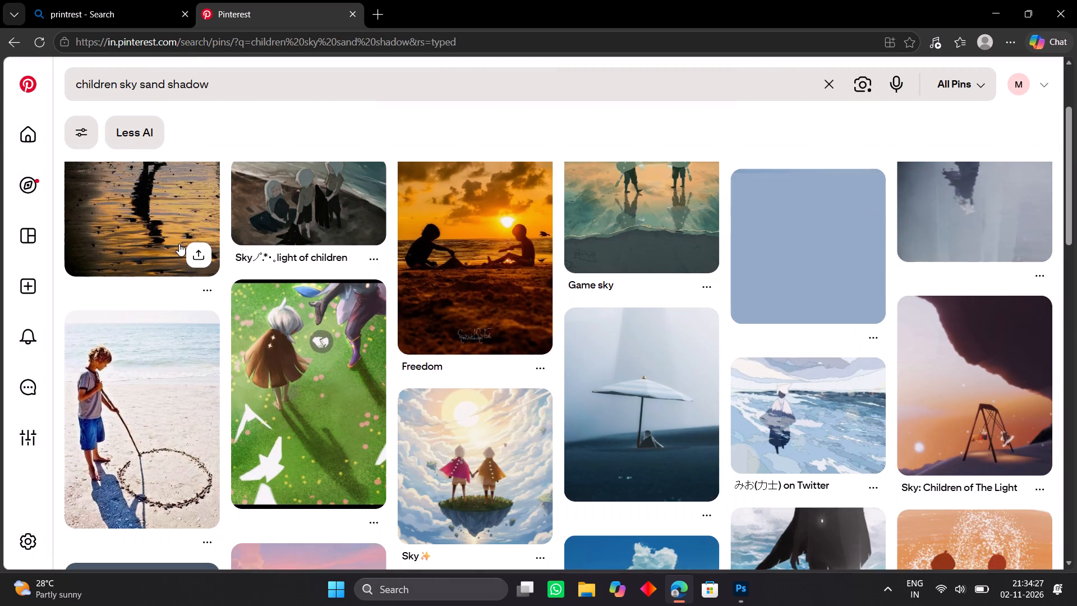
pyautogui.scroll(-7, 179, 244)
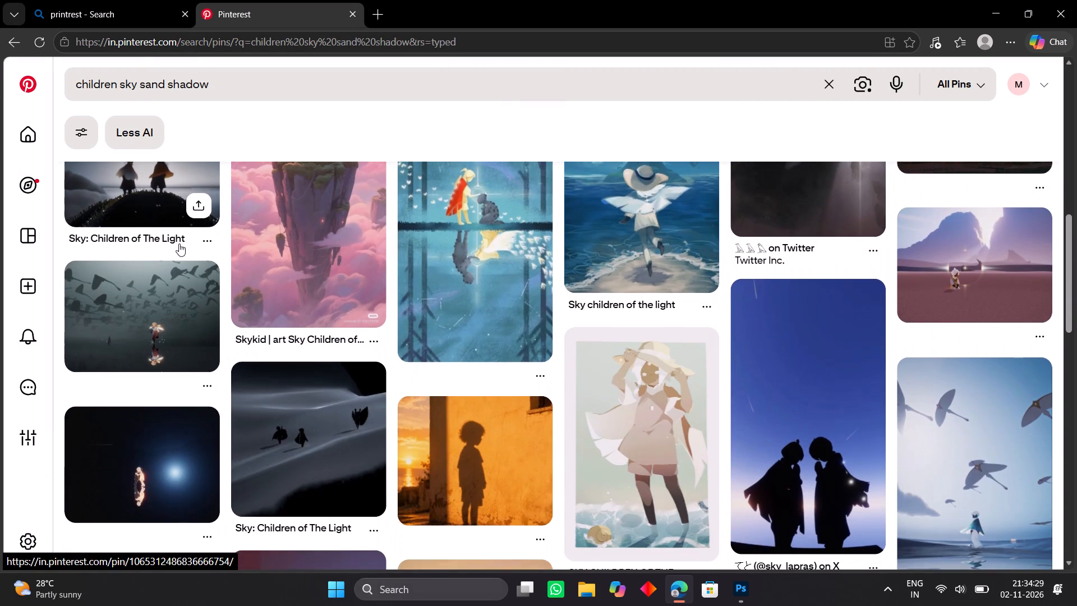
pyautogui.click(138, 84)
pyautogui.write('blue color')
pyautogui.press('Return')
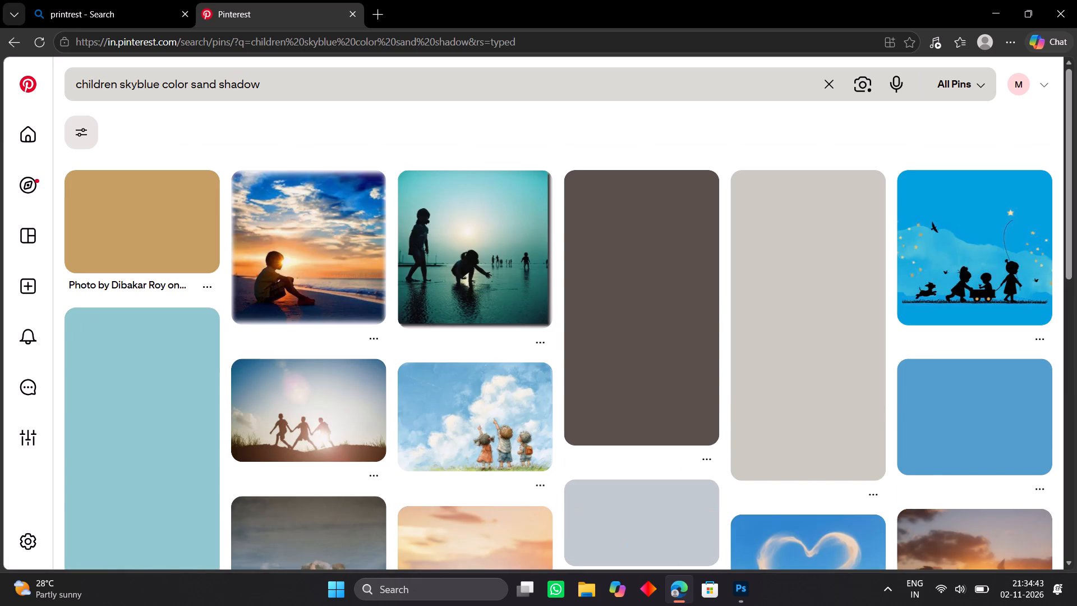
# Examine the children skyblue color sand shadow pins for suitable beach, sky and shadow images.
pyautogui.scroll(-2, 142, 31)
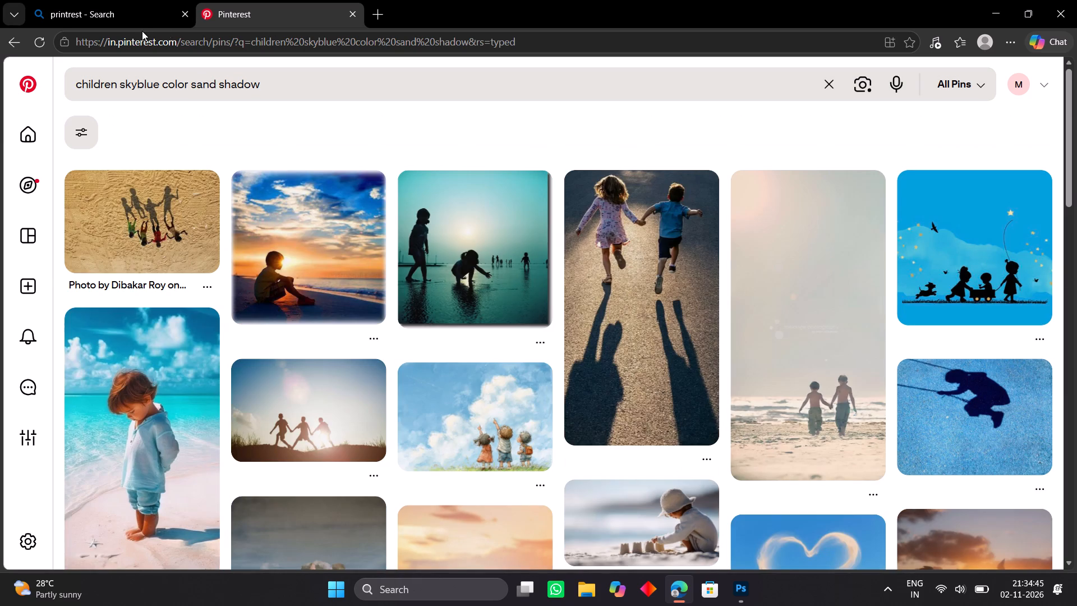
pyautogui.scroll(-3, 395, 65)
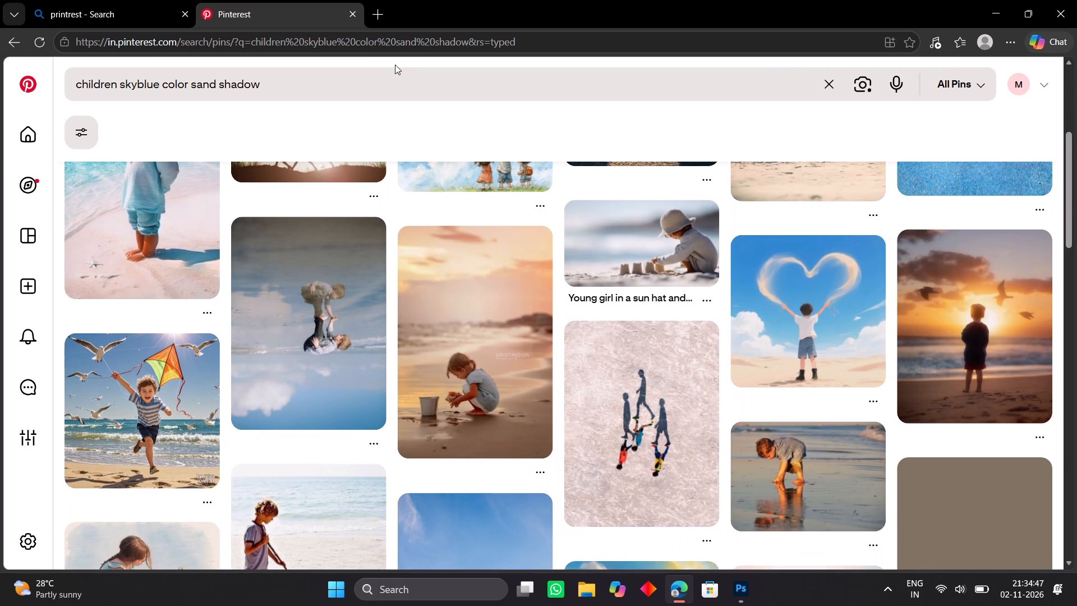
pyautogui.scroll(-5, 395, 65)
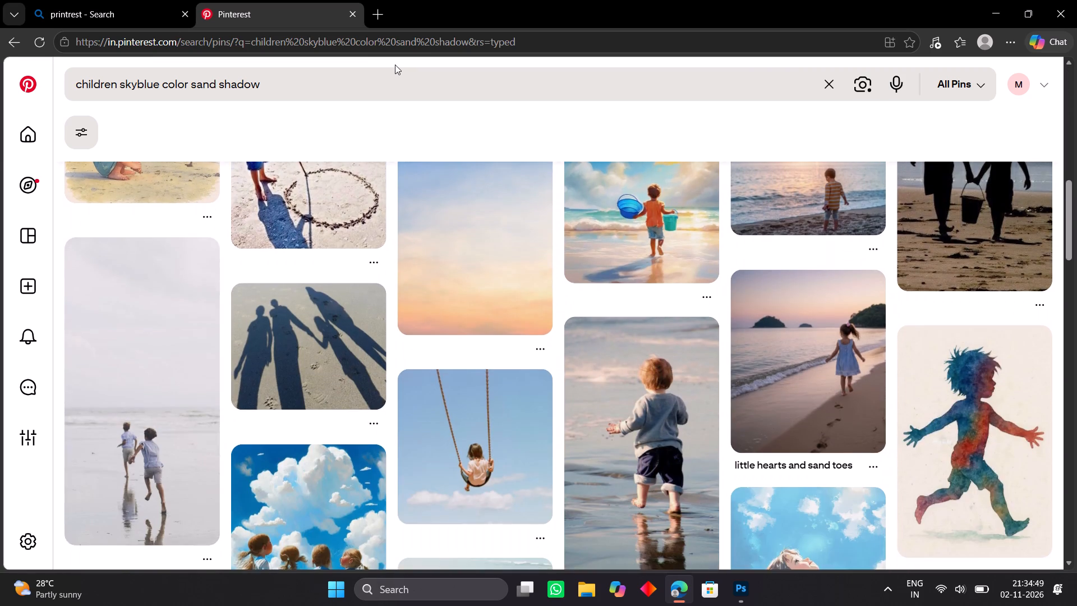
pyautogui.scroll(-3, 395, 65)
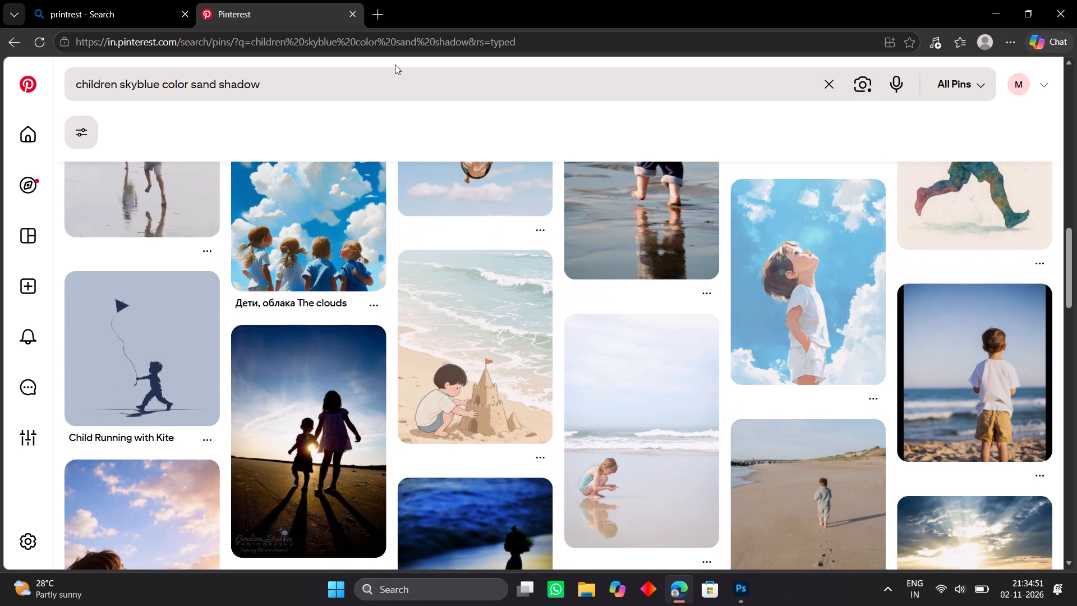
pyautogui.scroll(-2, 395, 65)
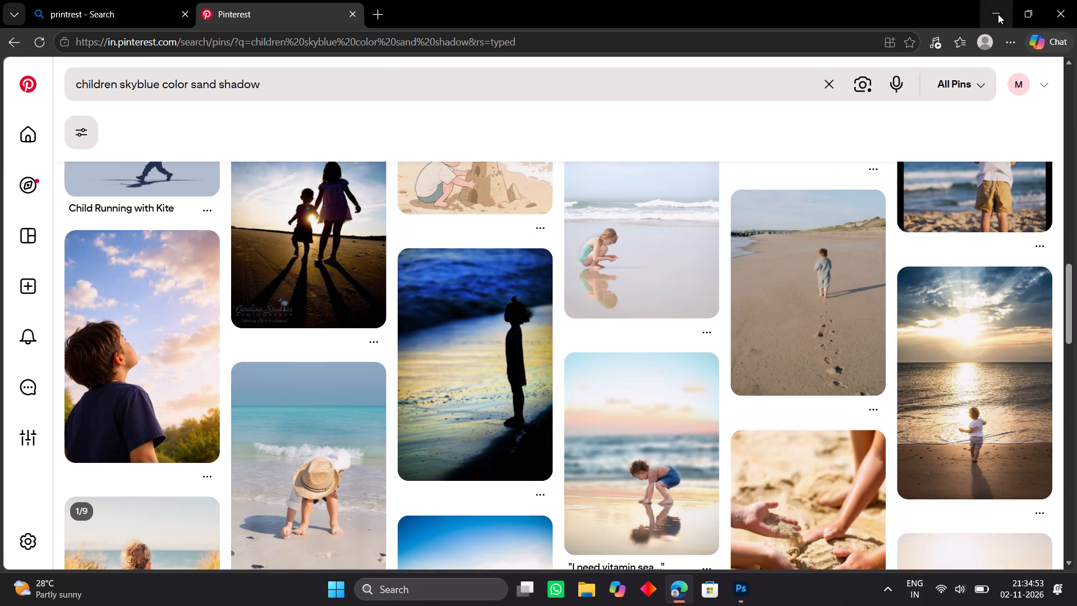
# Bring the pale-blue image download (58) from the Downloads folder into the flash banner2.psd canvas in Photoshop.
pyautogui.click(998, 14)
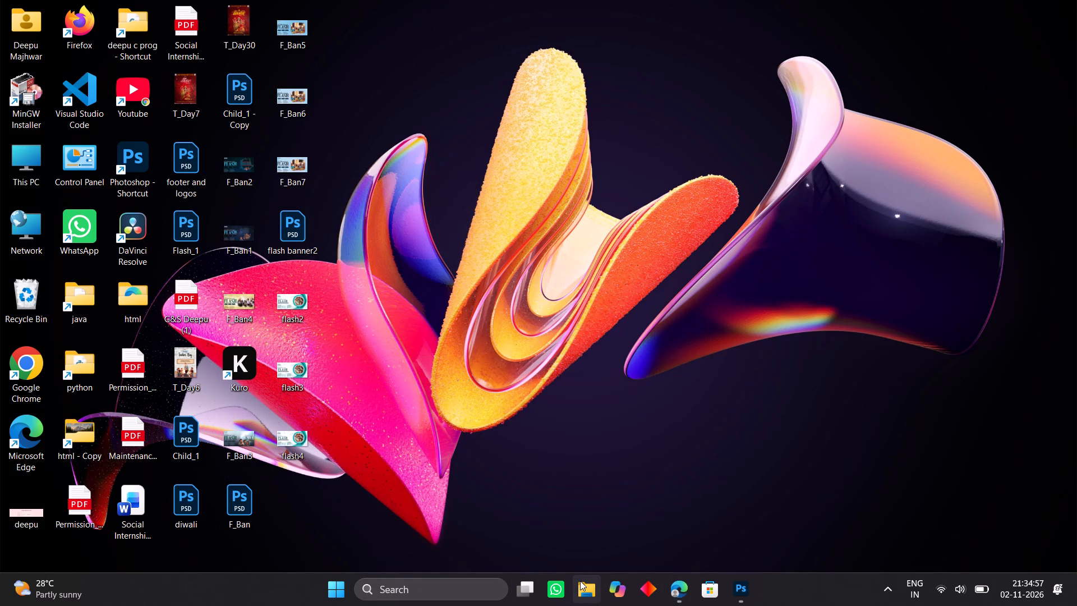
pyautogui.click(580, 581)
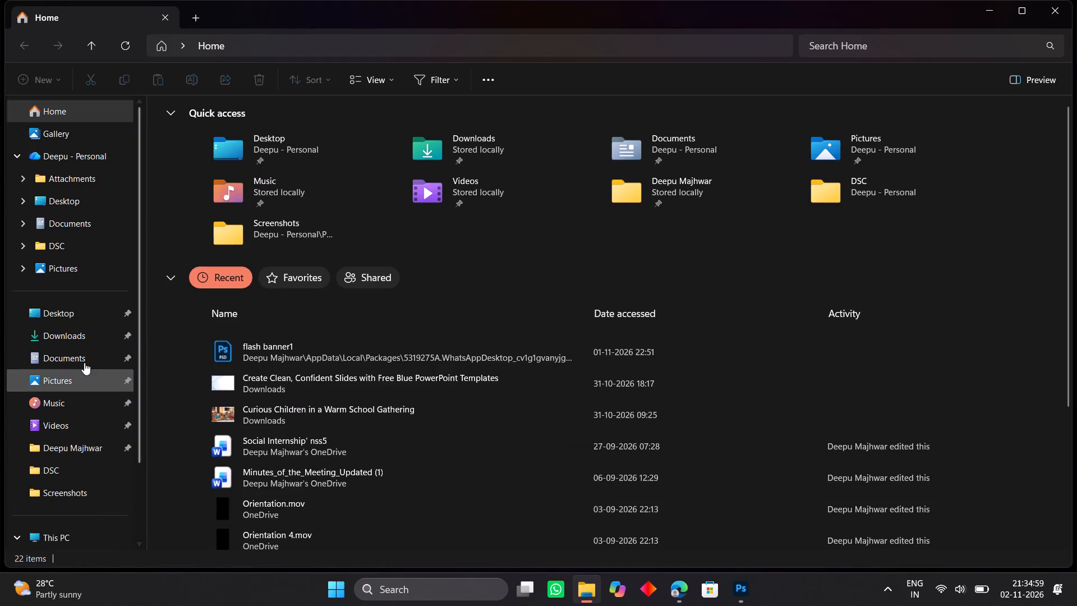
pyautogui.click(75, 337)
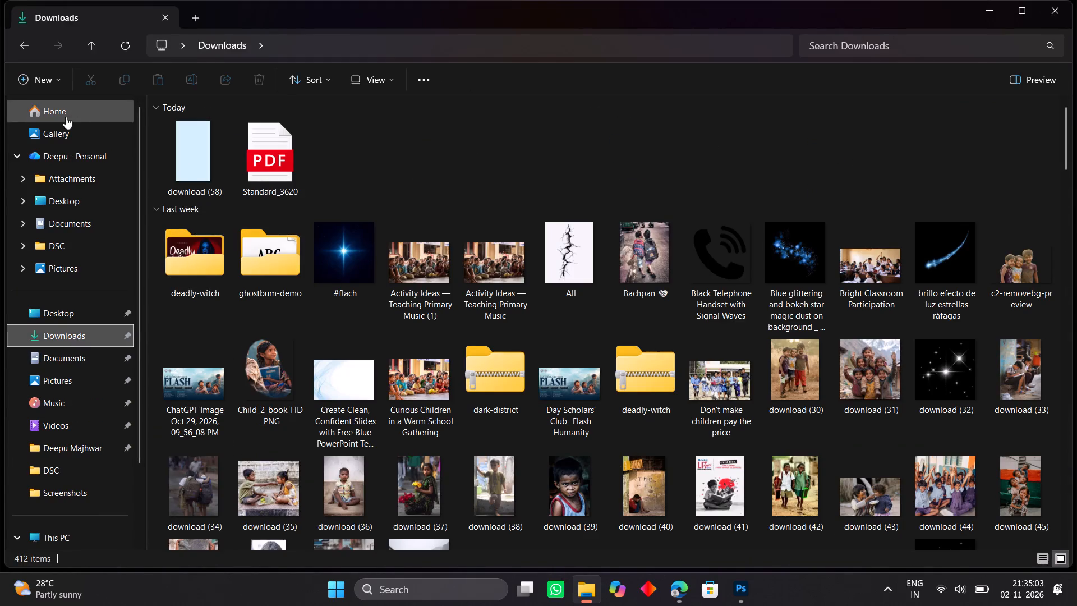
pyautogui.moveTo(191, 159); pyautogui.dragTo(791, 574)
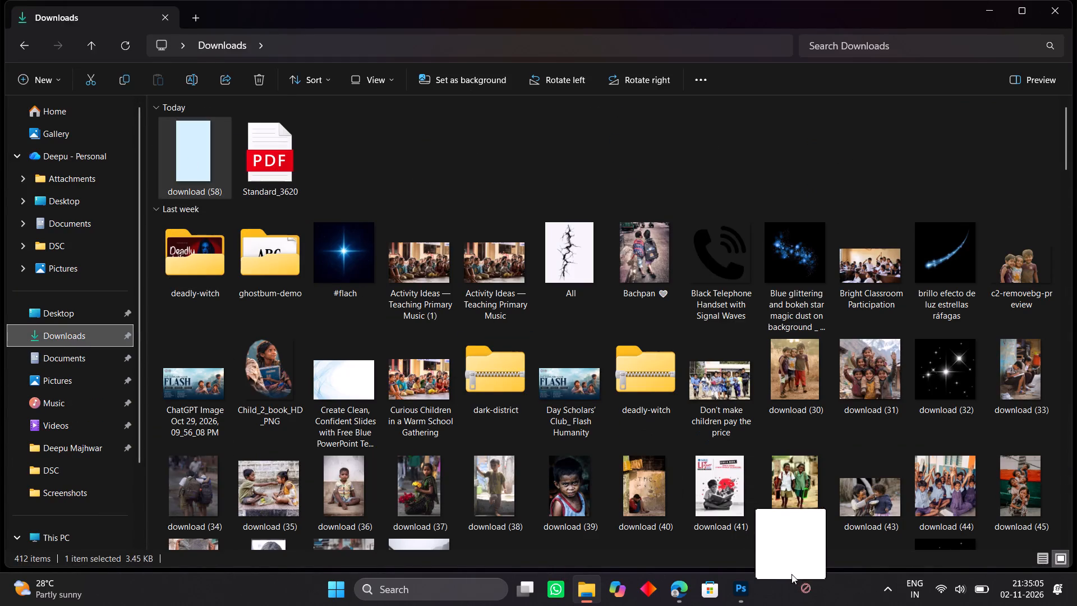
pyautogui.moveTo(791, 574); pyautogui.dragTo(462, 384)
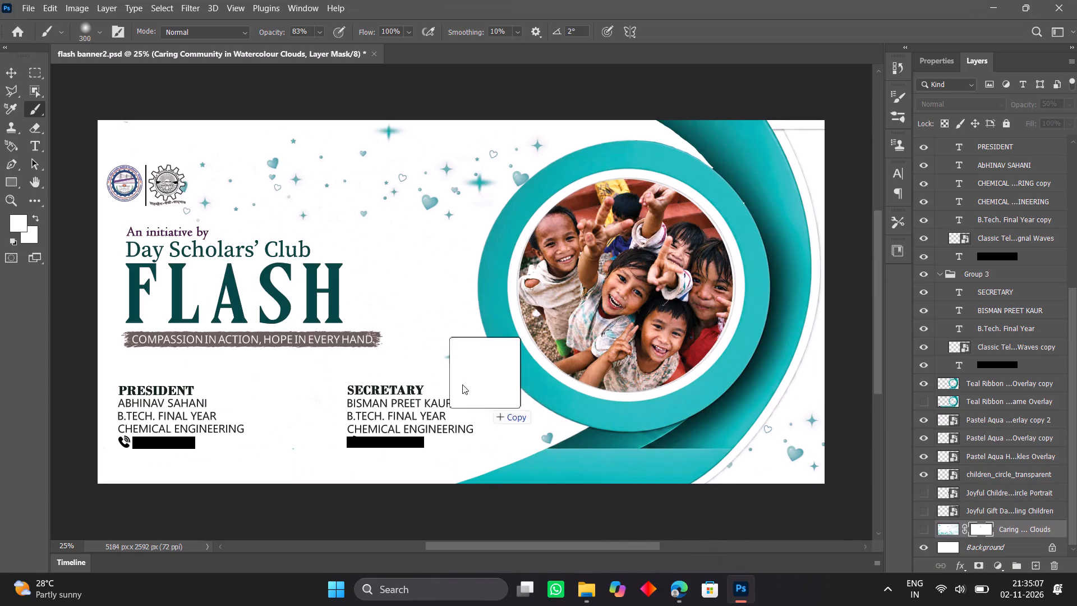
pyautogui.moveTo(462, 384); pyautogui.dragTo(437, 362)
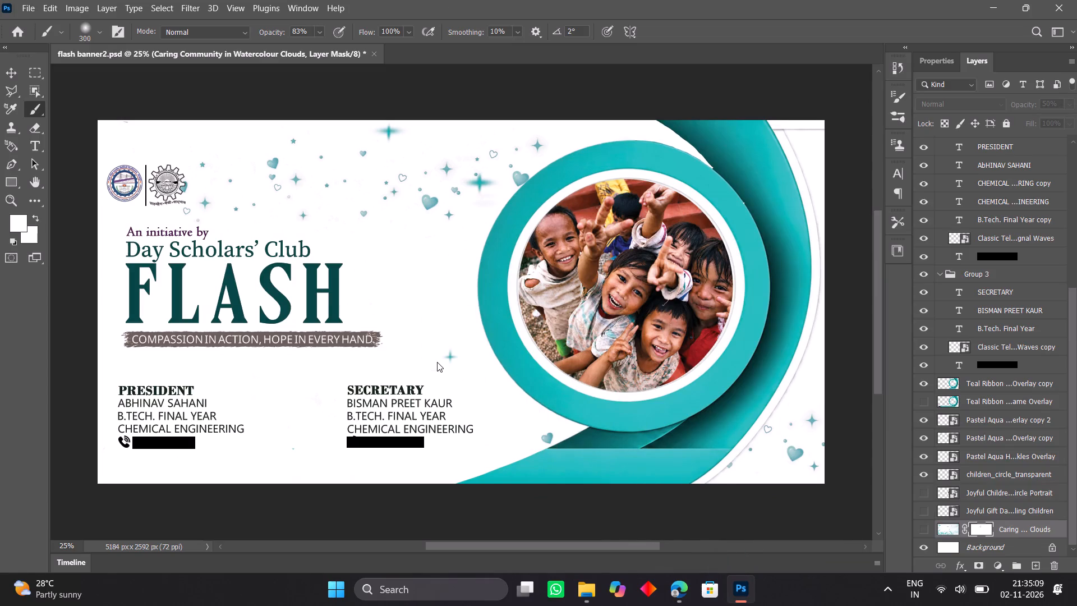
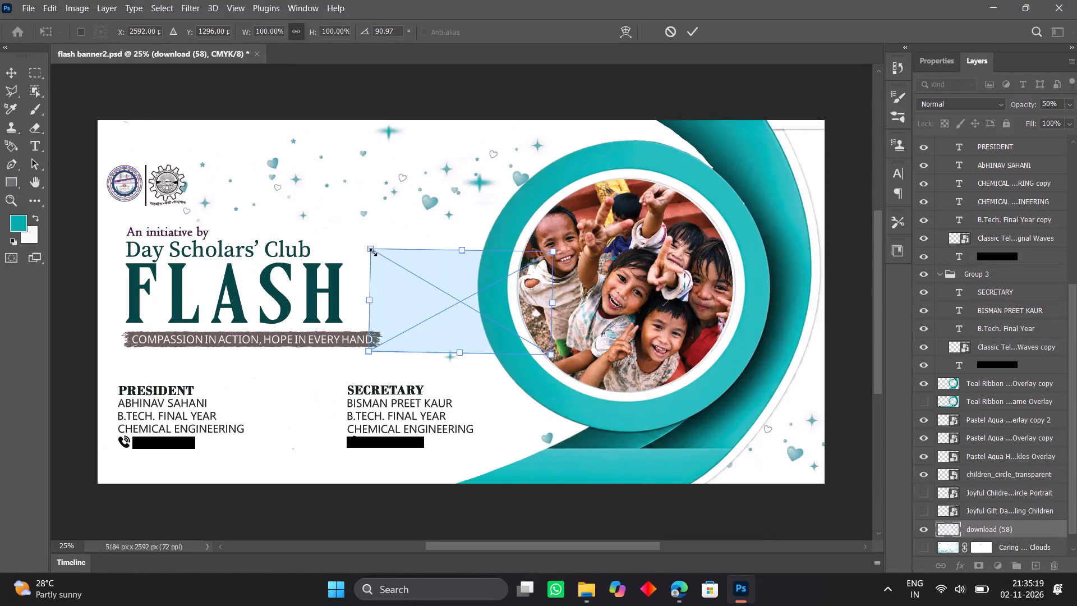
# Scale the placed pale-blue image to about 402% and position it to cover the entire banner background.
pyautogui.moveTo(373, 243); pyautogui.dragTo(90, 211)
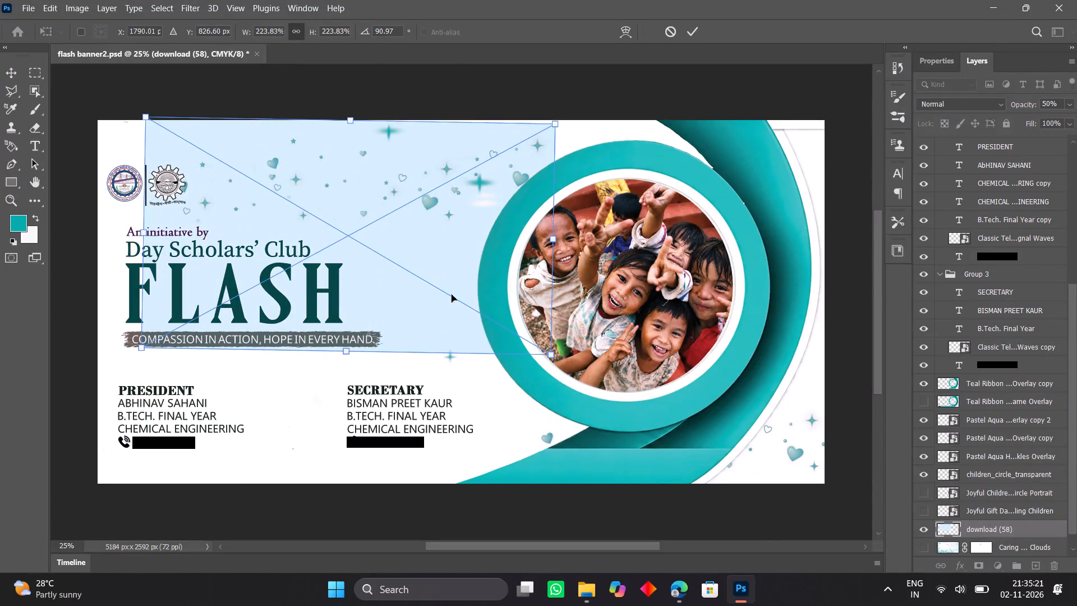
pyautogui.moveTo(551, 354); pyautogui.dragTo(915, 502)
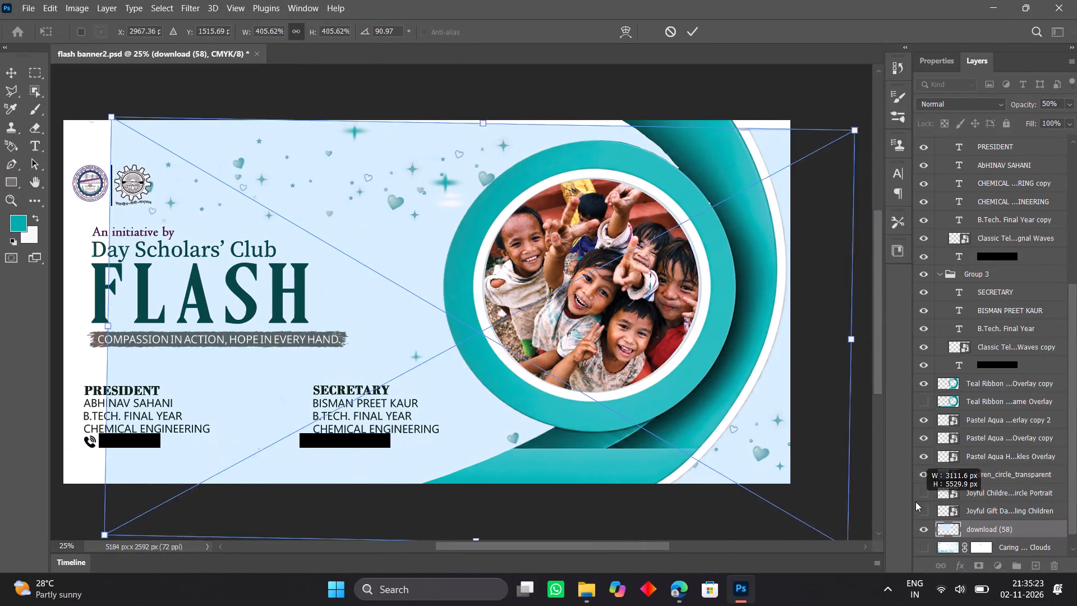
pyautogui.moveTo(915, 502); pyautogui.dragTo(798, 439)
pyautogui.moveTo(416, 182); pyautogui.dragTo(415, 172)
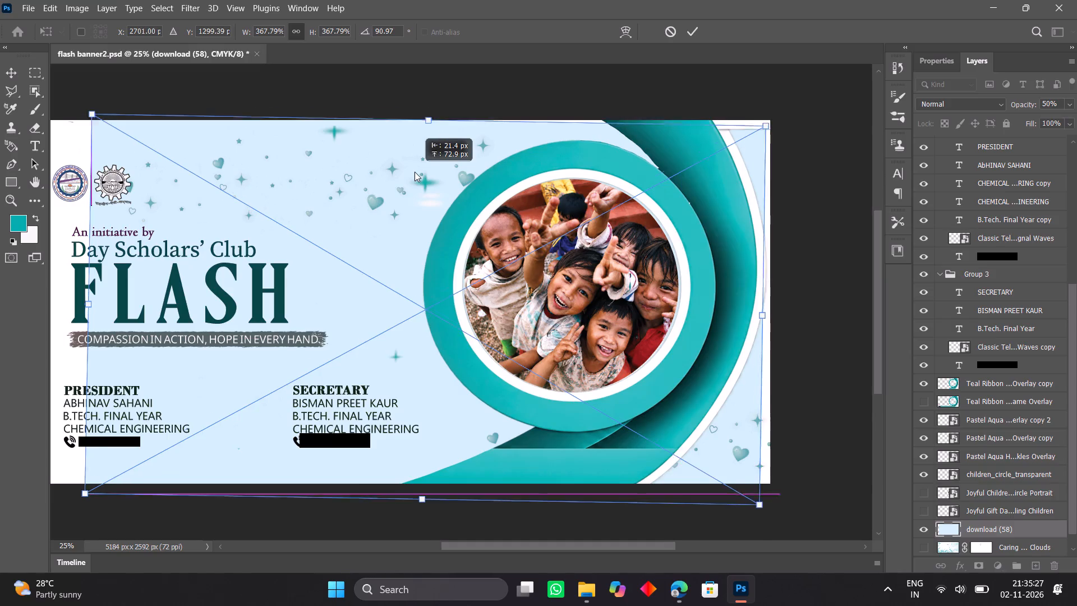
pyautogui.moveTo(415, 172); pyautogui.dragTo(395, 173)
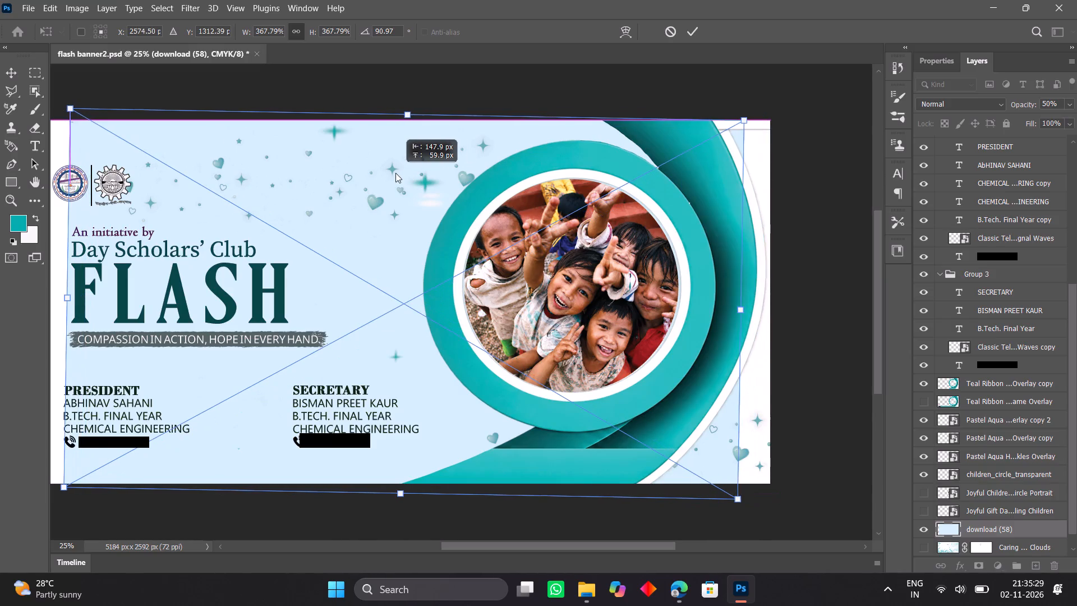
pyautogui.moveTo(395, 173); pyautogui.dragTo(390, 181)
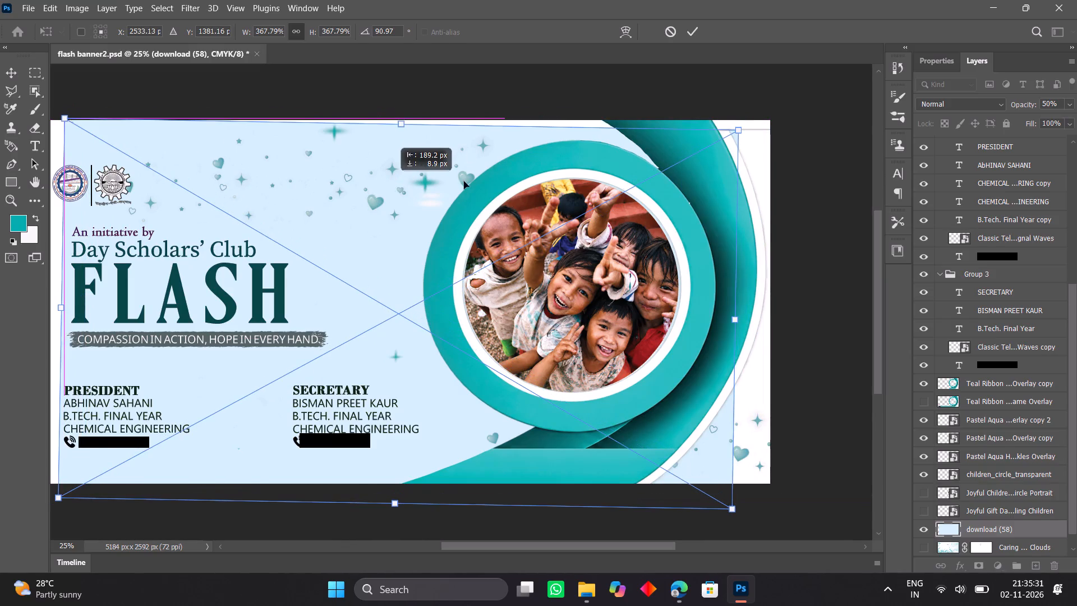
pyautogui.moveTo(737, 131); pyautogui.dragTo(776, 123)
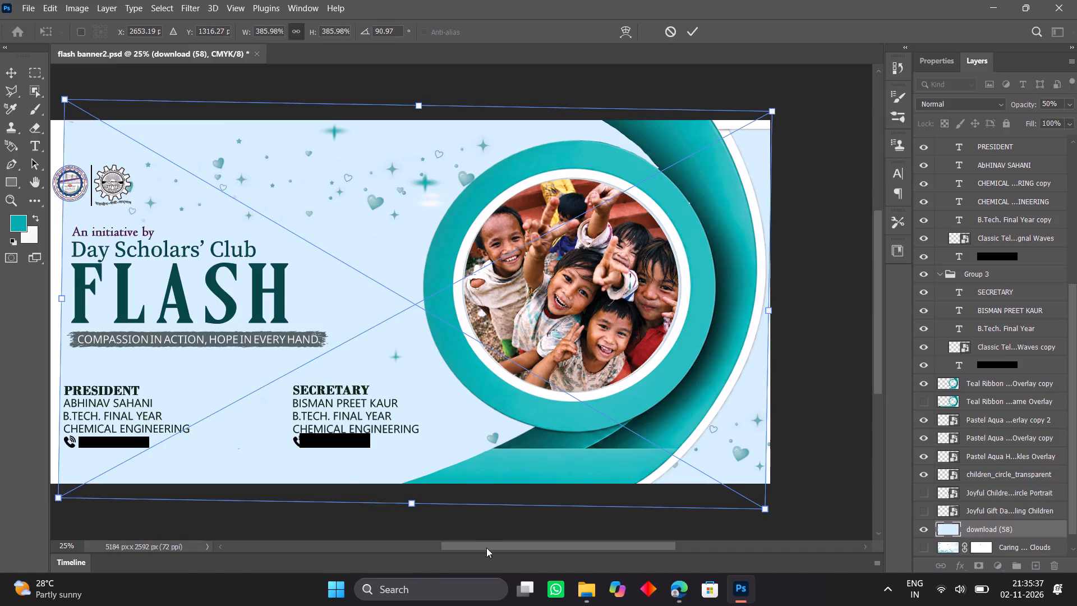
pyautogui.moveTo(486, 548); pyautogui.dragTo(409, 548)
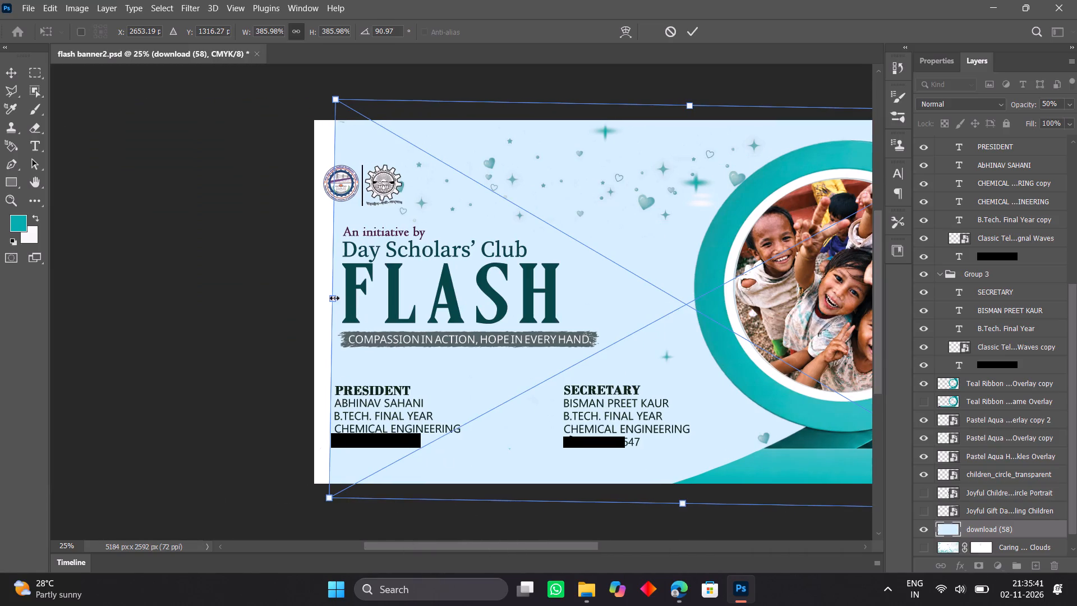
pyautogui.moveTo(334, 298); pyautogui.dragTo(304, 300)
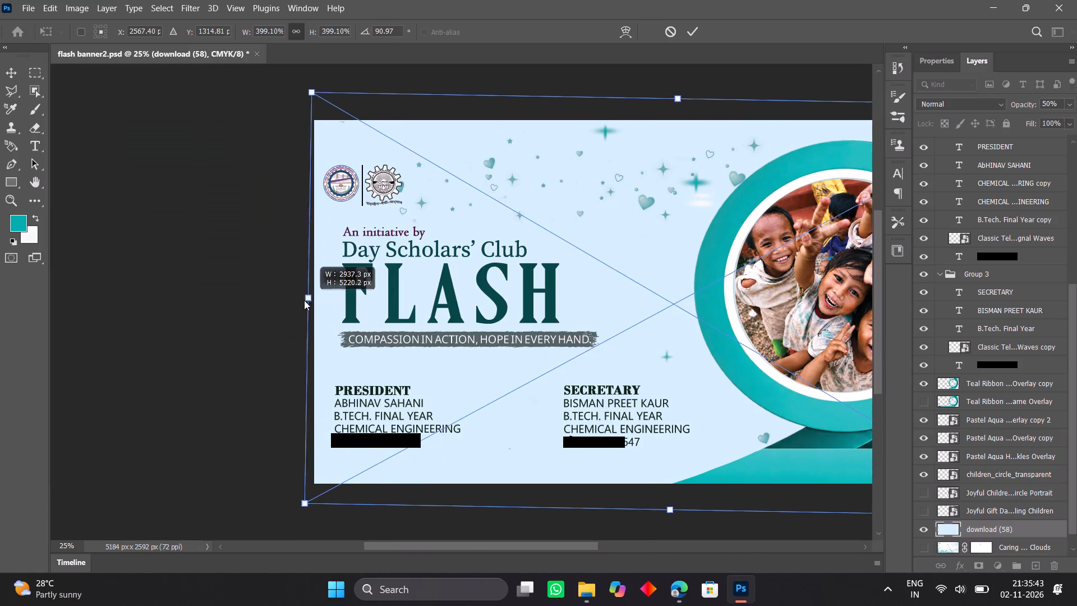
pyautogui.moveTo(304, 300); pyautogui.dragTo(304, 301)
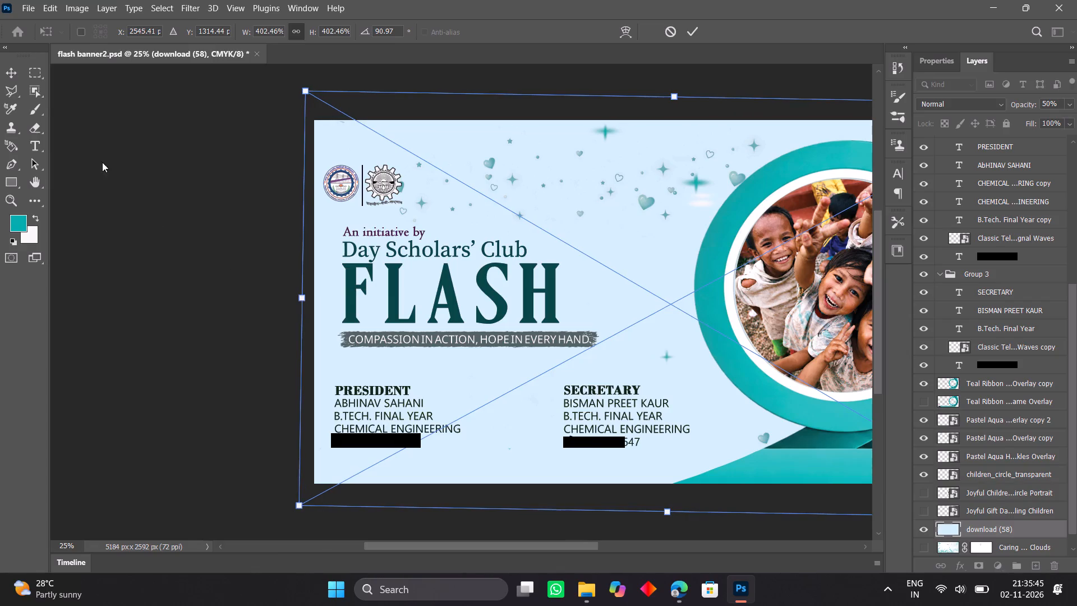
pyautogui.click(6, 74)
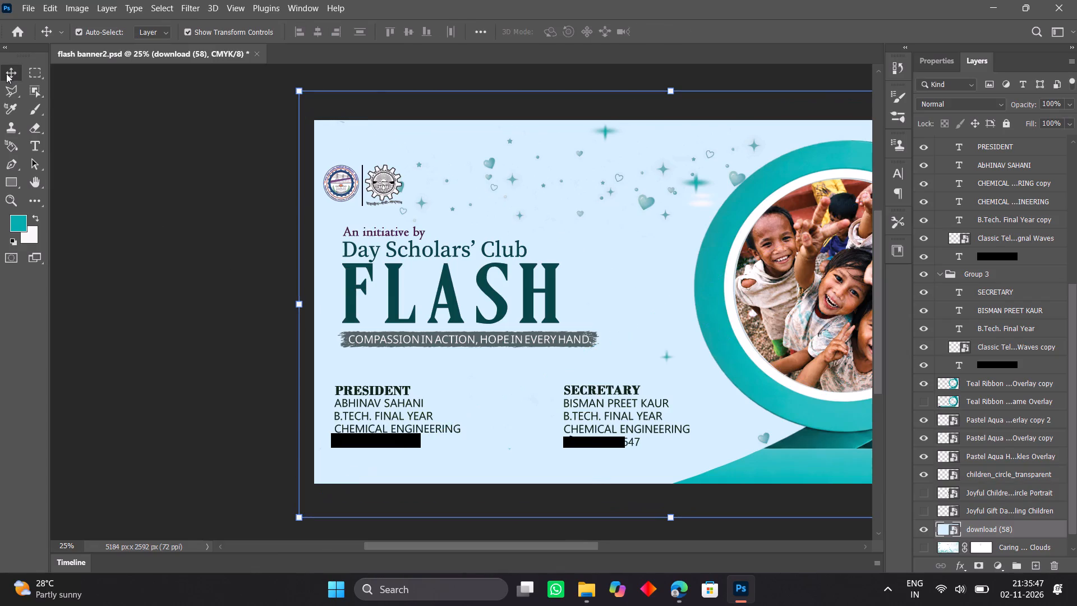
pyautogui.hotkey('ctrl', '0')
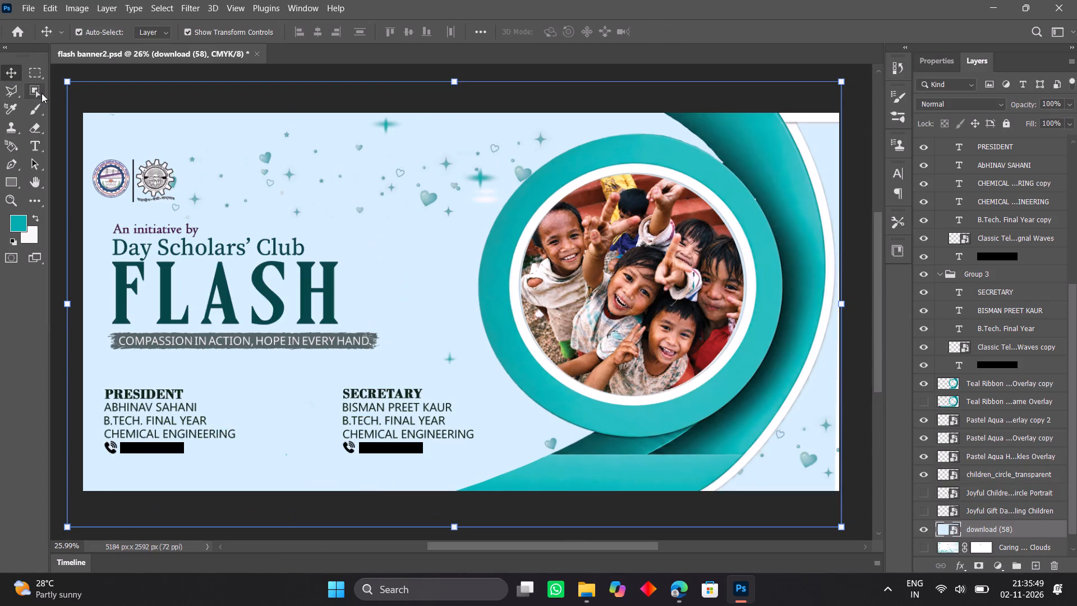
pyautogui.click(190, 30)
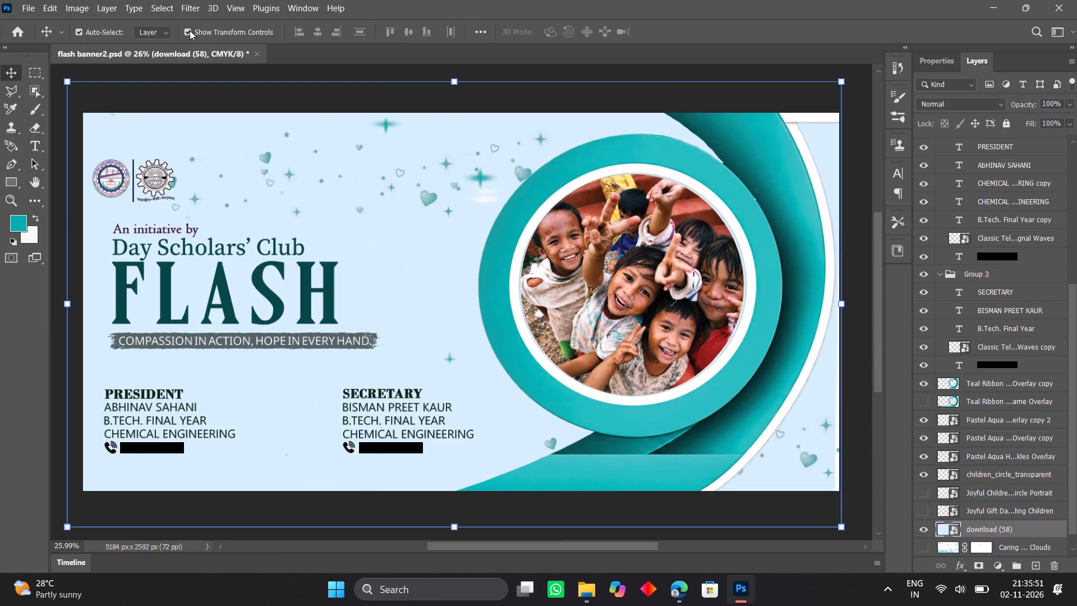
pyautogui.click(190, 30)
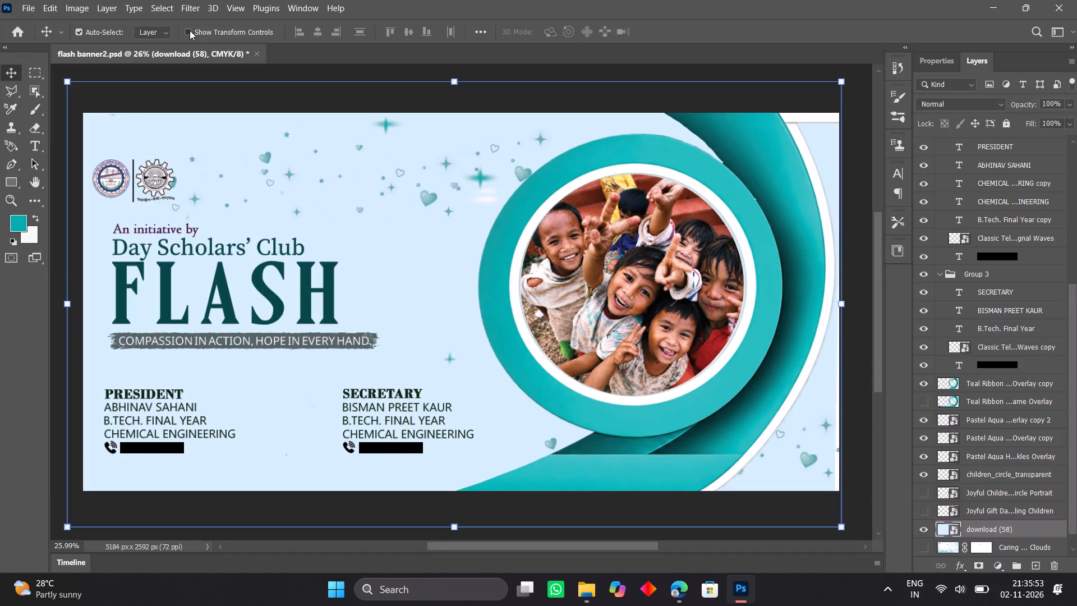
# Change the font of the FLASH title text to Midnight Winters.
pyautogui.click(165, 289)
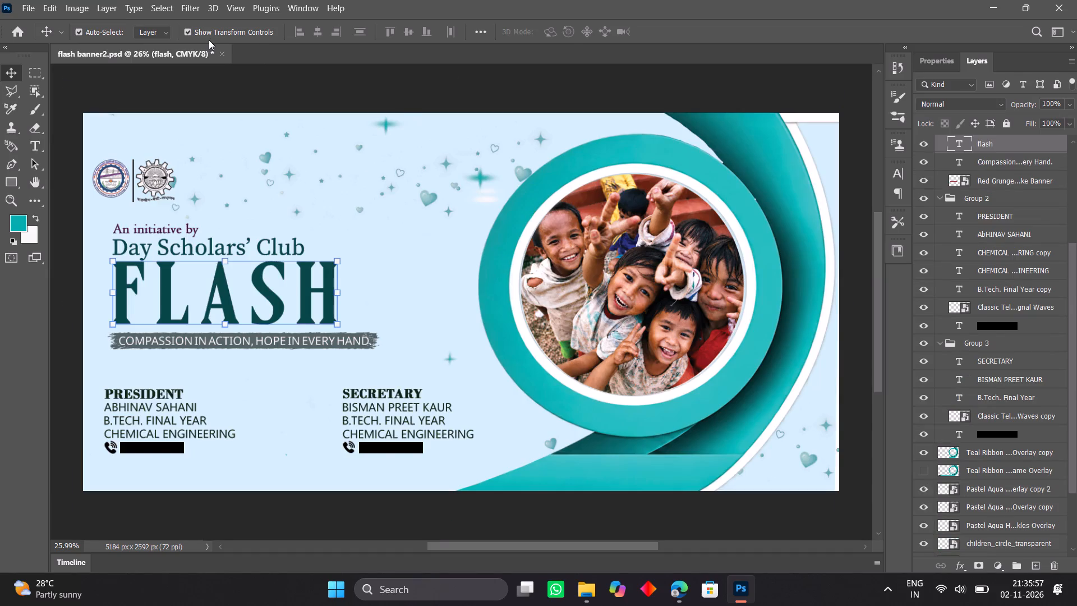
pyautogui.click(954, 63)
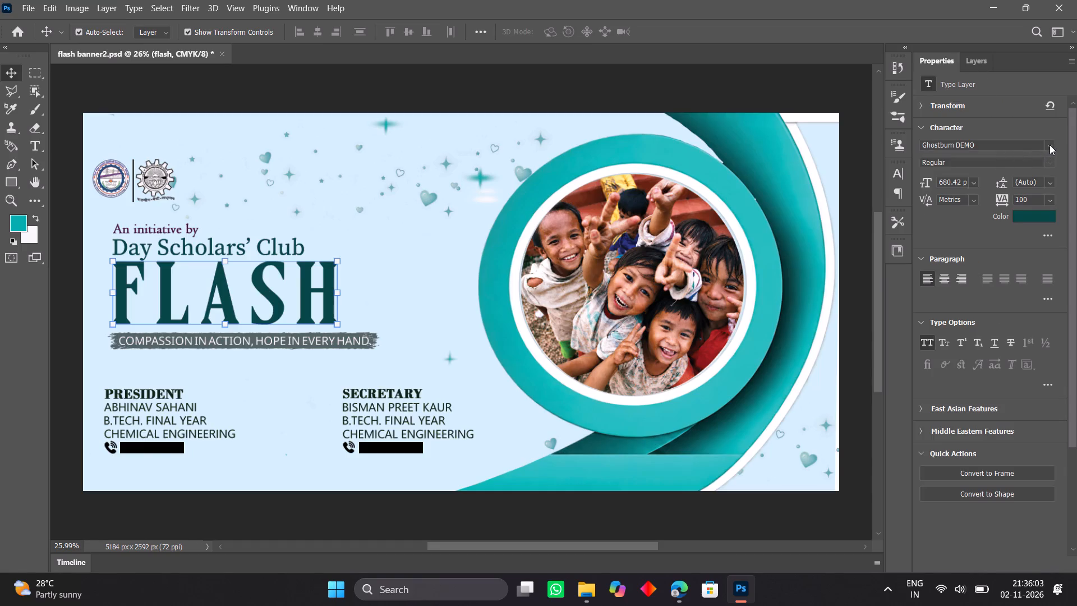
pyautogui.click(1050, 145)
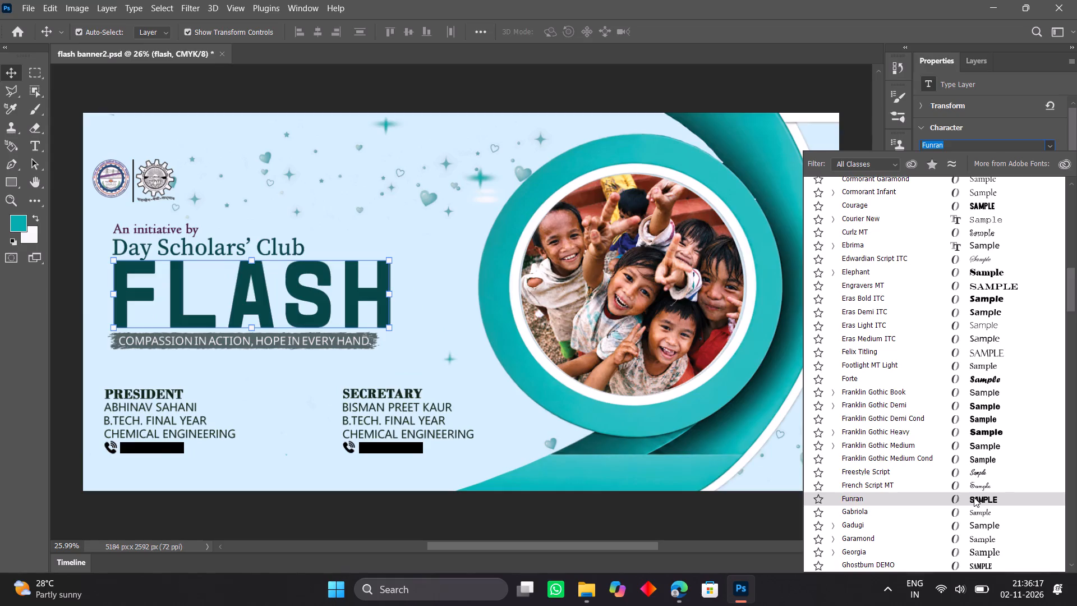
pyautogui.scroll(-1, 974, 497)
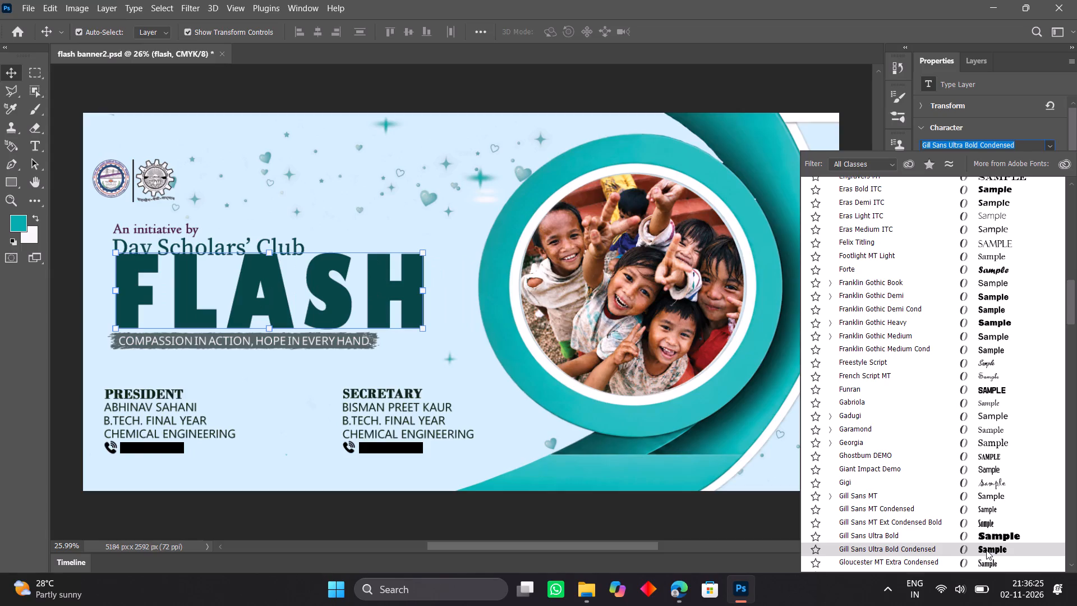
pyautogui.scroll(-1, 986, 550)
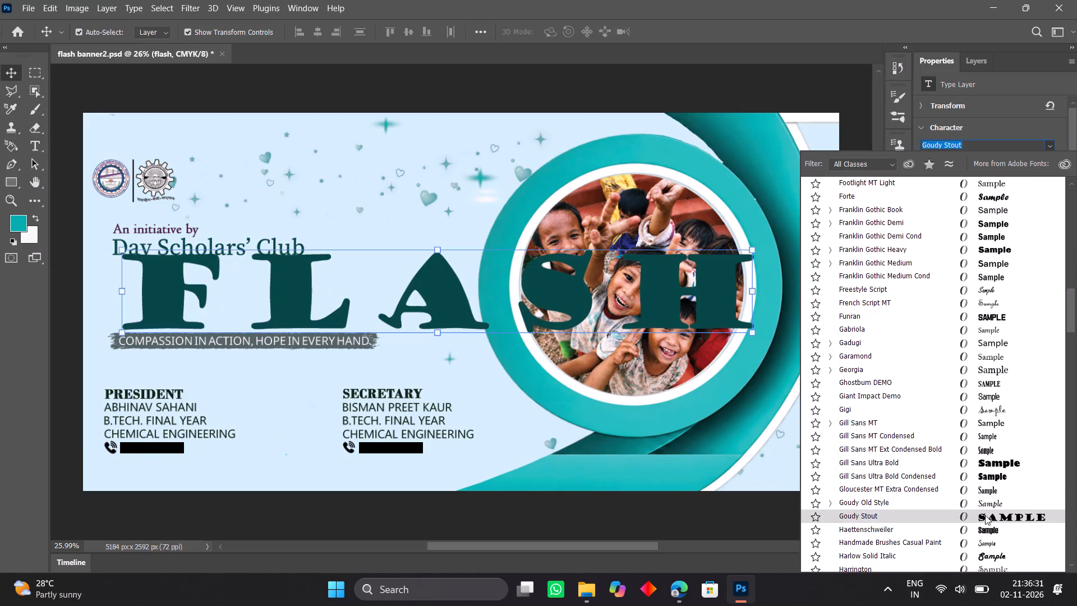
pyautogui.scroll(-1, 980, 553)
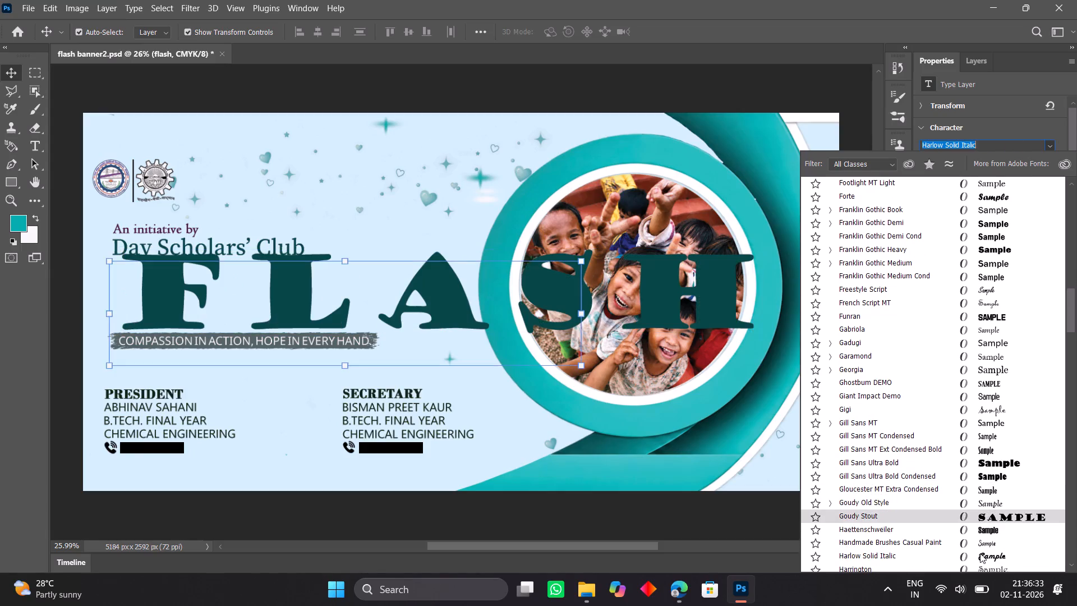
pyautogui.scroll(-1, 980, 553)
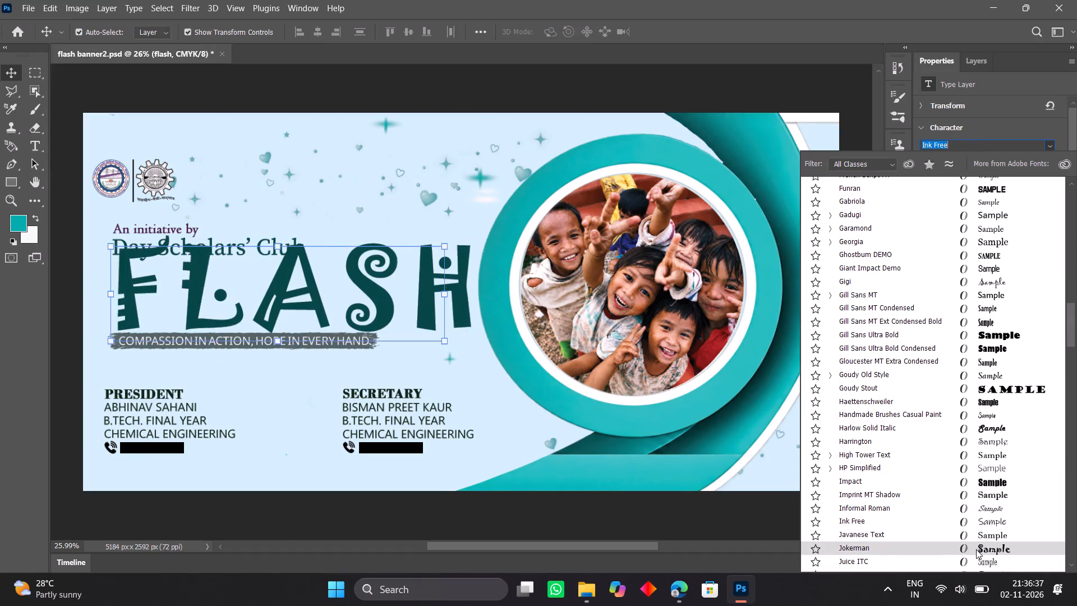
pyautogui.scroll(-8, 976, 549)
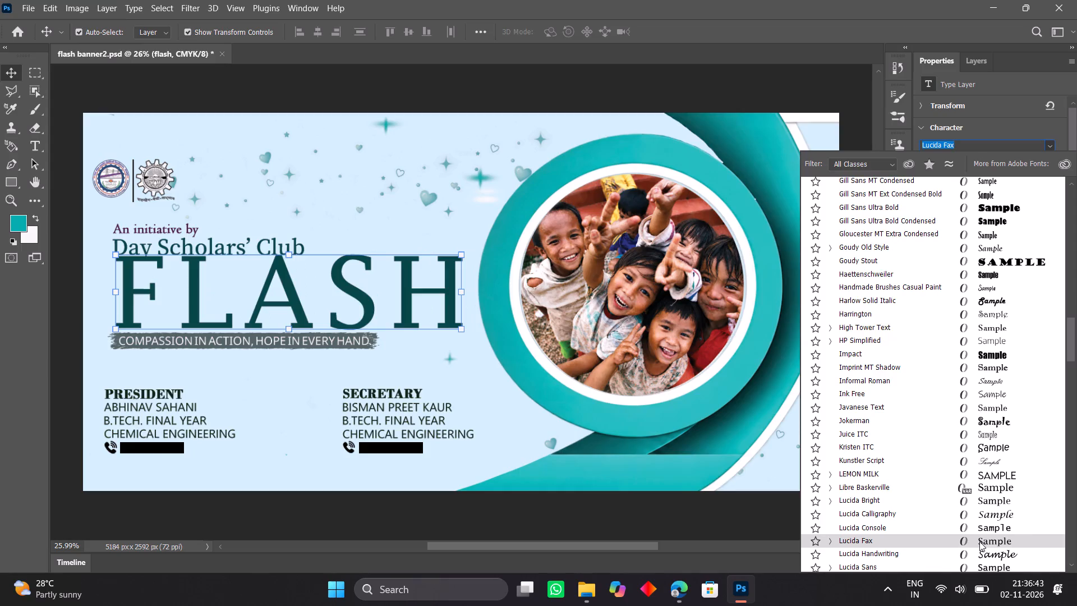
pyautogui.scroll(-1, 979, 541)
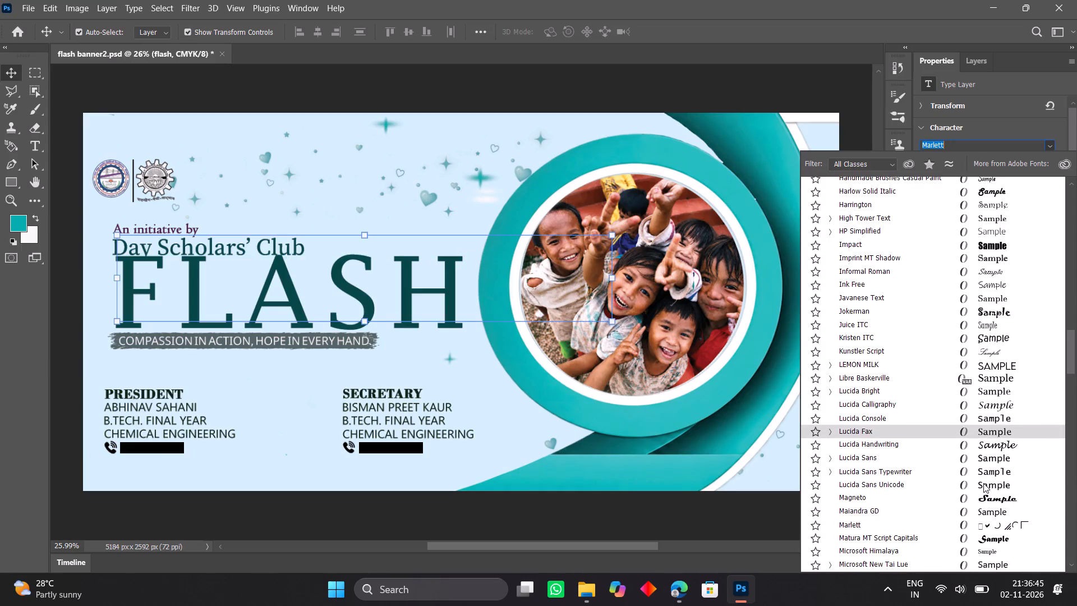
pyautogui.scroll(-5, 982, 480)
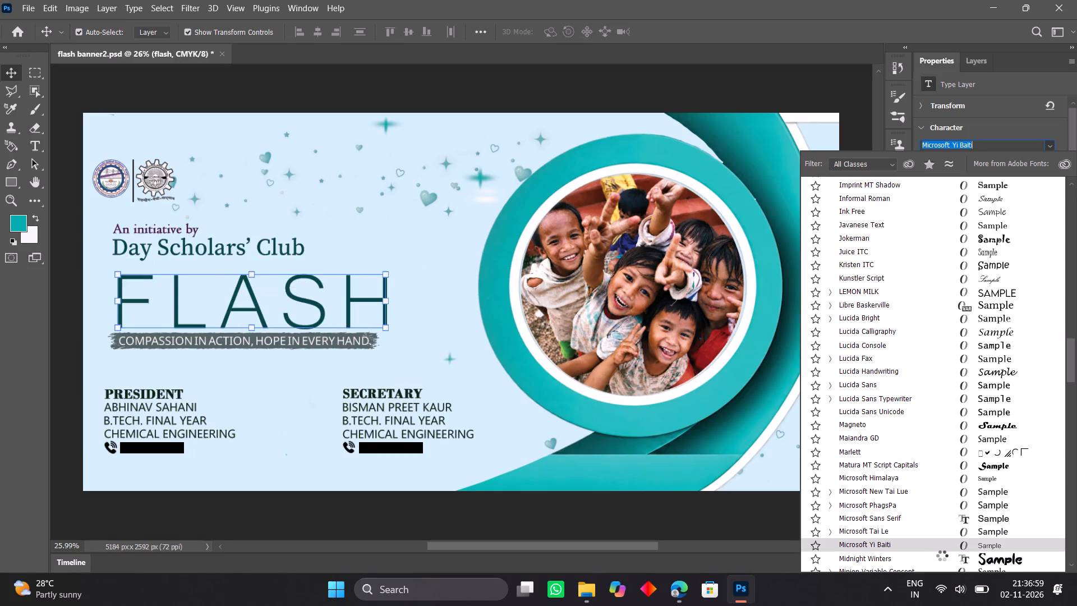
pyautogui.click(904, 559)
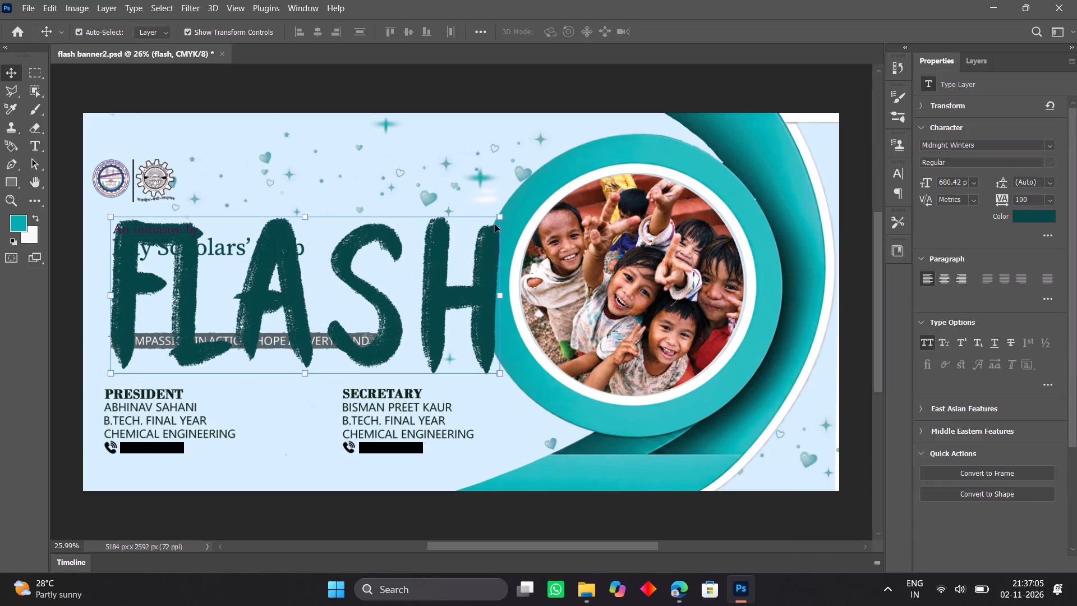
# Scale the FLASH title down proportionally to about 64%, fitting it above the Compassion in Action tagline strip.
pyautogui.moveTo(500, 215); pyautogui.dragTo(466, 228)
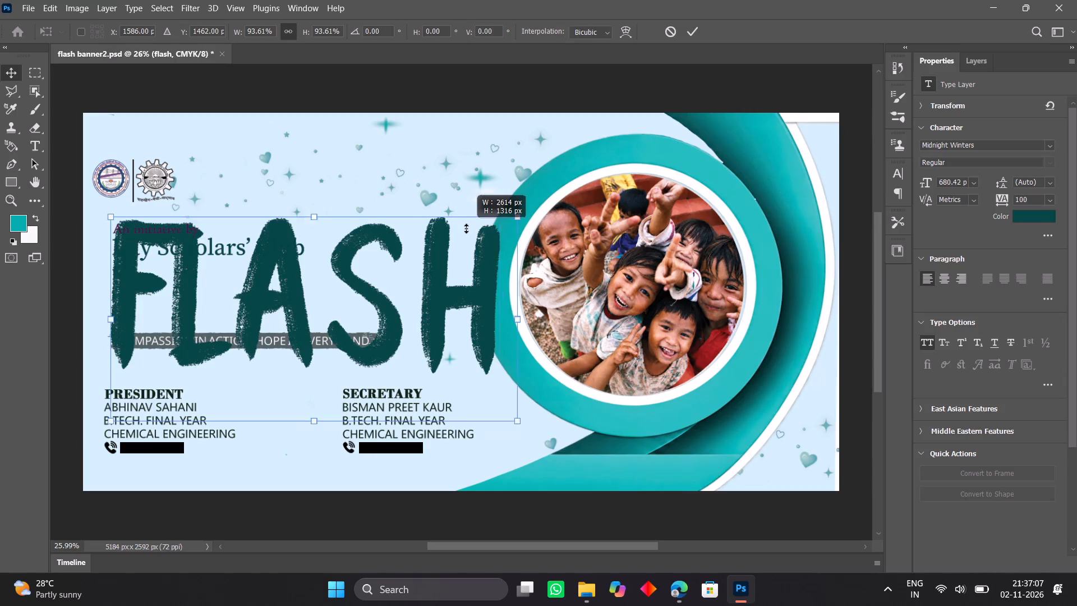
pyautogui.moveTo(466, 228); pyautogui.dragTo(434, 232)
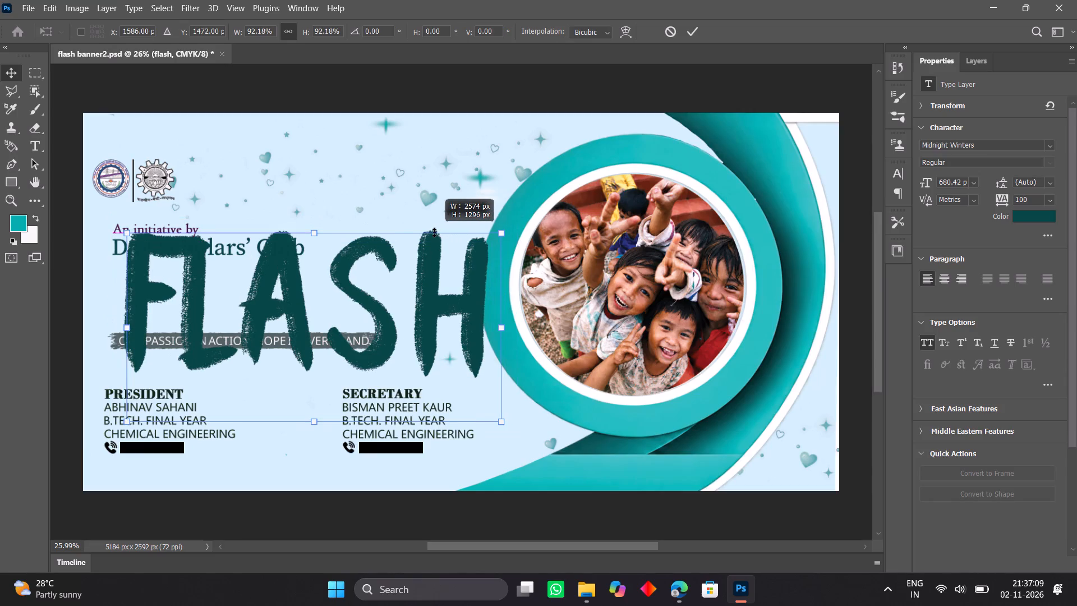
pyautogui.moveTo(434, 232); pyautogui.dragTo(403, 233)
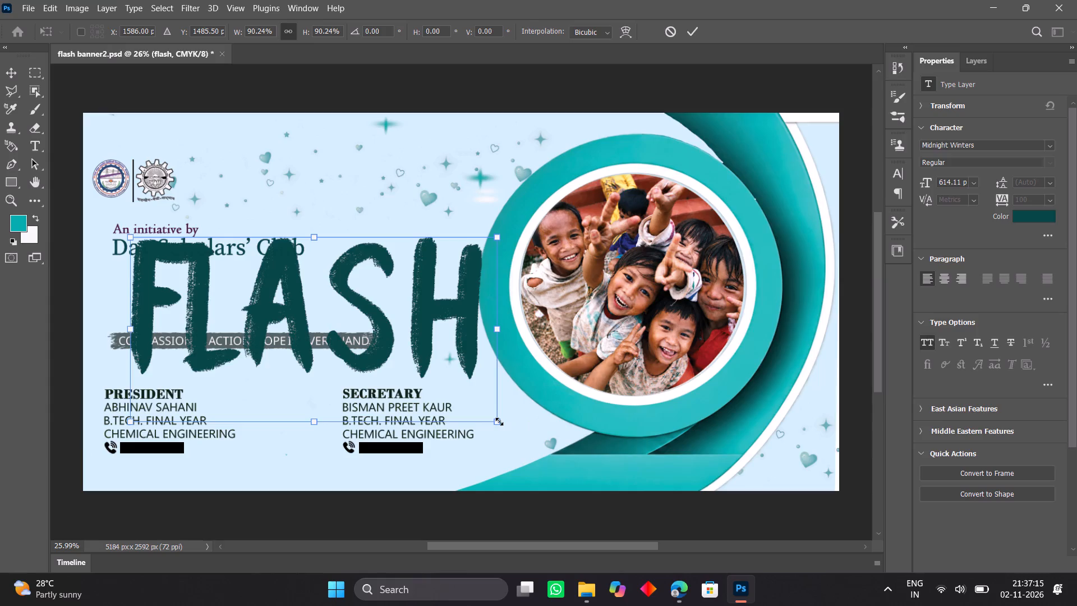
pyautogui.moveTo(499, 421); pyautogui.dragTo(408, 349)
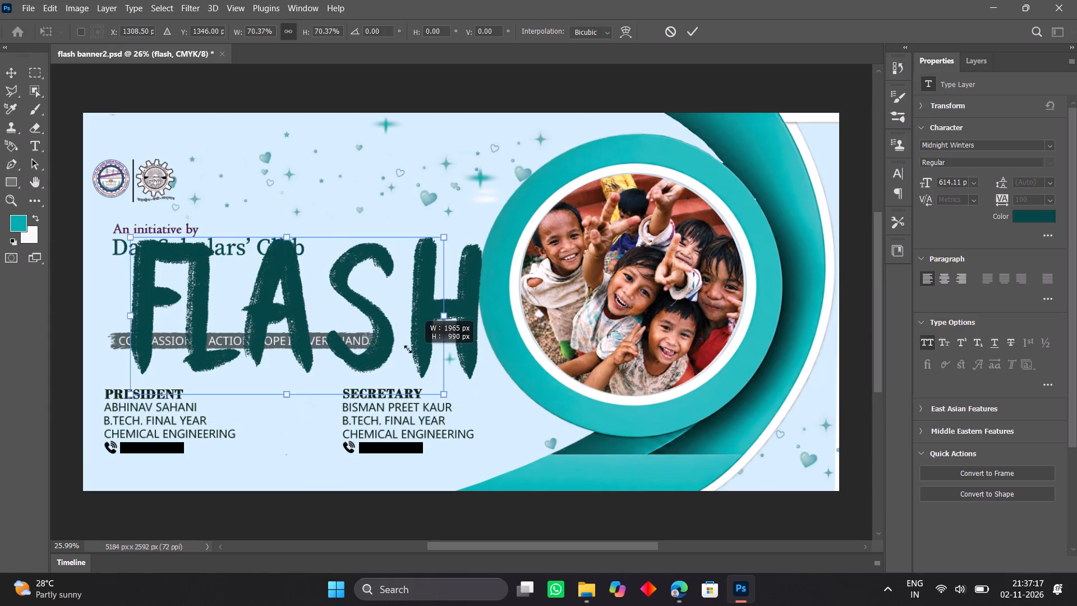
pyautogui.moveTo(408, 349); pyautogui.dragTo(403, 343)
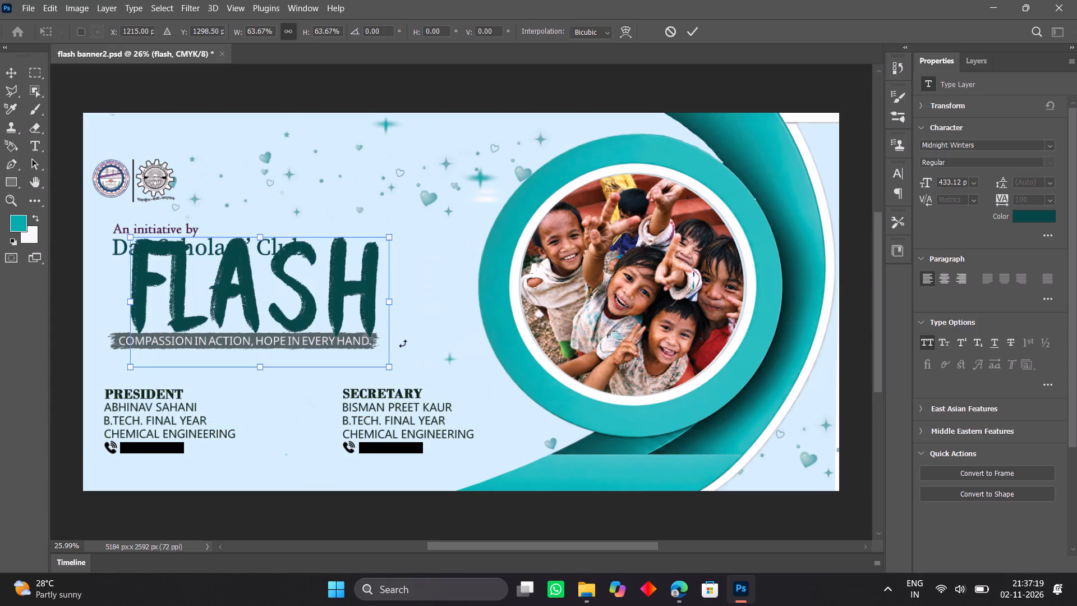
pyautogui.click(1051, 144)
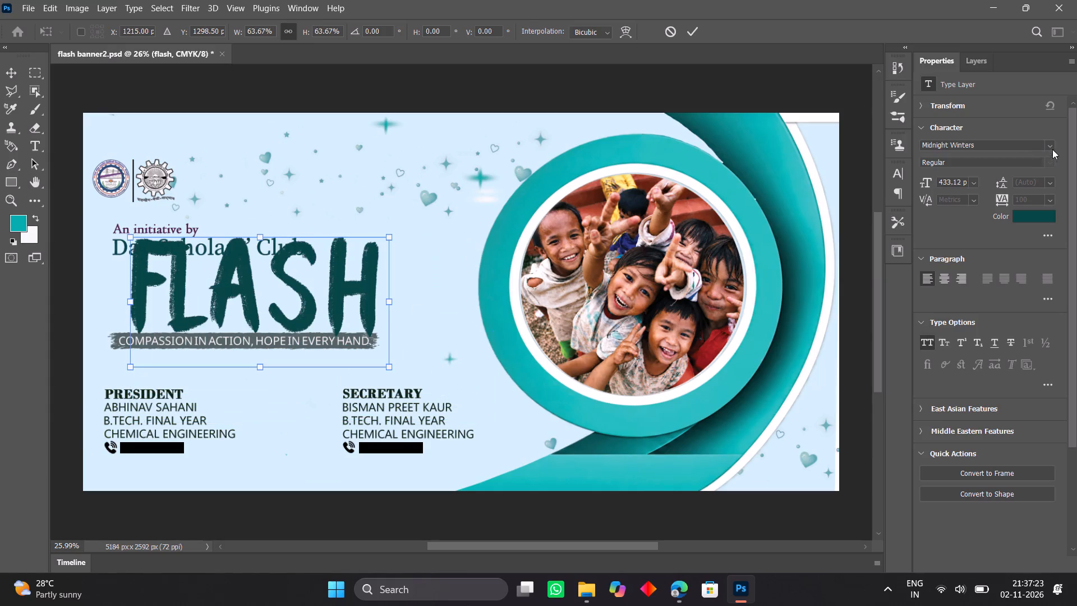
pyautogui.click(1048, 146)
pyautogui.click(393, 185)
pyautogui.click(15, 71)
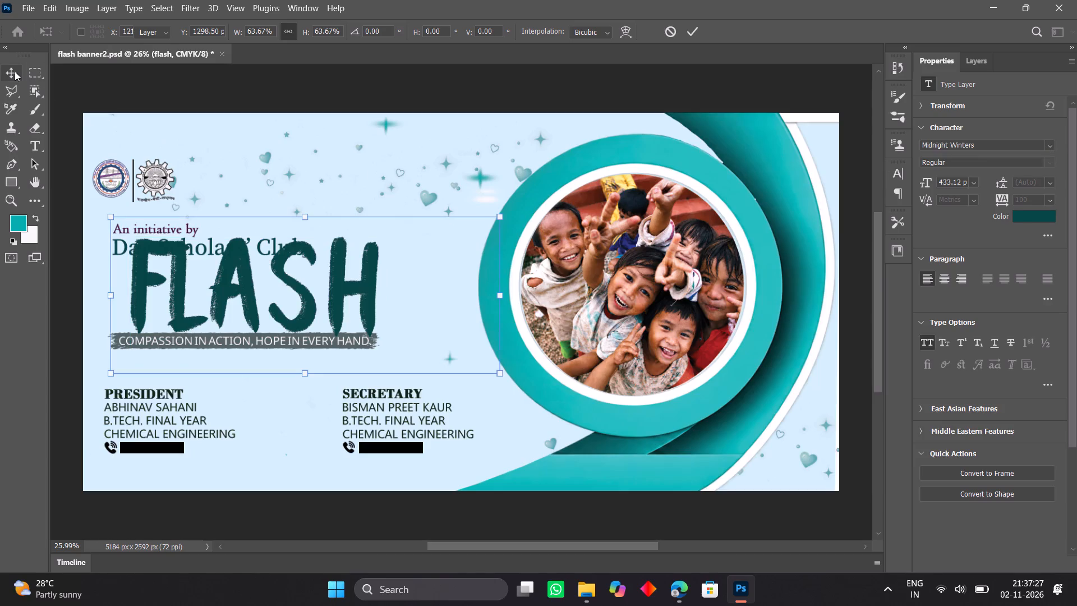
# Preview alternative installed fonts on the FLASH title and mark Imprint MT Shadow as a favorite font.
pyautogui.click(1048, 144)
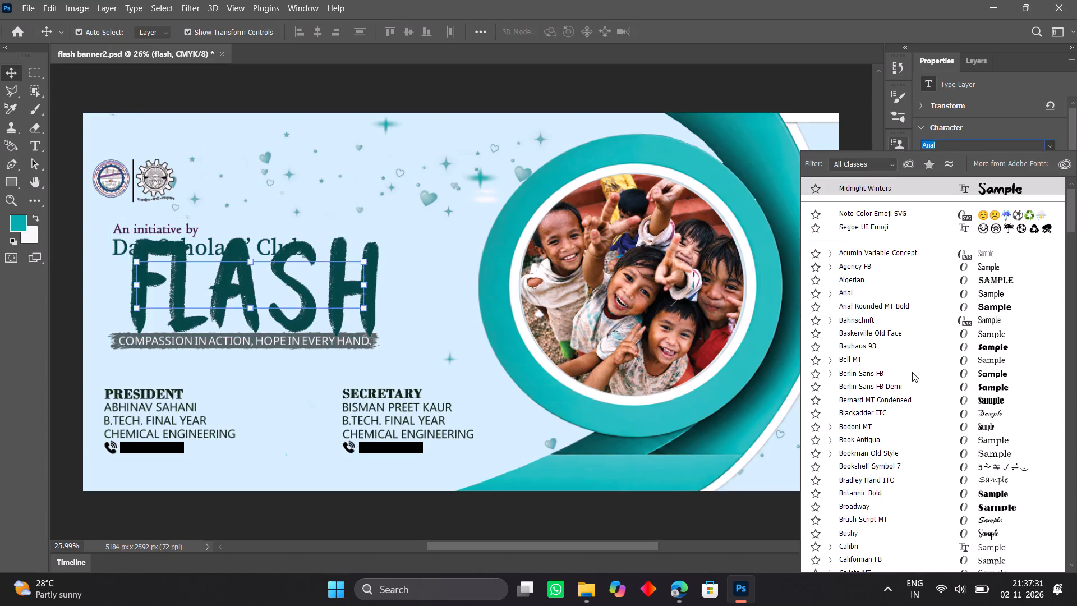
pyautogui.scroll(-14, 912, 380)
pyautogui.scroll(-8, 912, 380)
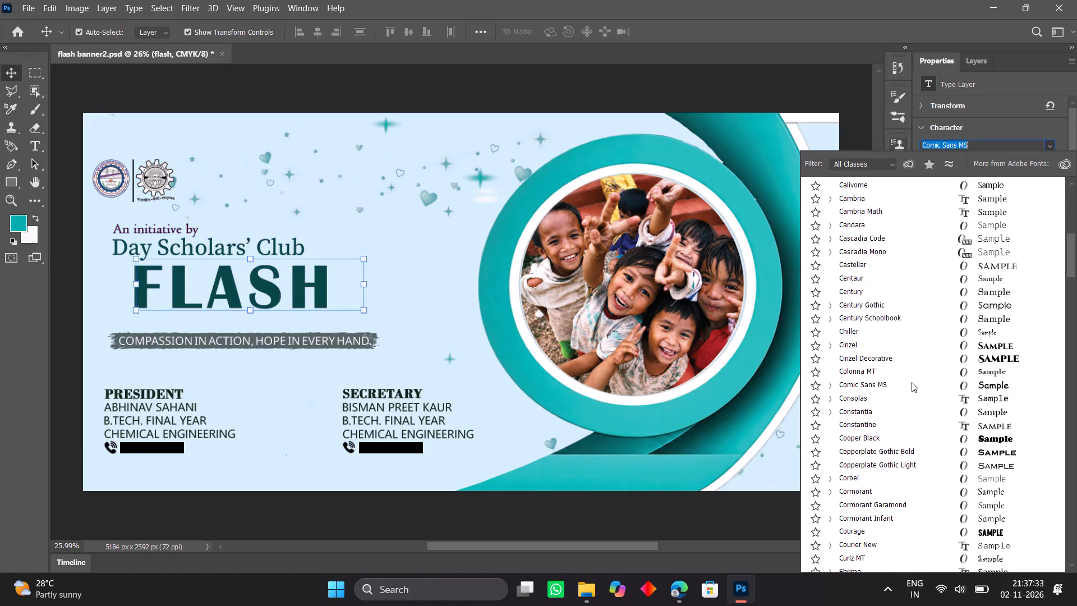
pyautogui.scroll(-10, 910, 392)
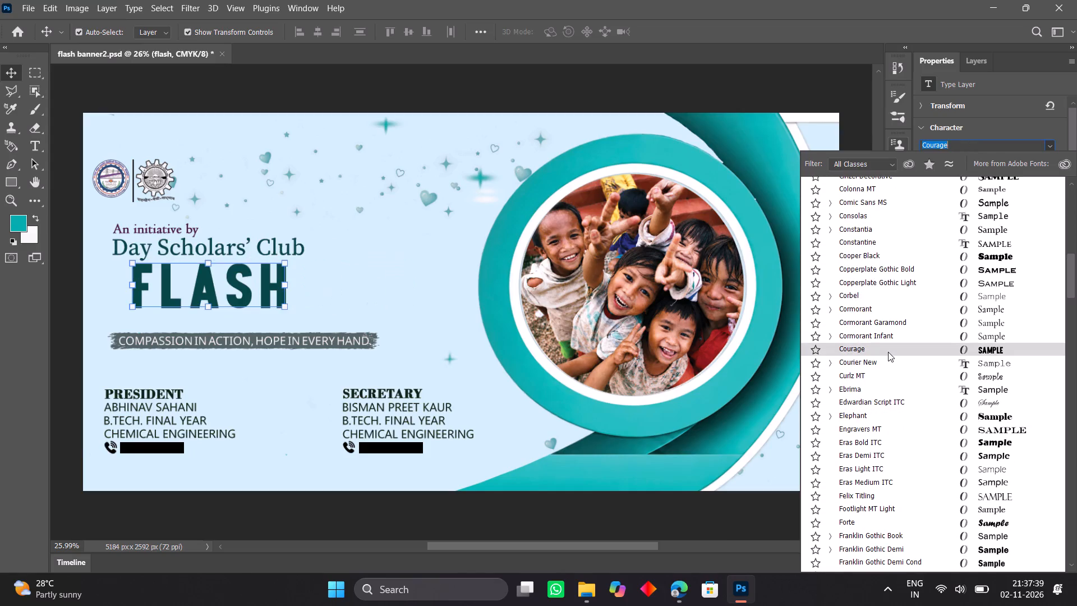
pyautogui.scroll(-11, 917, 464)
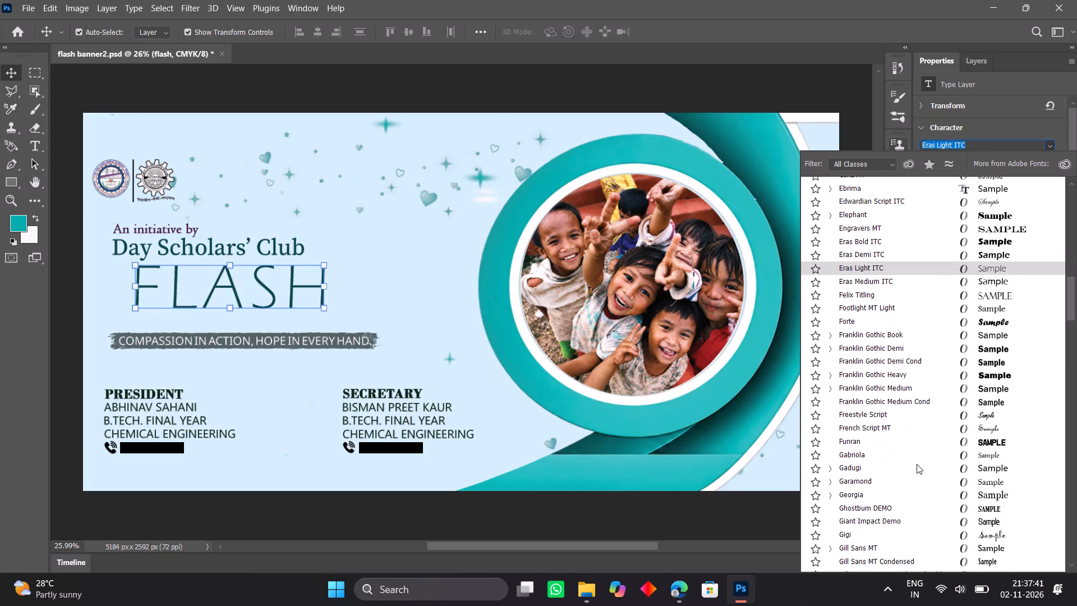
pyautogui.scroll(-4, 917, 464)
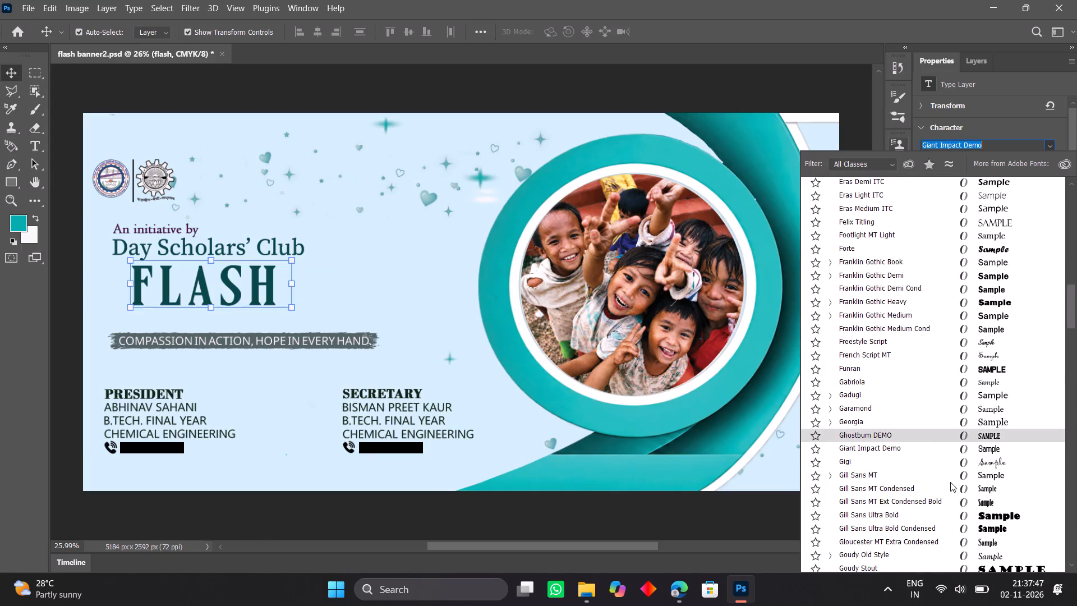
pyautogui.scroll(-11, 948, 489)
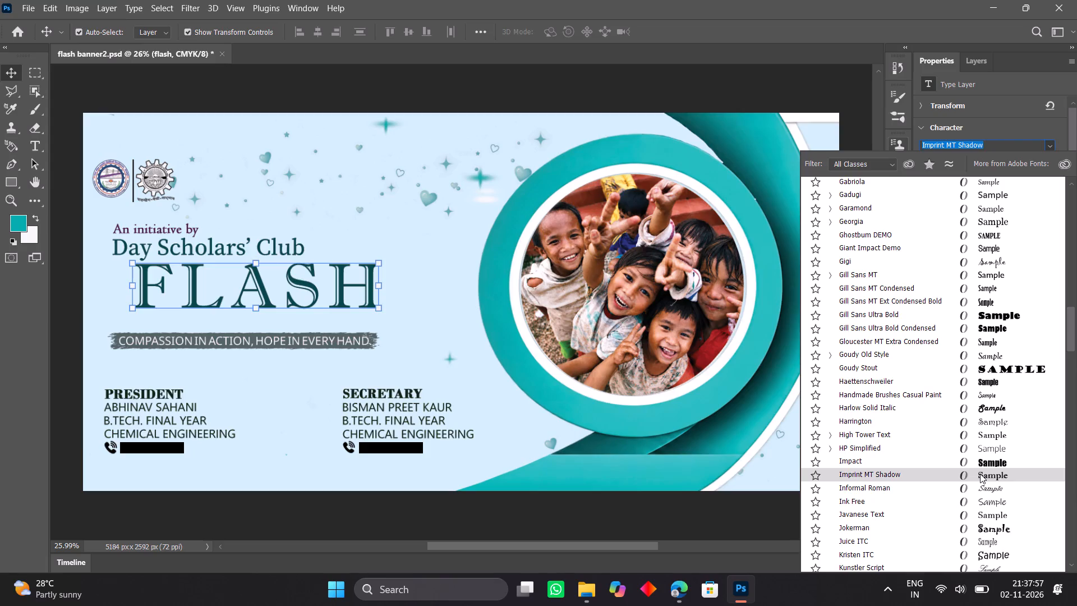
pyautogui.click(816, 478)
# Preview further fonts on the FLASH title, from Libre Baskerville through Midnight Winters, and close the font list without choosing another.
pyautogui.scroll(-6, 844, 482)
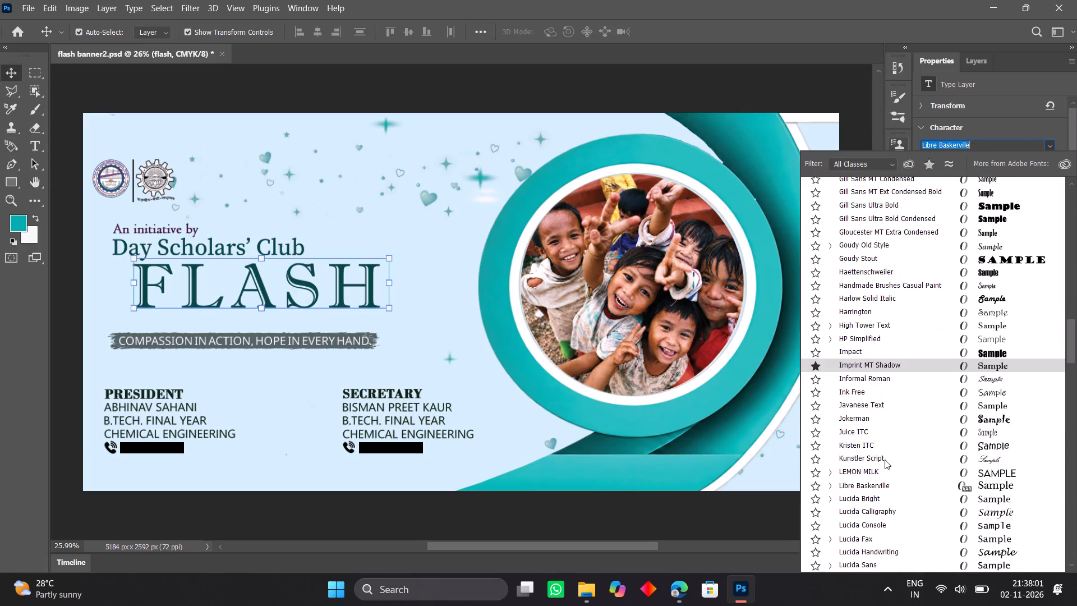
pyautogui.scroll(-3, 929, 419)
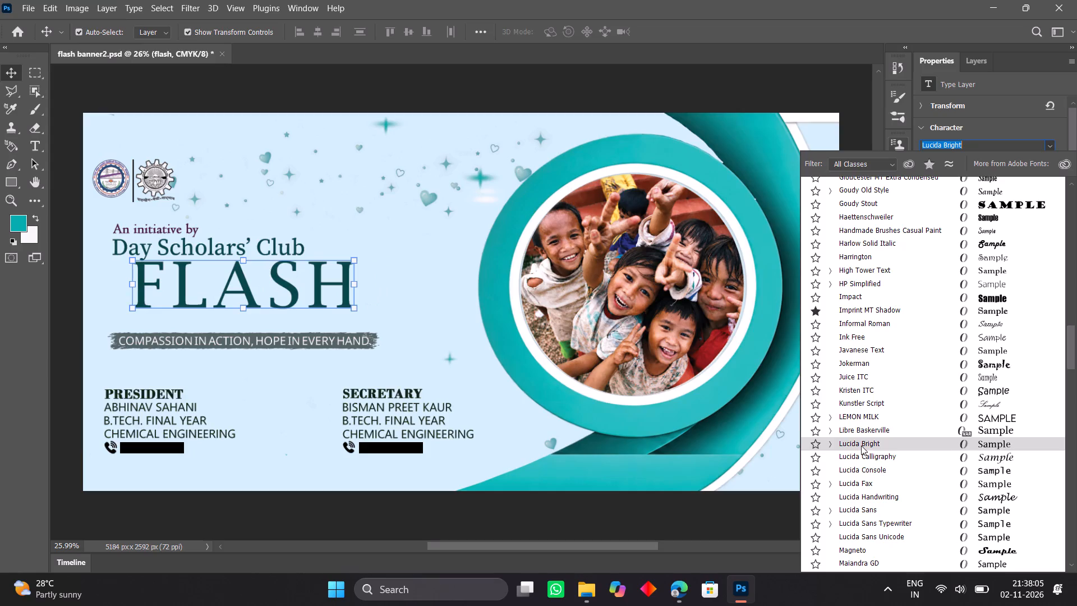
pyautogui.scroll(-6, 861, 449)
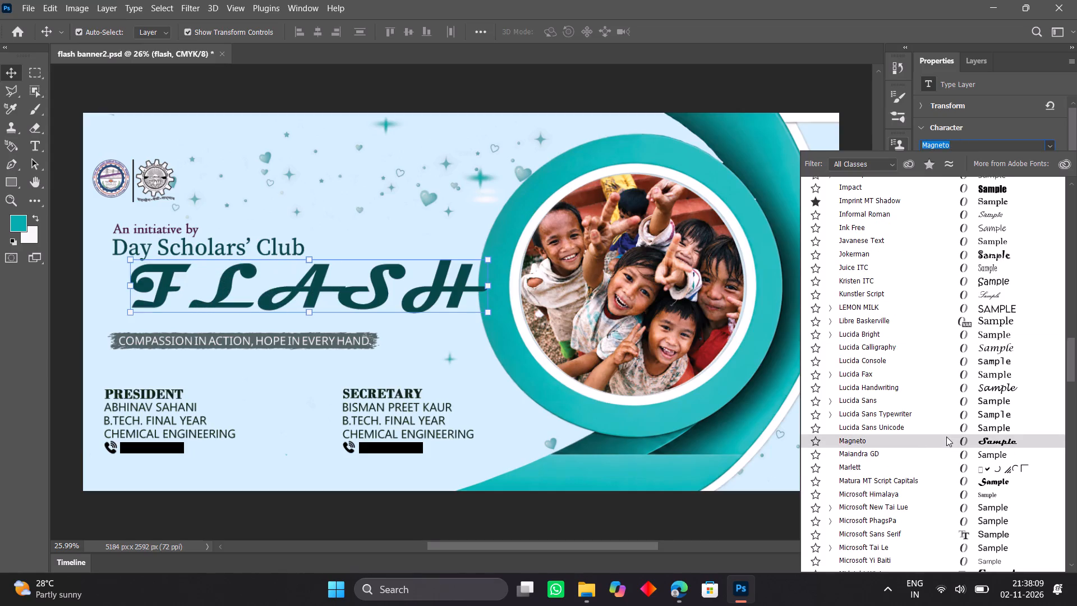
pyautogui.scroll(-6, 955, 501)
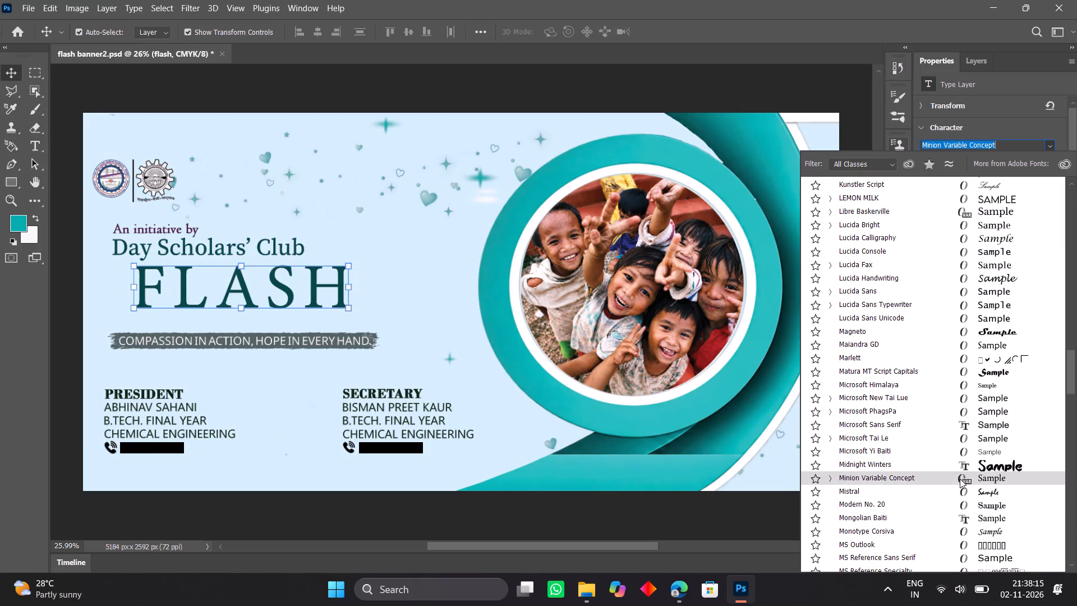
pyautogui.scroll(-11, 960, 479)
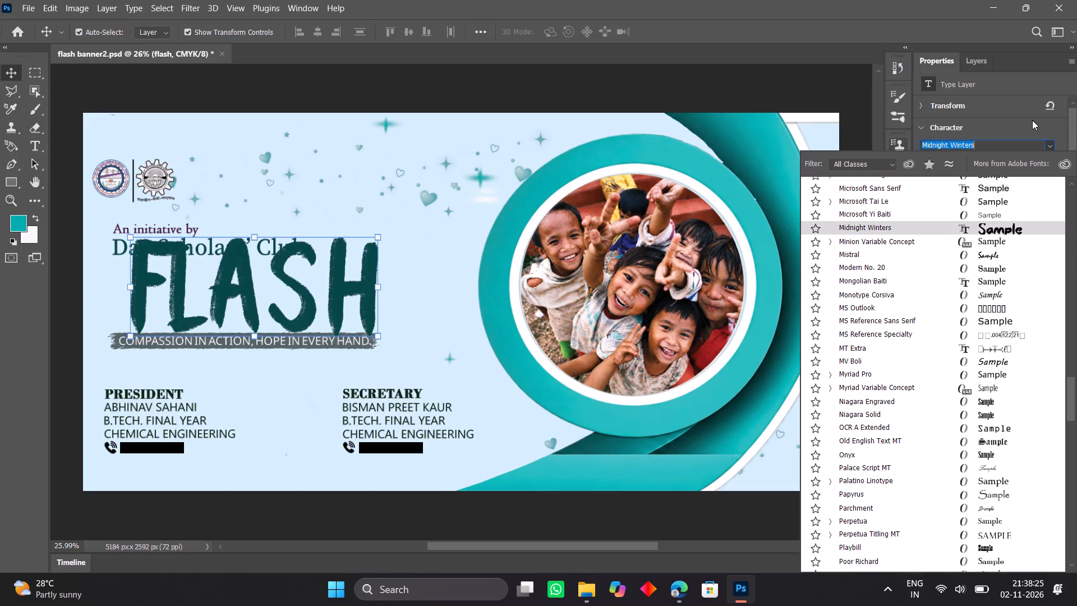
pyautogui.click(1050, 141)
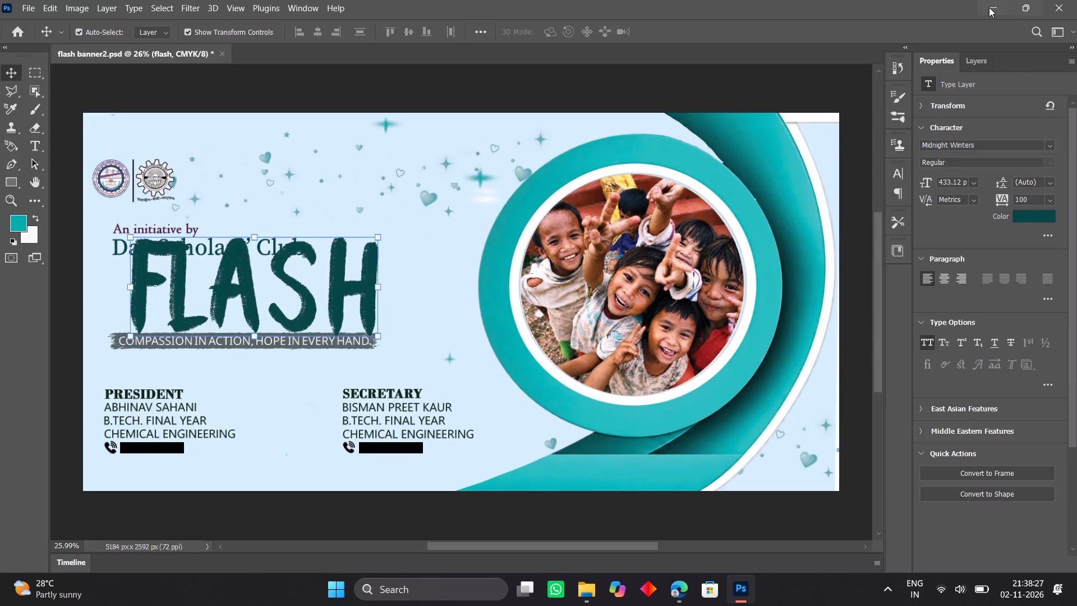
# Minimize the Photoshop and Downloads folder windows.
pyautogui.click(986, 8)
pyautogui.click(984, 6)
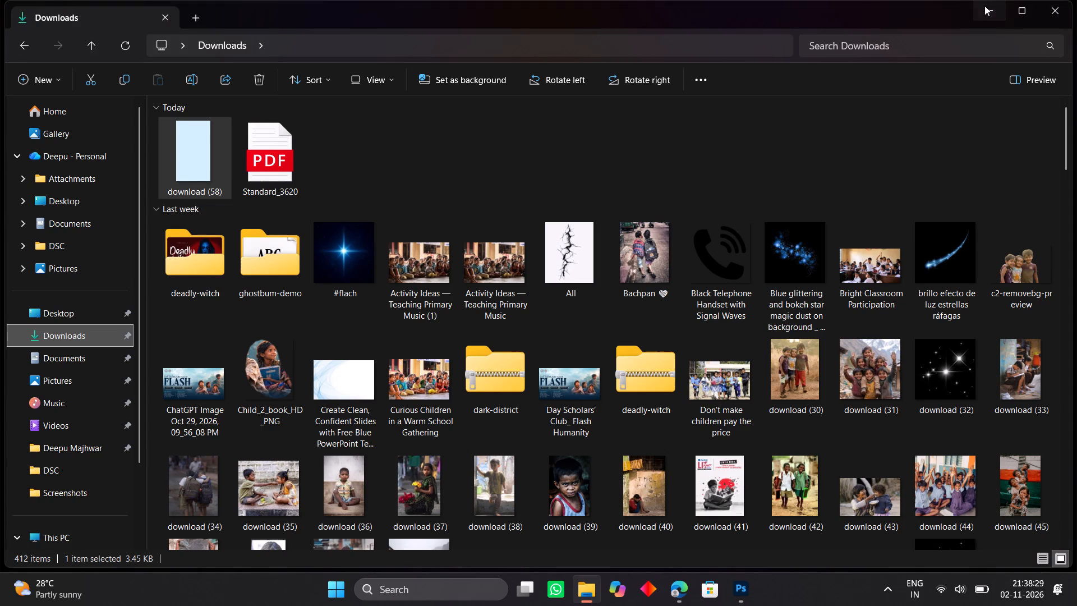
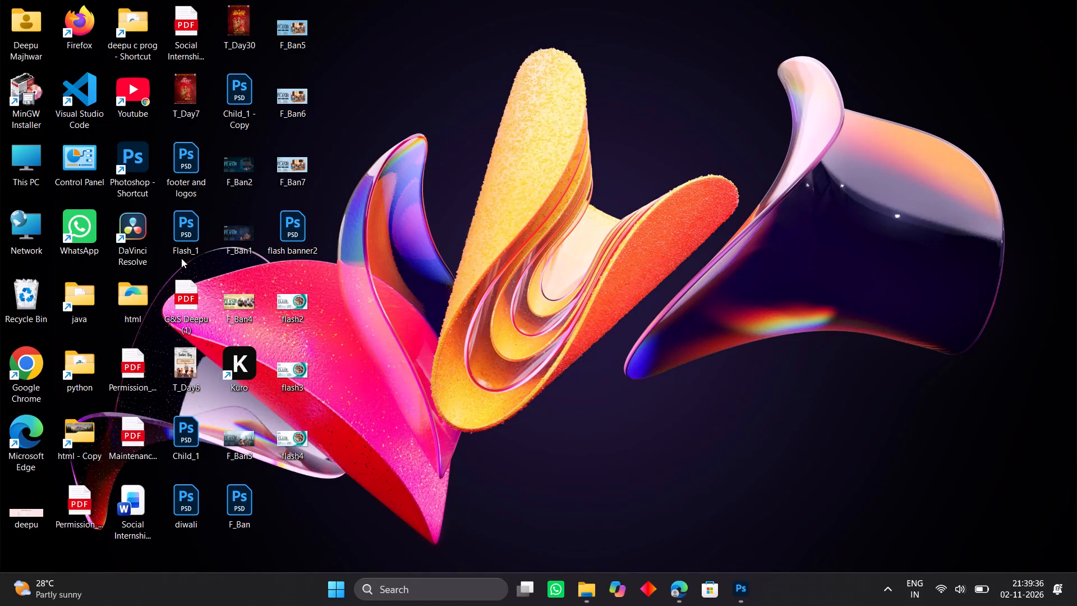
# Launch WhatsApp from its desktop shortcut.
pyautogui.doubleClick(71, 216)
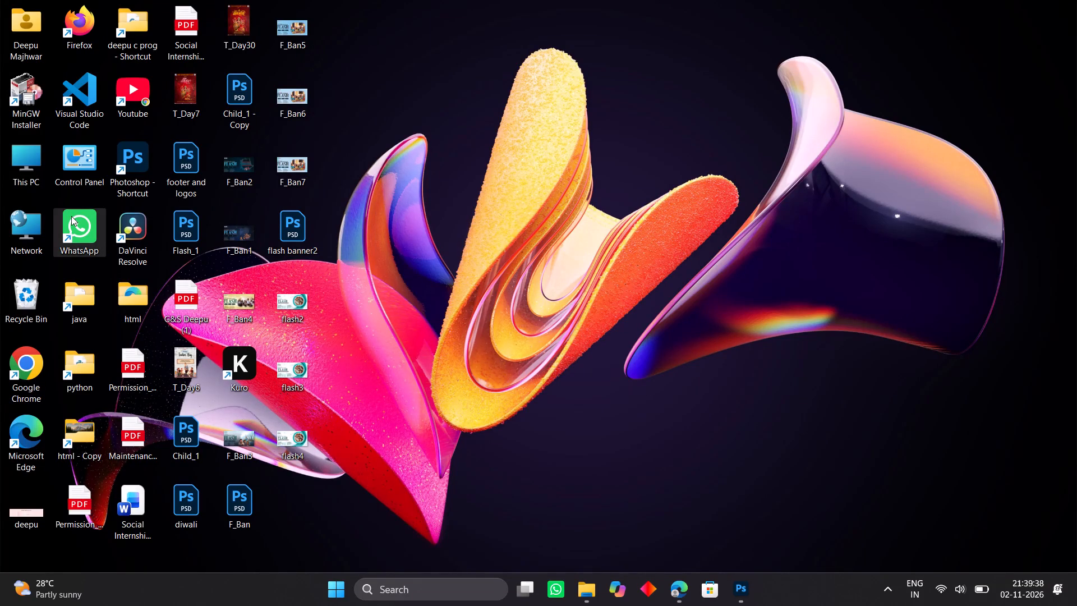
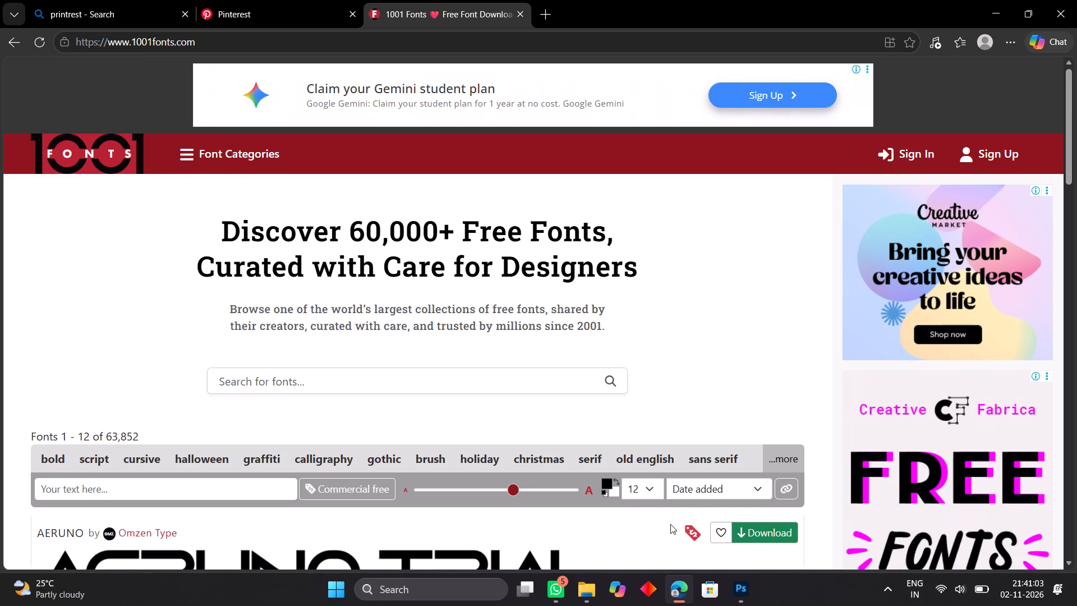
# Examine the font previews on the first page of the 1001 Fonts catalogue for a FLASH title font.
pyautogui.scroll(-5, 492, 459)
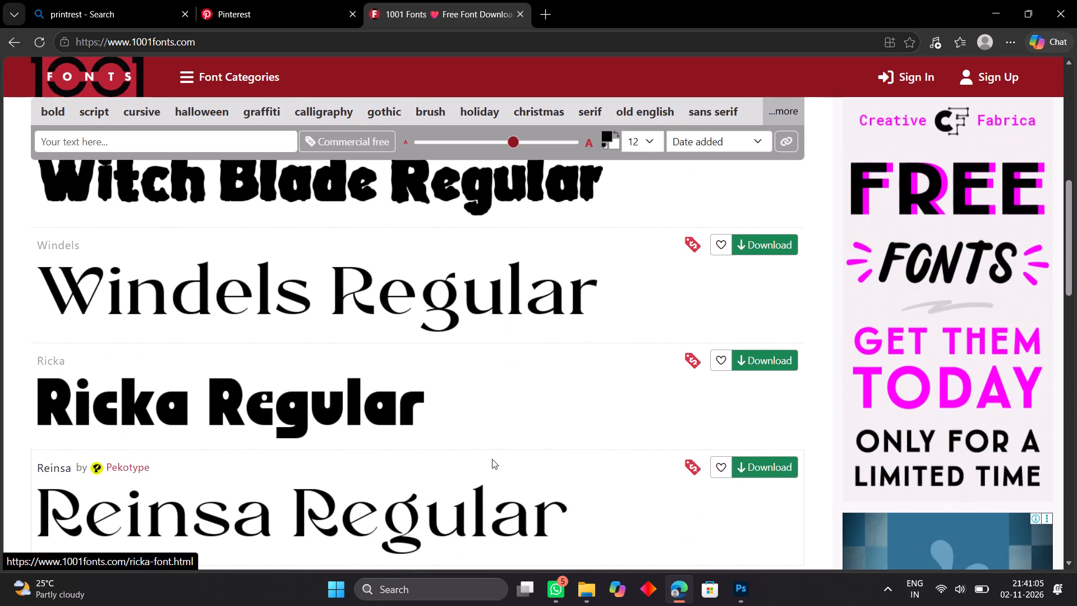
pyautogui.scroll(-8, 492, 459)
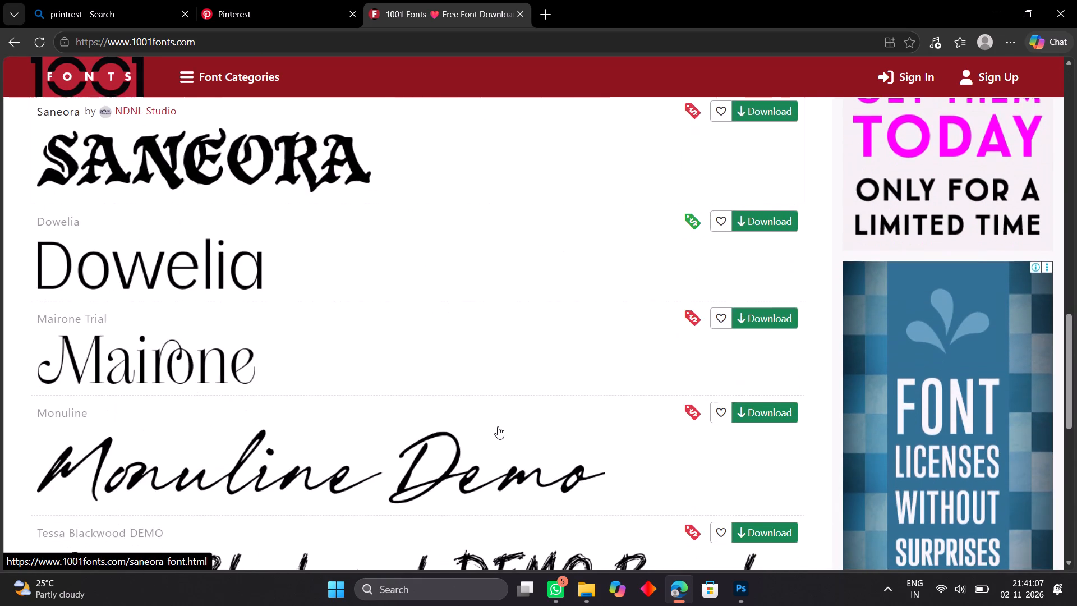
pyautogui.scroll(-4, 498, 426)
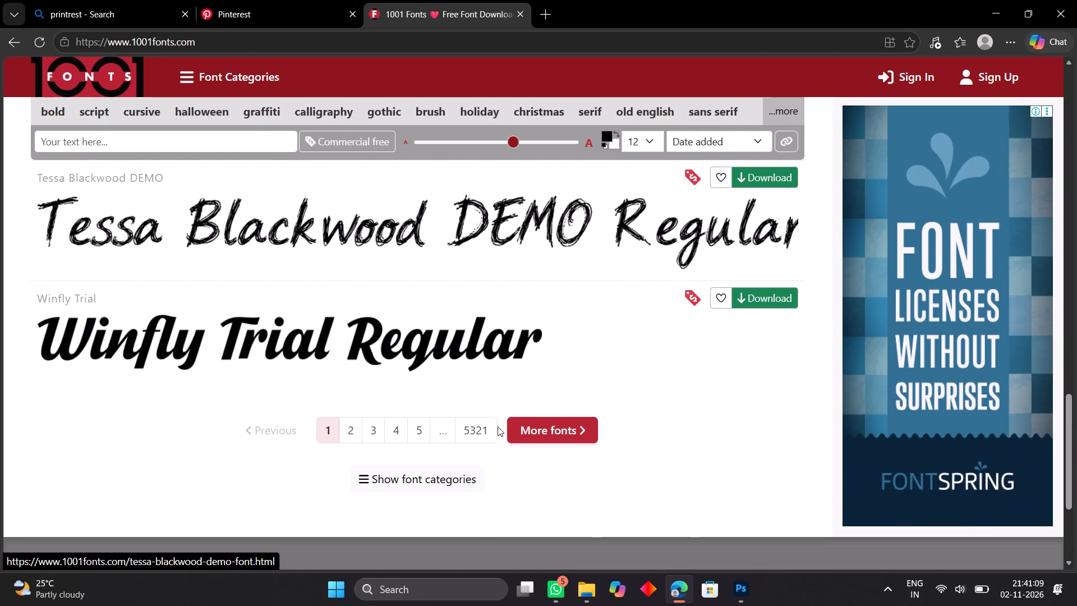
# Open page 5 of the font catalogue and examine its previews for a suitable title font.
pyautogui.click(422, 431)
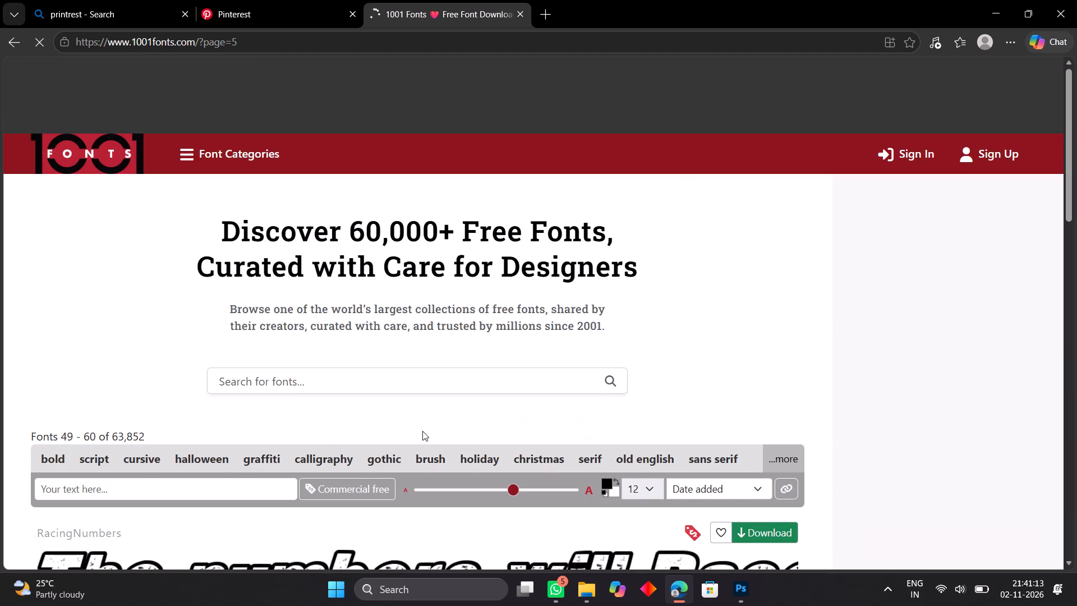
pyautogui.scroll(-5, 422, 431)
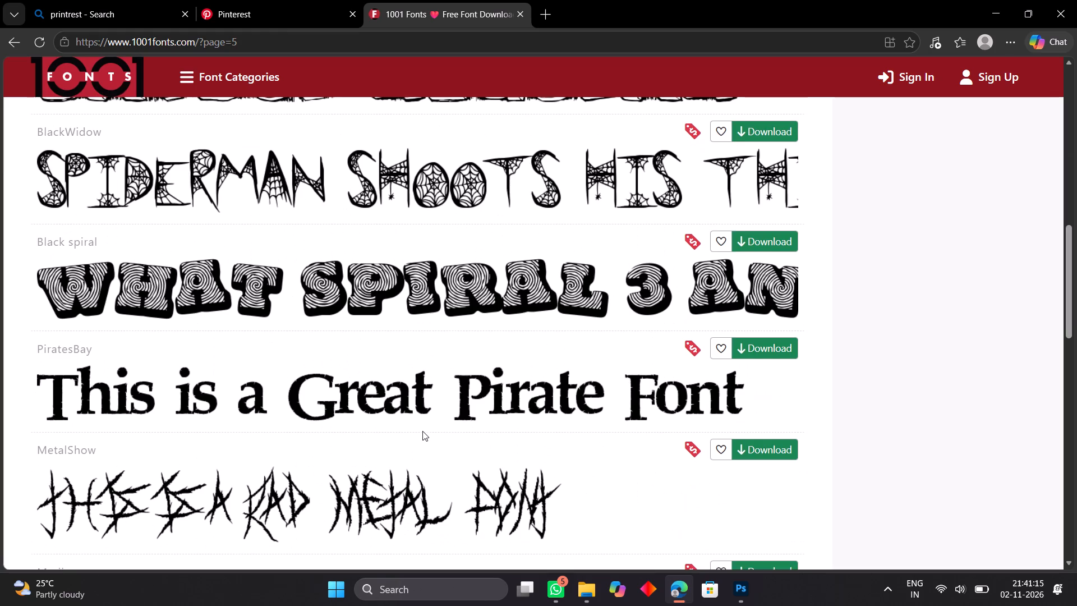
pyautogui.scroll(-4, 422, 431)
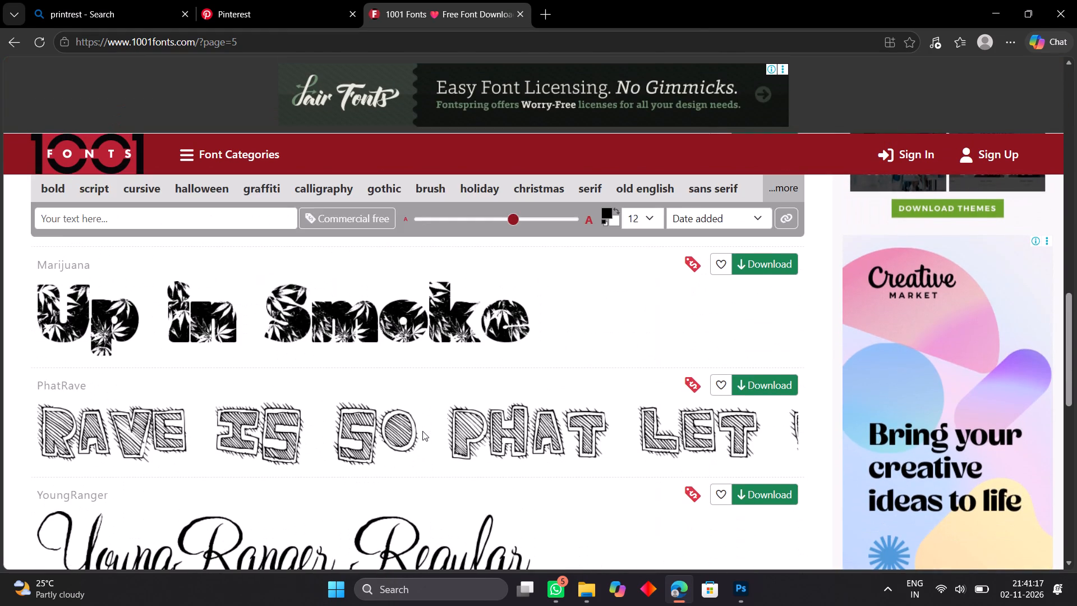
pyautogui.scroll(-4, 422, 431)
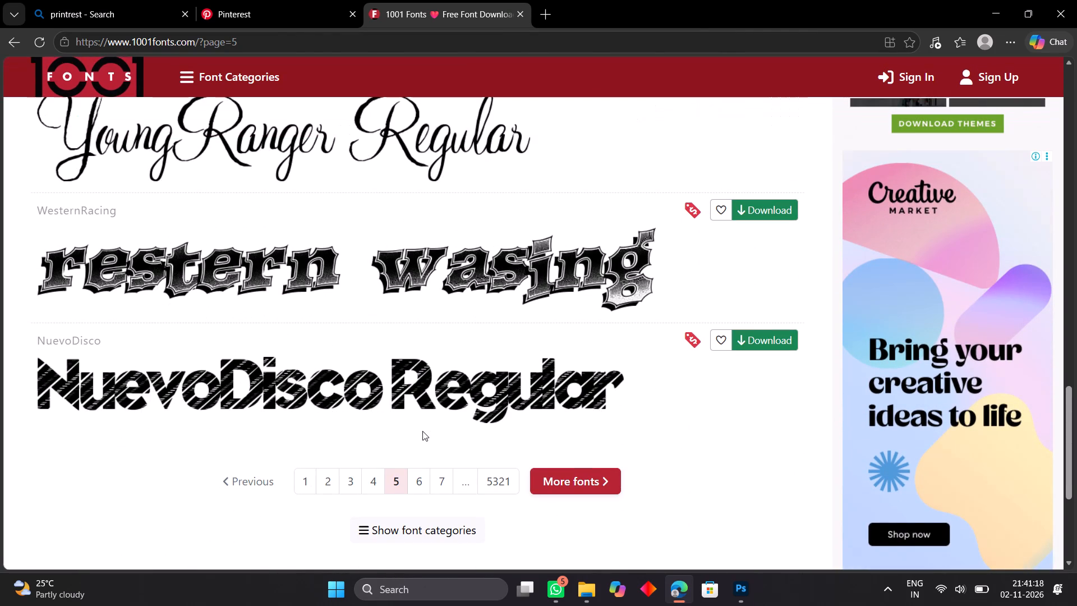
# Go to page 7 of the font catalogue and look through its font previews.
pyautogui.click(436, 484)
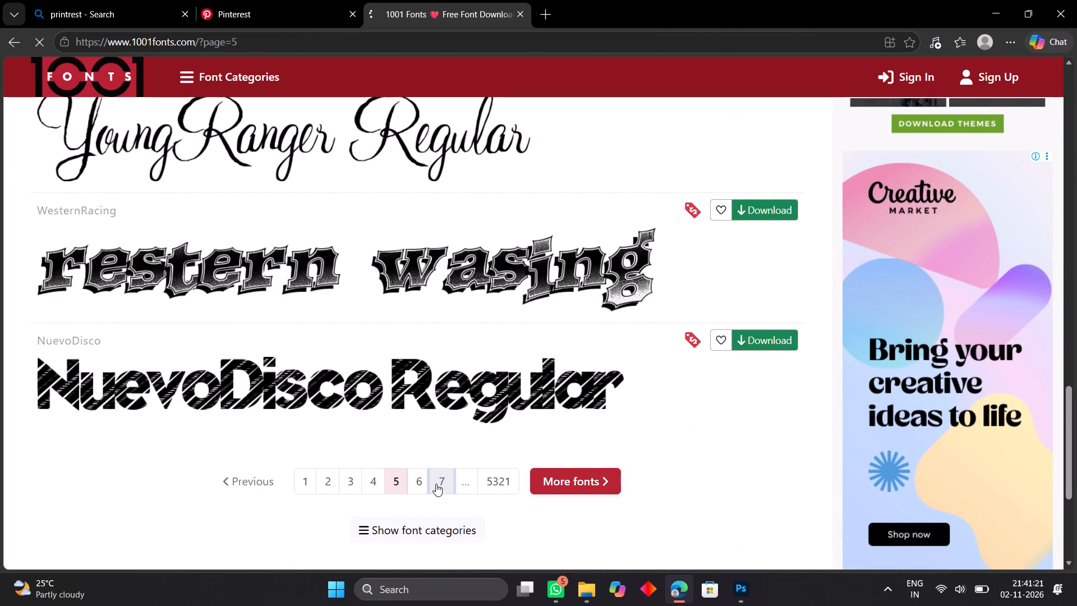
pyautogui.scroll(-3, 436, 484)
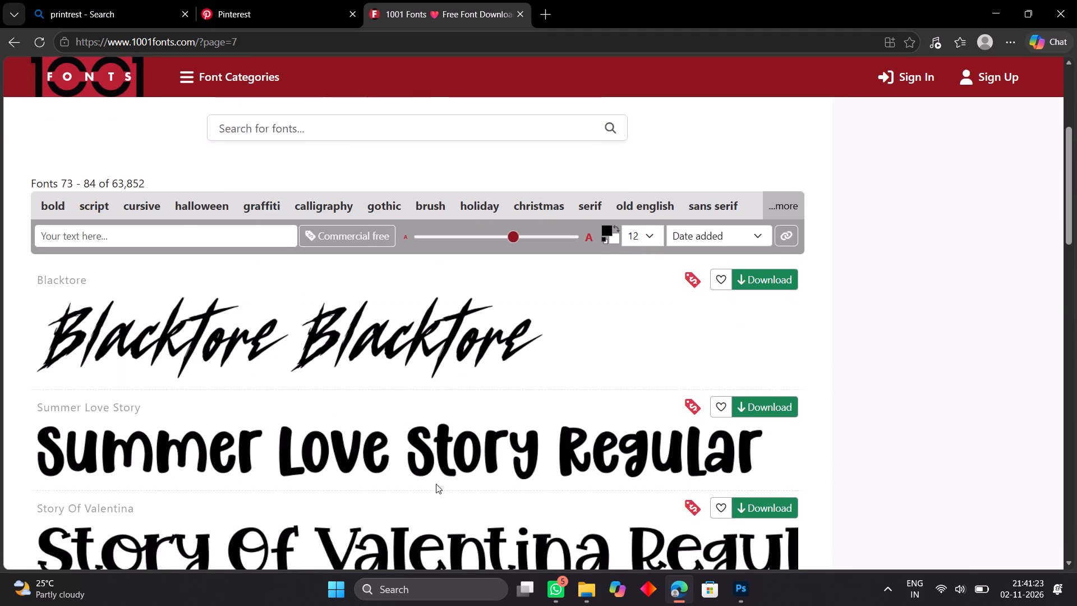
pyautogui.scroll(-7, 436, 484)
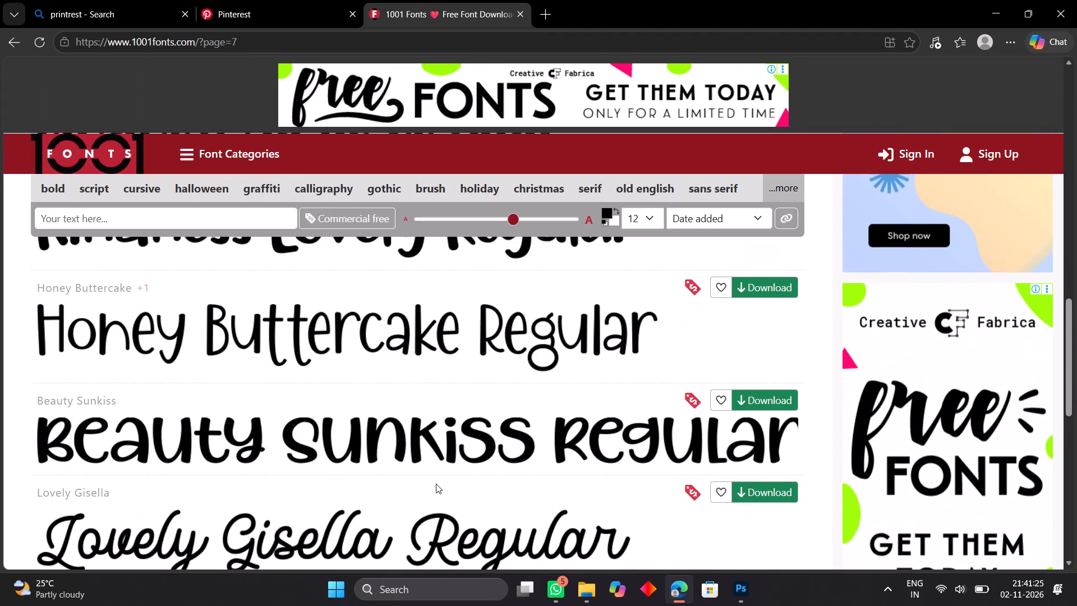
pyautogui.scroll(-4, 436, 484)
pyautogui.scroll(6, 436, 484)
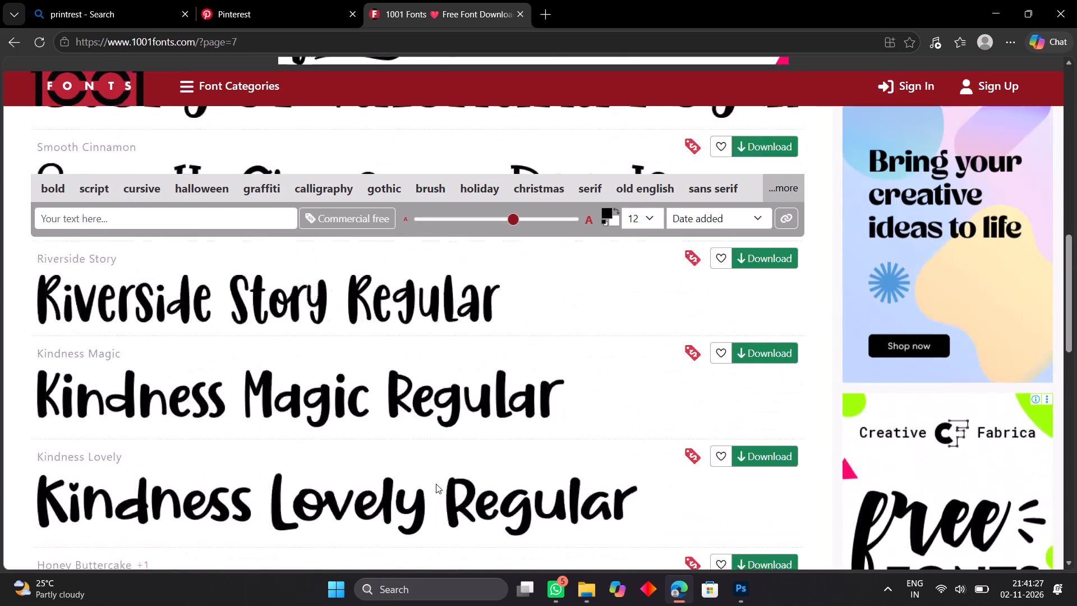
pyautogui.scroll(6, 436, 484)
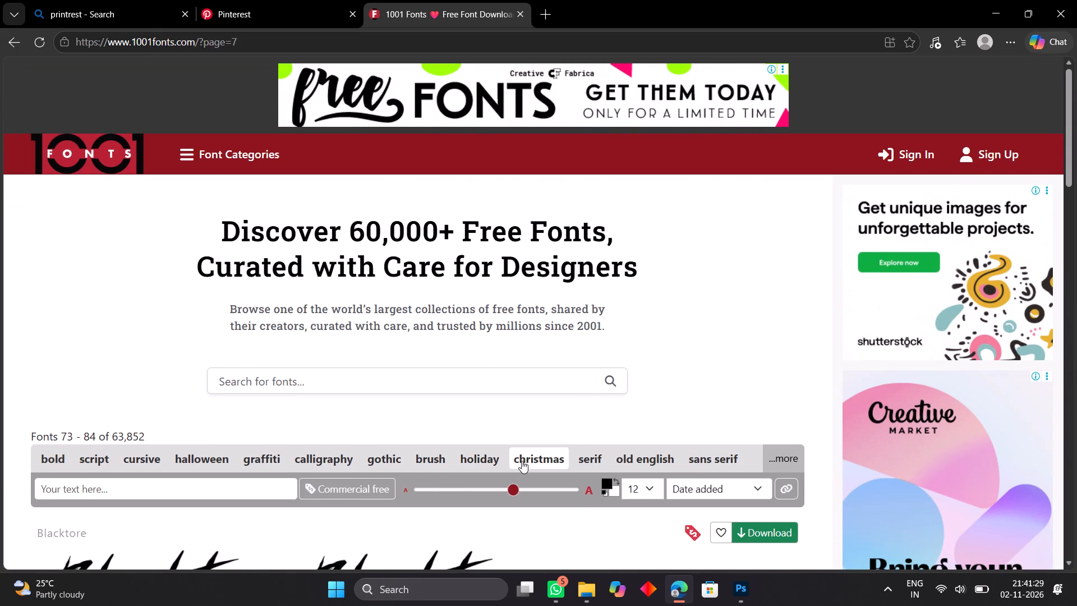
# Open the Christmas font category and examine the previews on its first page for a title font.
pyautogui.click(528, 458)
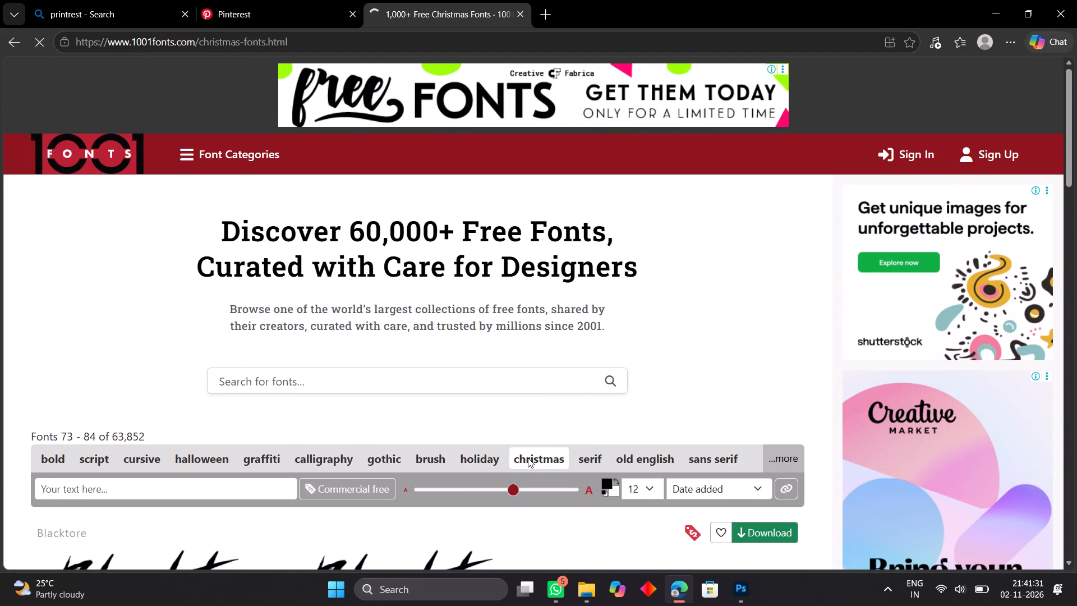
pyautogui.scroll(-3, 528, 458)
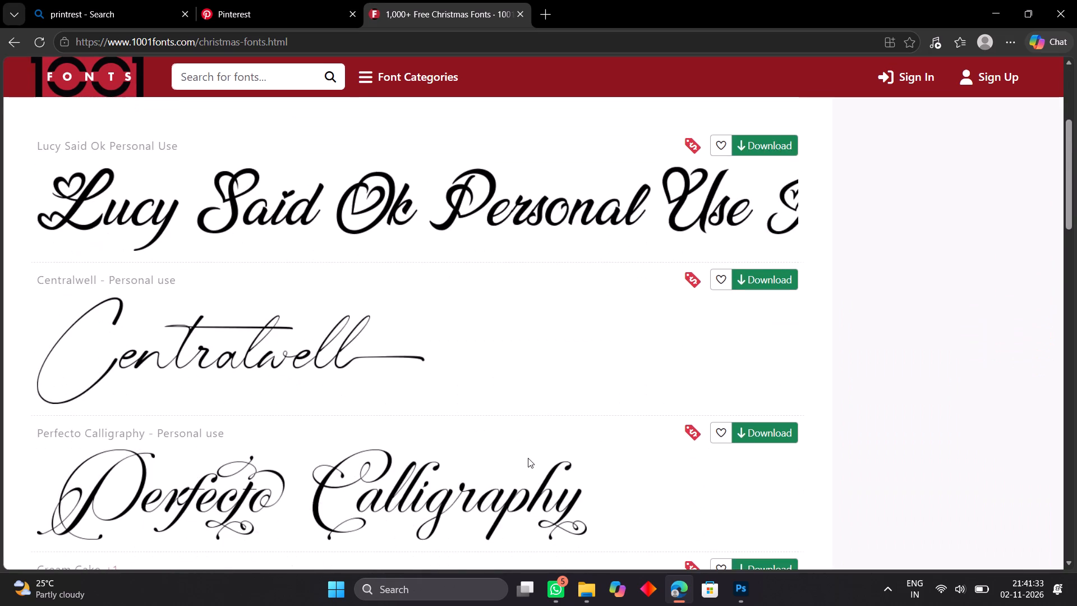
pyautogui.scroll(-4, 528, 458)
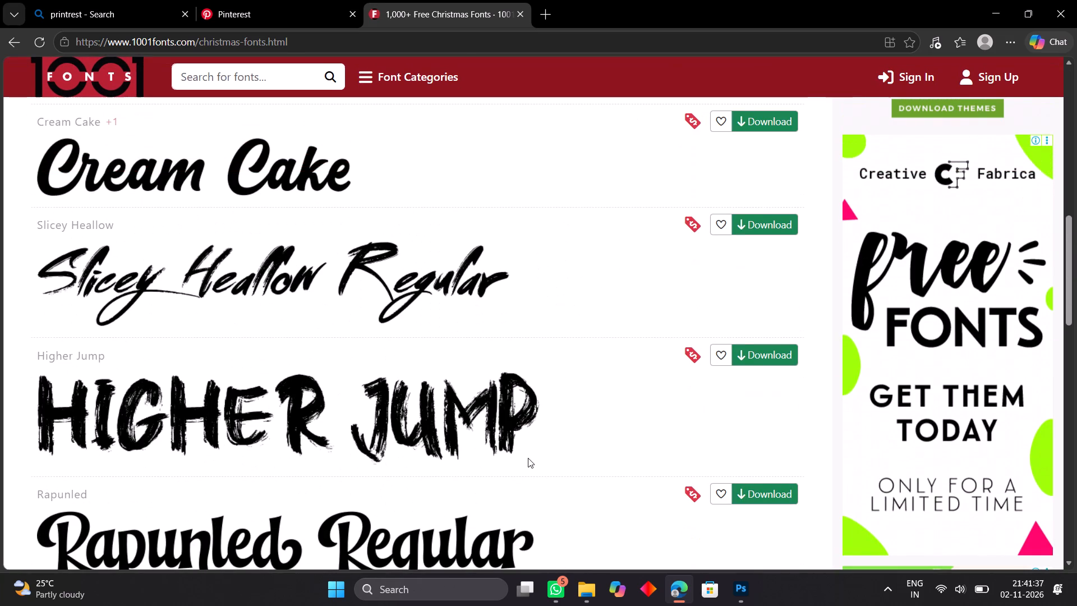
pyautogui.scroll(-4, 528, 458)
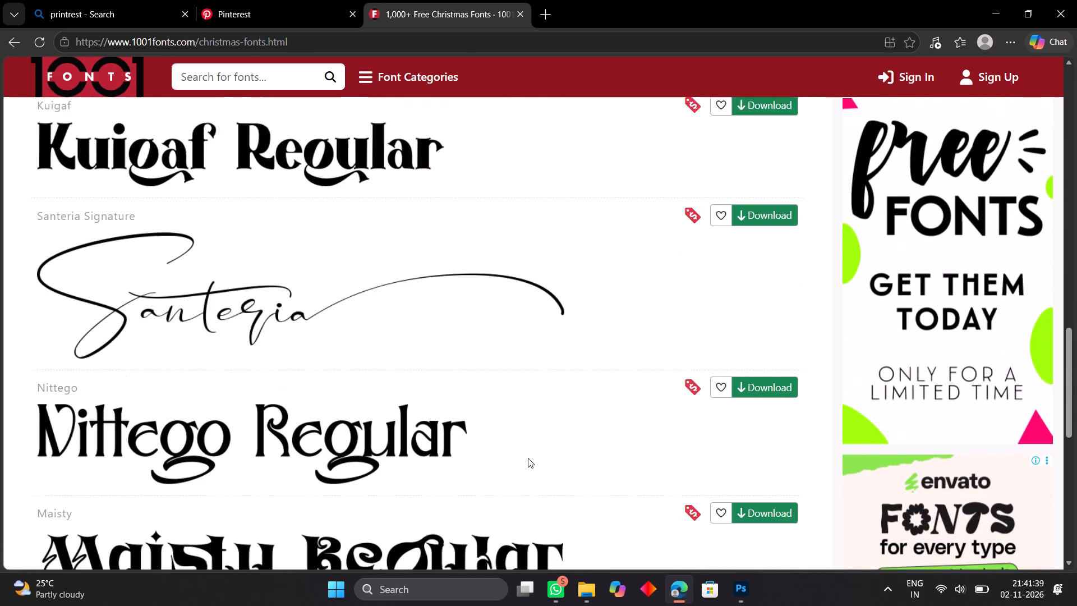
pyautogui.scroll(-5, 528, 458)
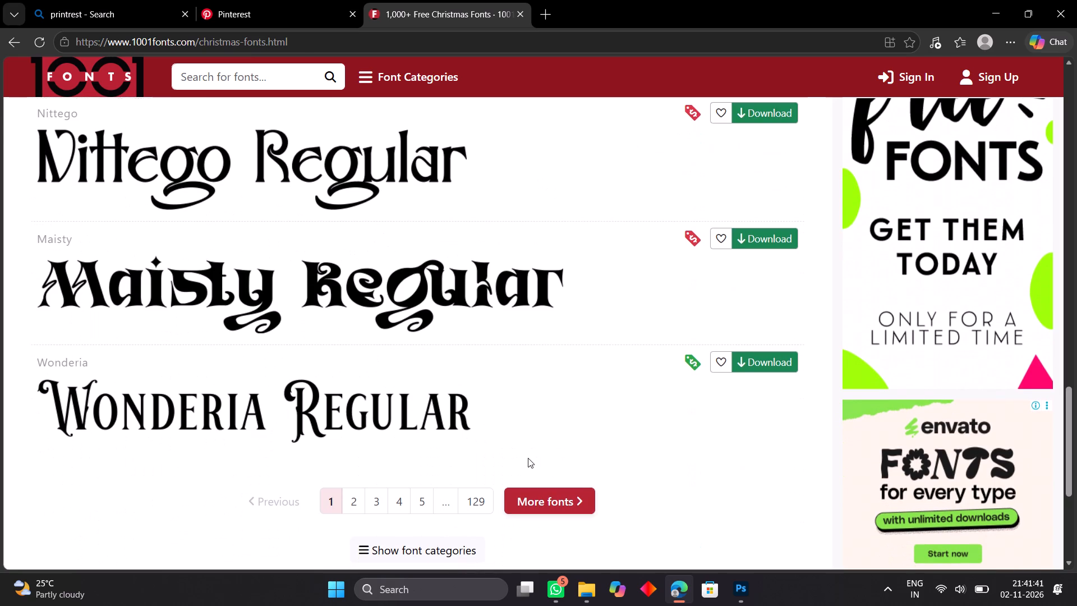
# Open page 5 of the Christmas font category and examine its previews for a title font.
pyautogui.scroll(-1, 528, 458)
pyautogui.click(424, 435)
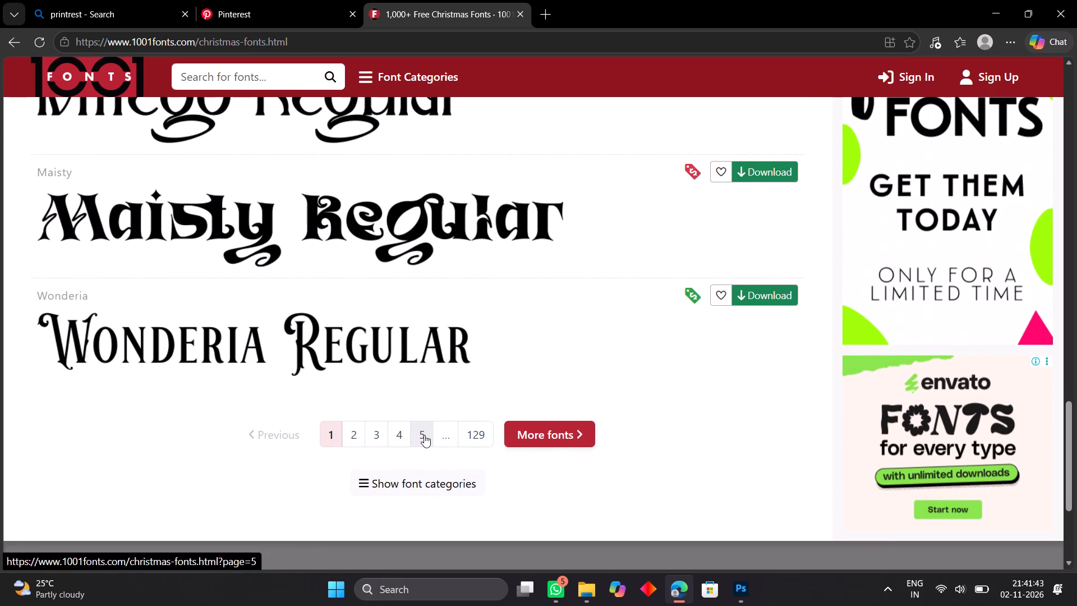
pyautogui.scroll(-1, 424, 435)
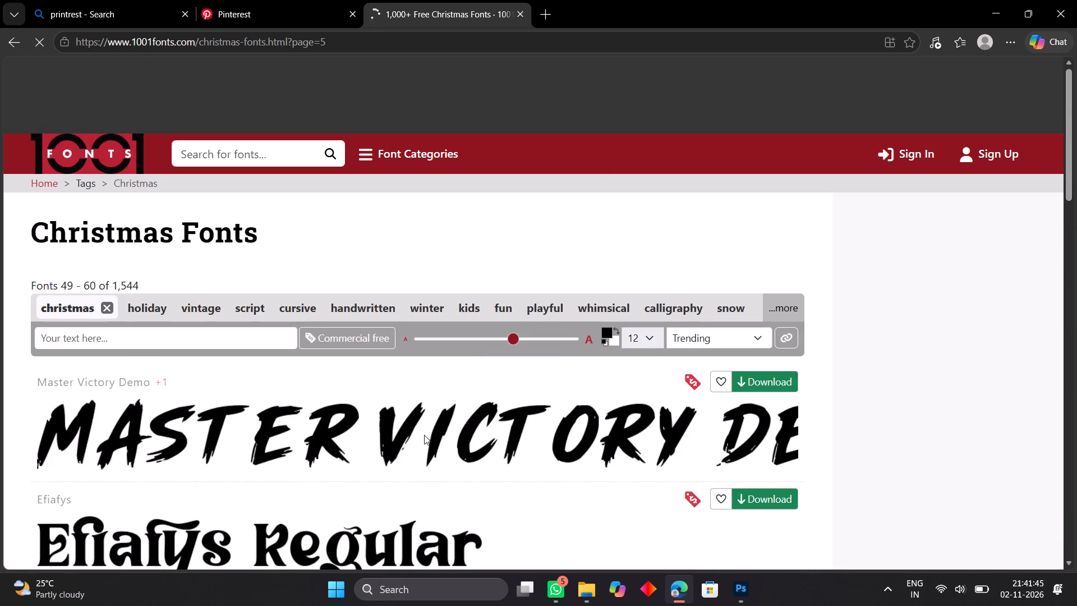
pyautogui.scroll(-5, 424, 435)
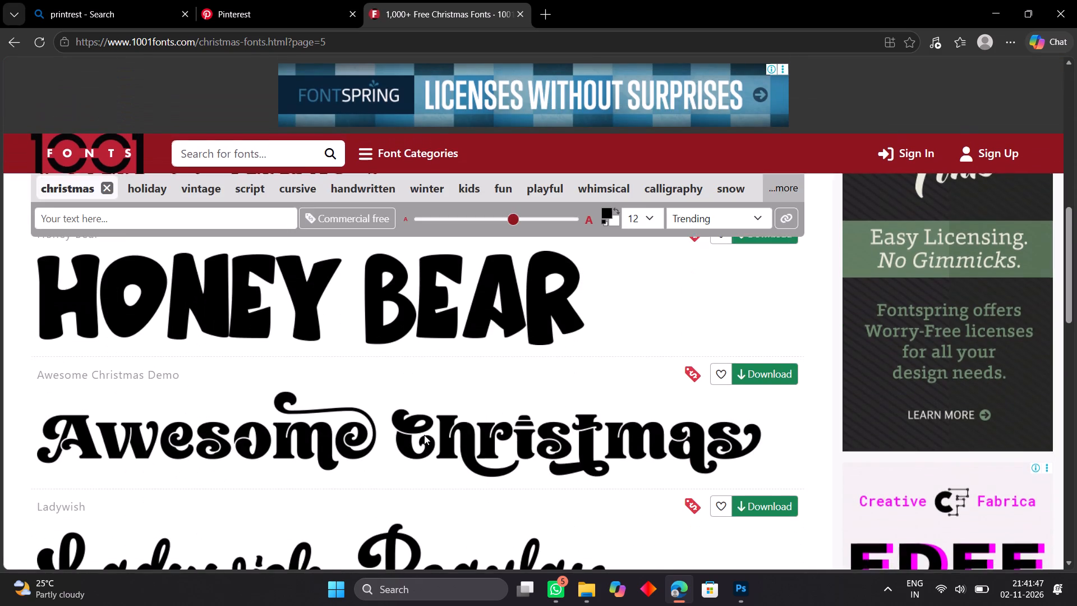
pyautogui.scroll(-6, 424, 435)
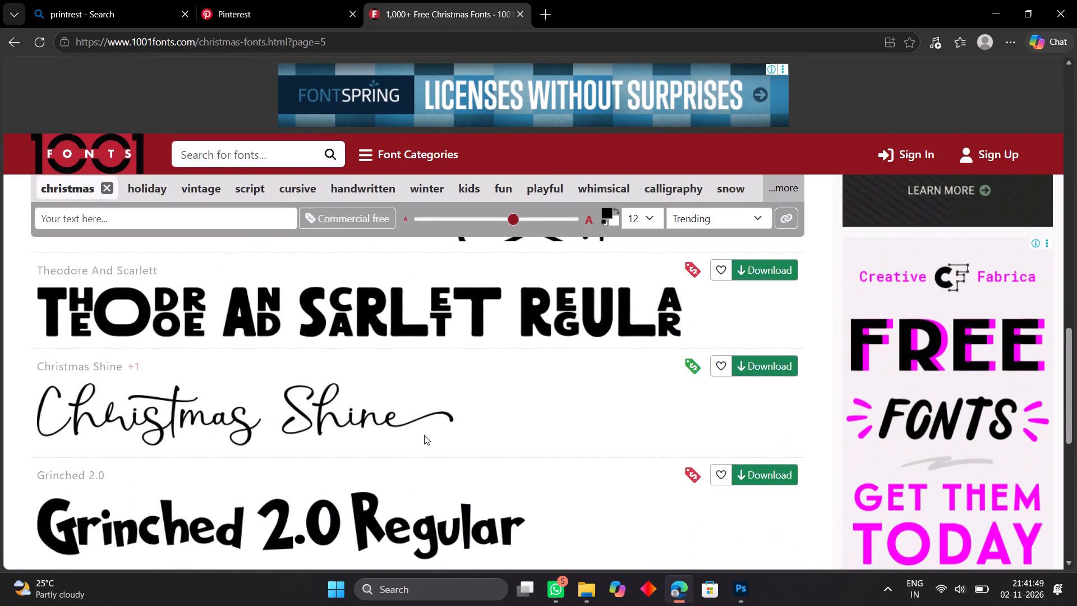
pyautogui.scroll(-3, 424, 435)
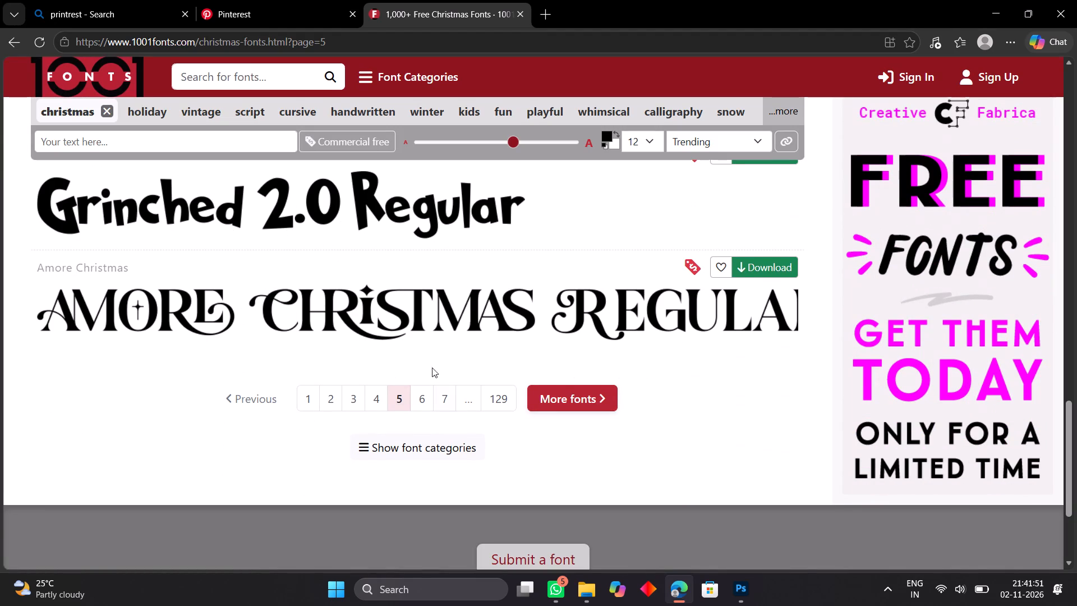
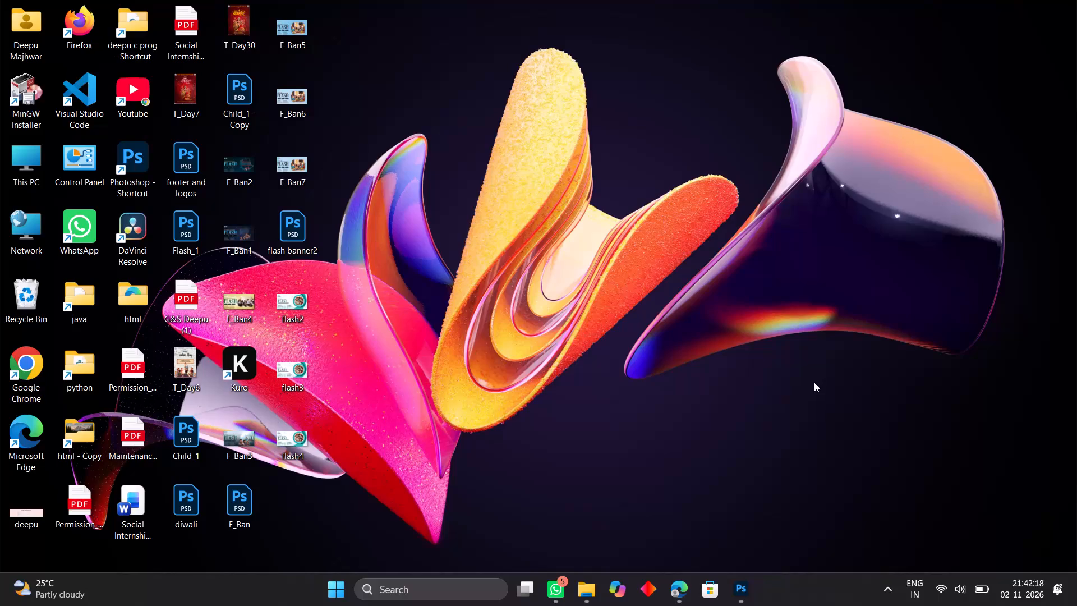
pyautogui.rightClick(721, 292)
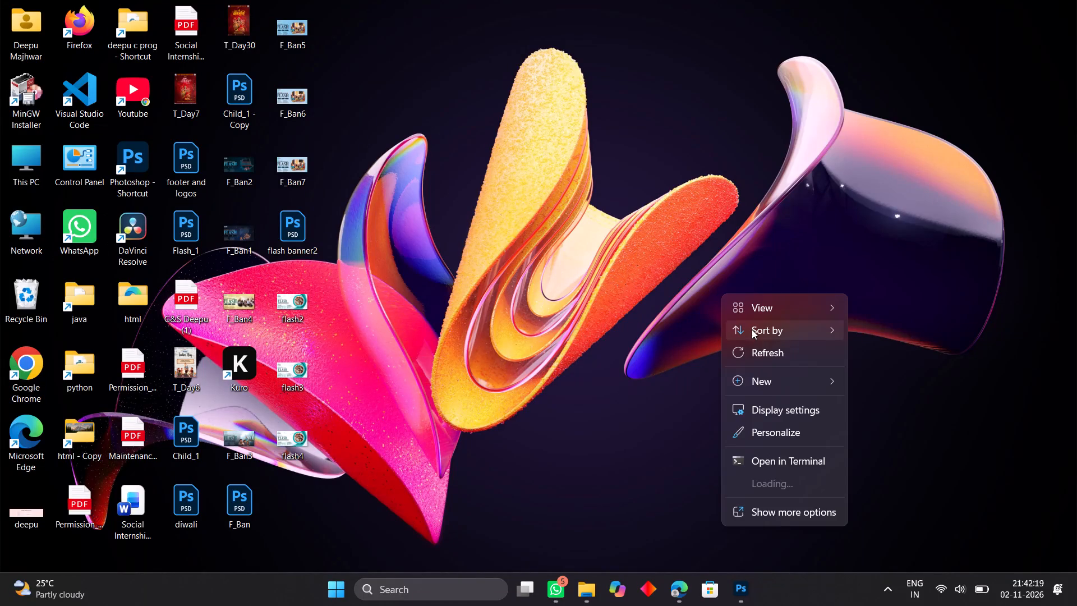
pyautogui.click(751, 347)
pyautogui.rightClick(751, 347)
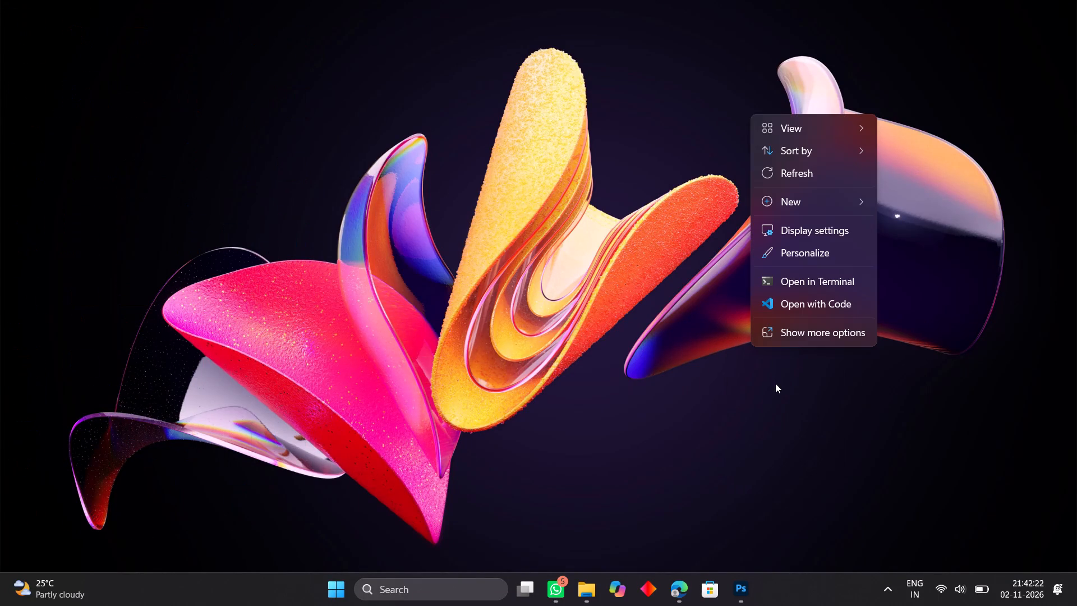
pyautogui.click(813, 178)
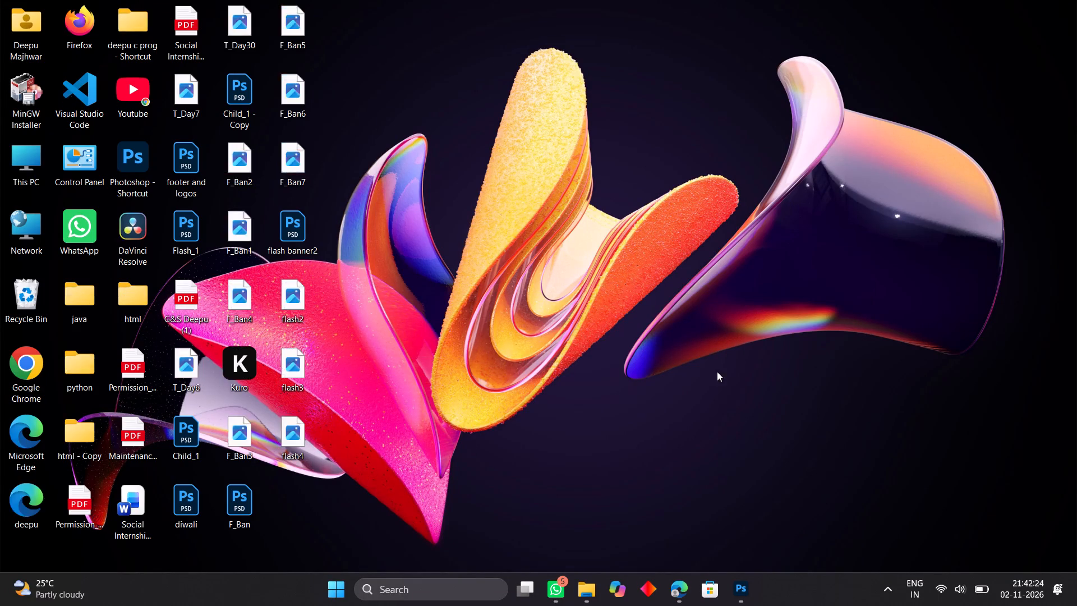
# In Photoshop, fit the FLASH title between the Day Scholars' Club line and the tagline strip, scaling it to about 68.5%.
pyautogui.click(735, 586)
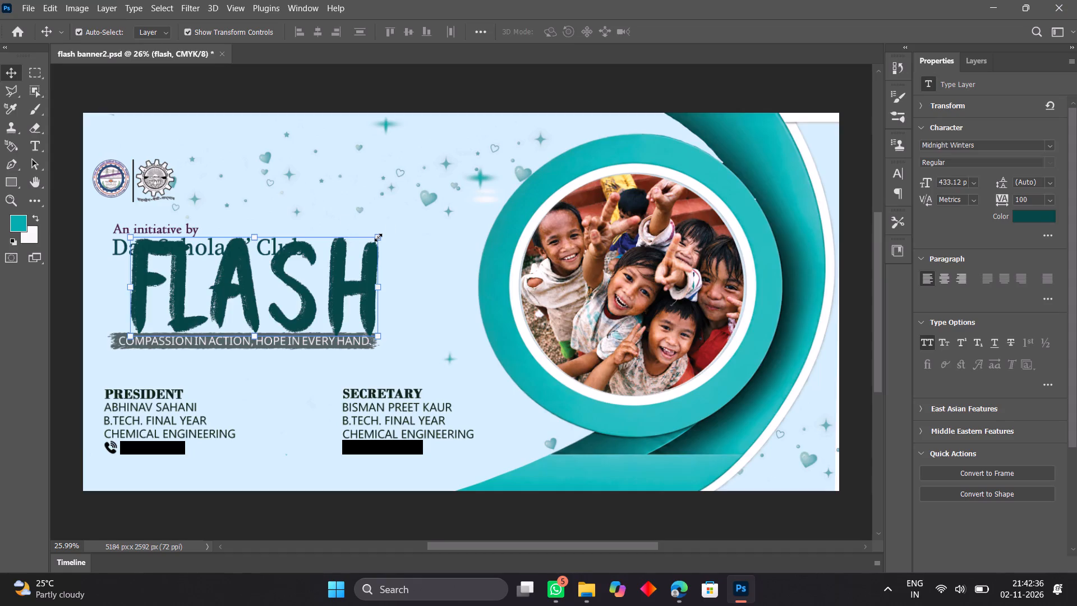
pyautogui.moveTo(378, 237); pyautogui.dragTo(361, 258)
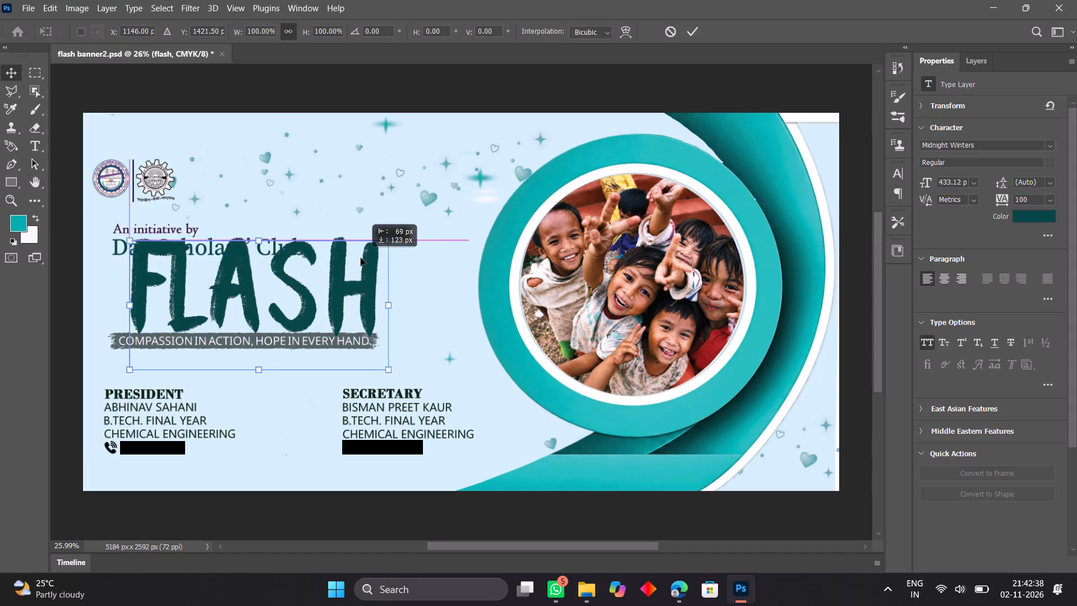
pyautogui.moveTo(361, 258); pyautogui.dragTo(355, 260)
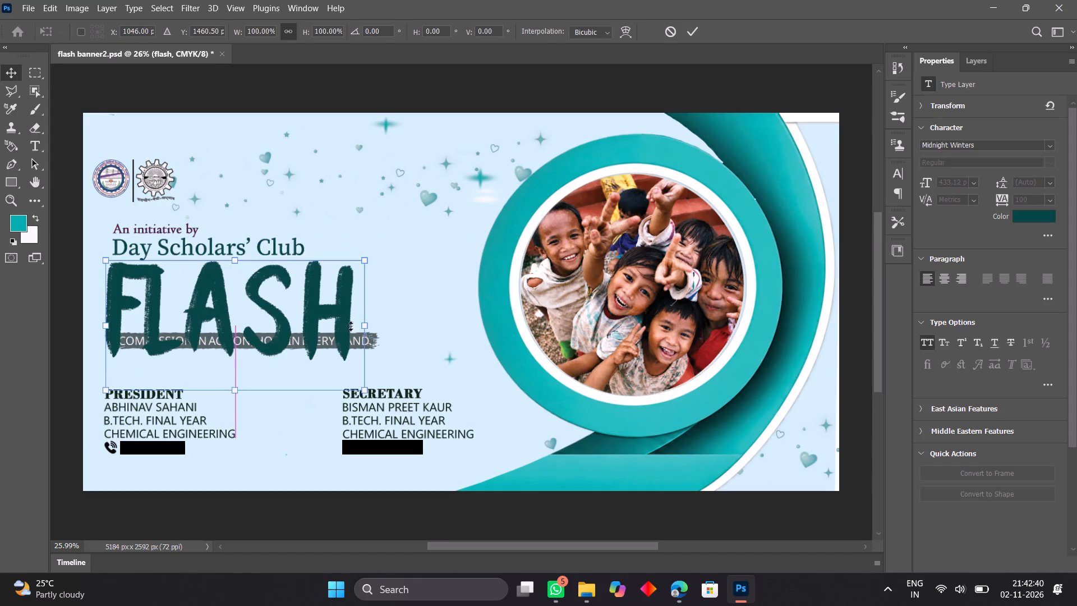
pyautogui.moveTo(366, 390); pyautogui.dragTo(343, 368)
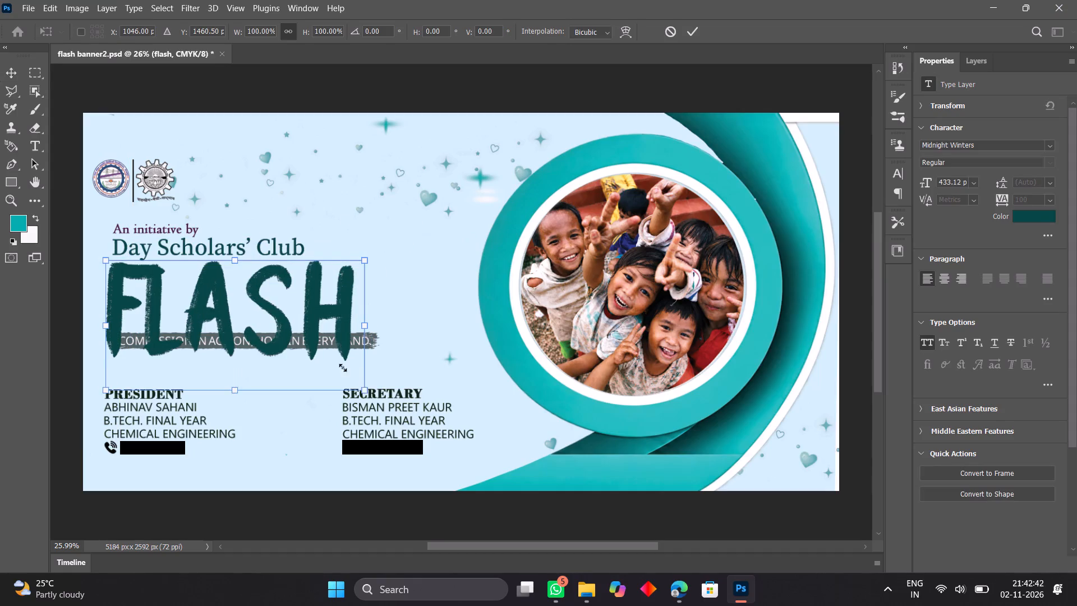
pyautogui.moveTo(343, 368); pyautogui.dragTo(307, 317)
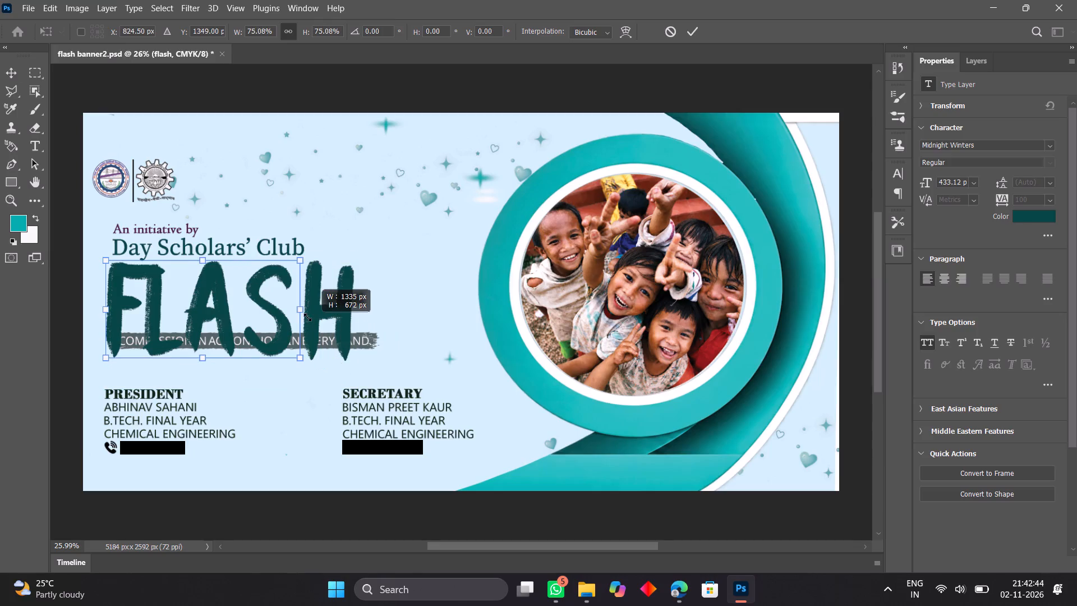
pyautogui.moveTo(307, 317); pyautogui.dragTo(305, 307)
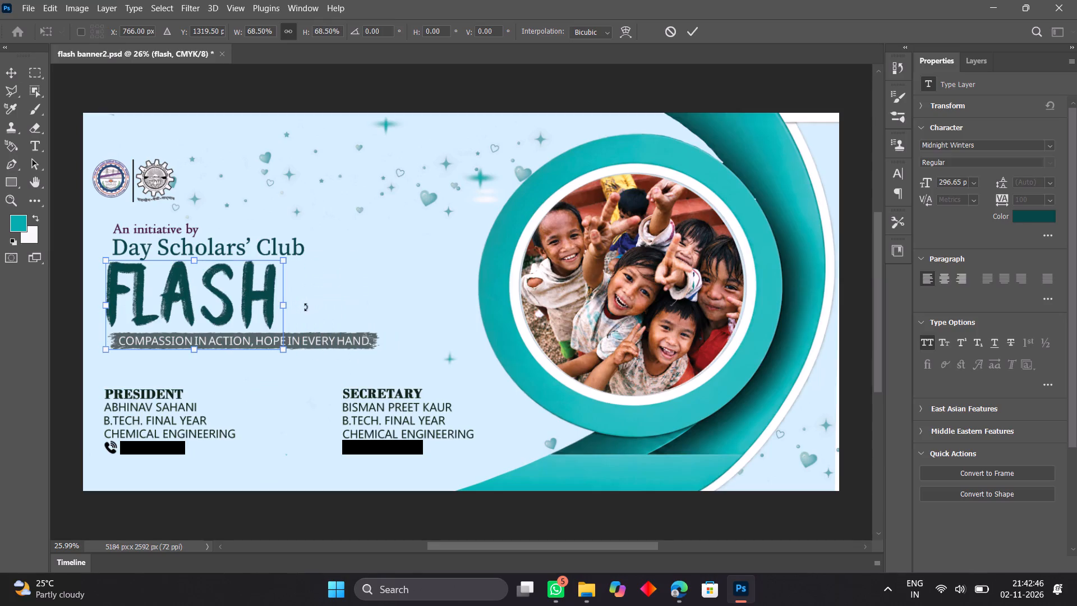
pyautogui.press('Right')
pyautogui.press('Right')
pyautogui.press('Right')
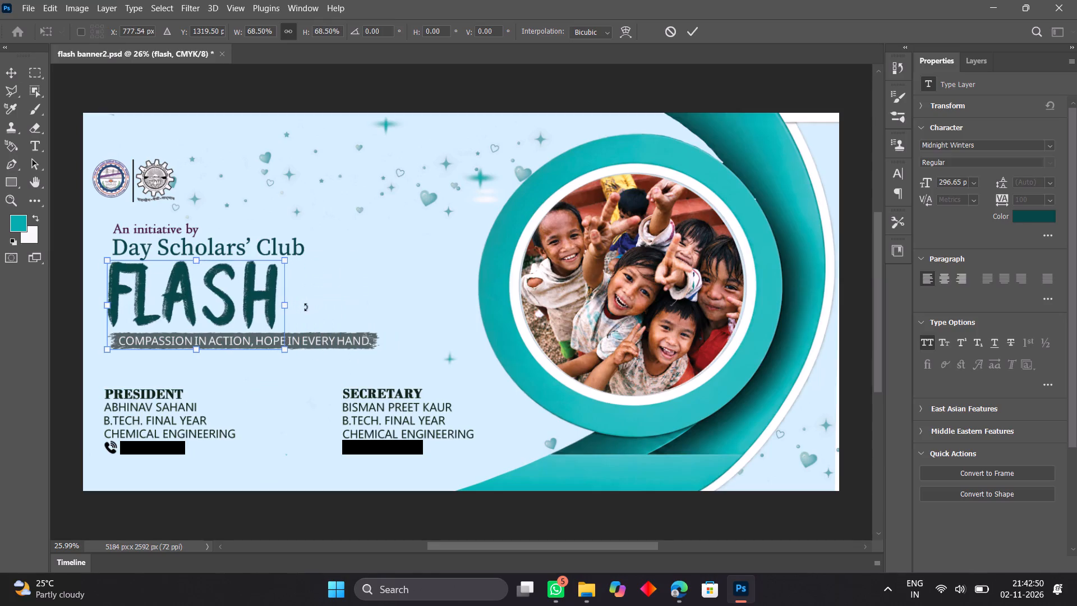
pyautogui.click(13, 74)
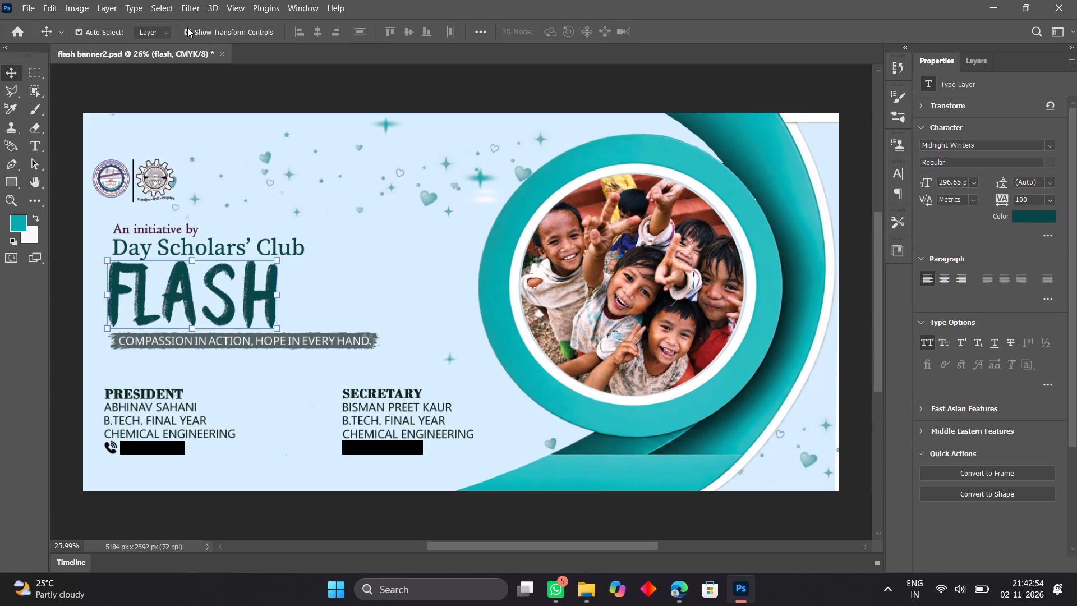
# Hide the transform controls around the selected FLASH title.
pyautogui.click(187, 27)
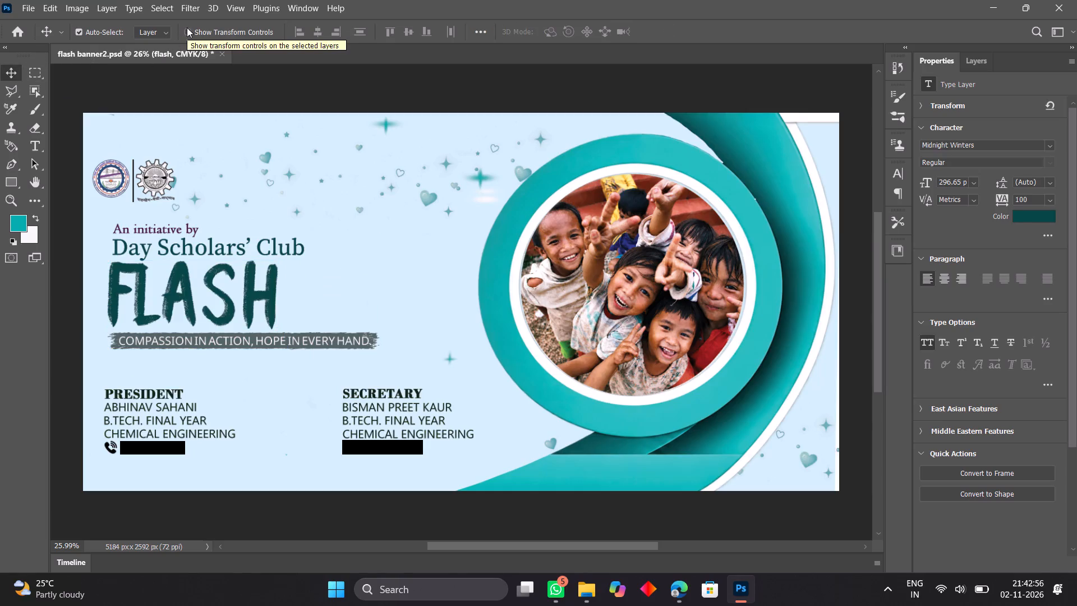
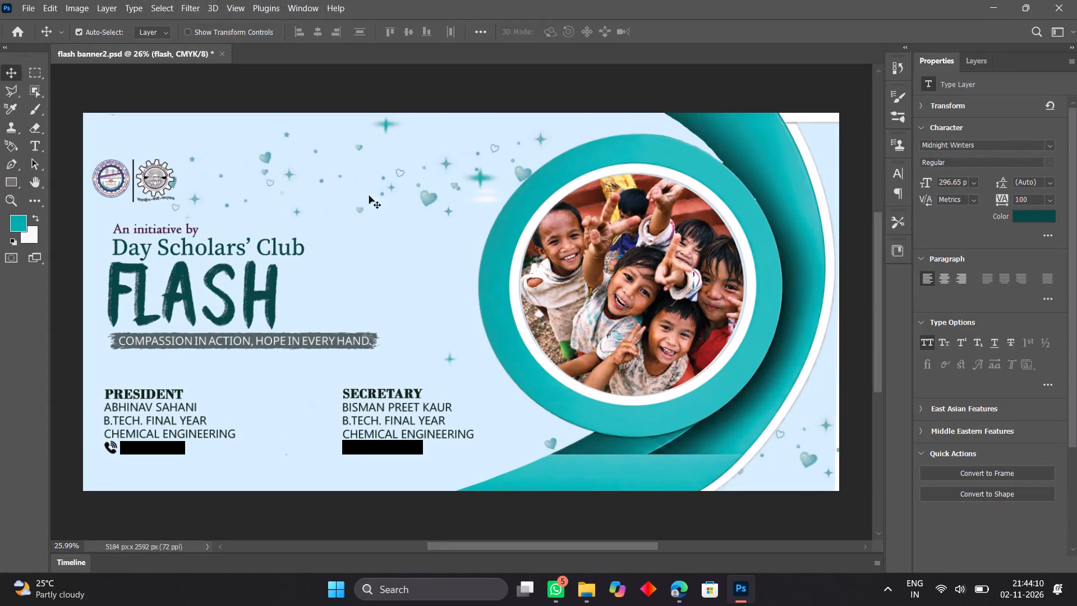
# Show the transform controls around the selected FLASH title again.
pyautogui.click(185, 31)
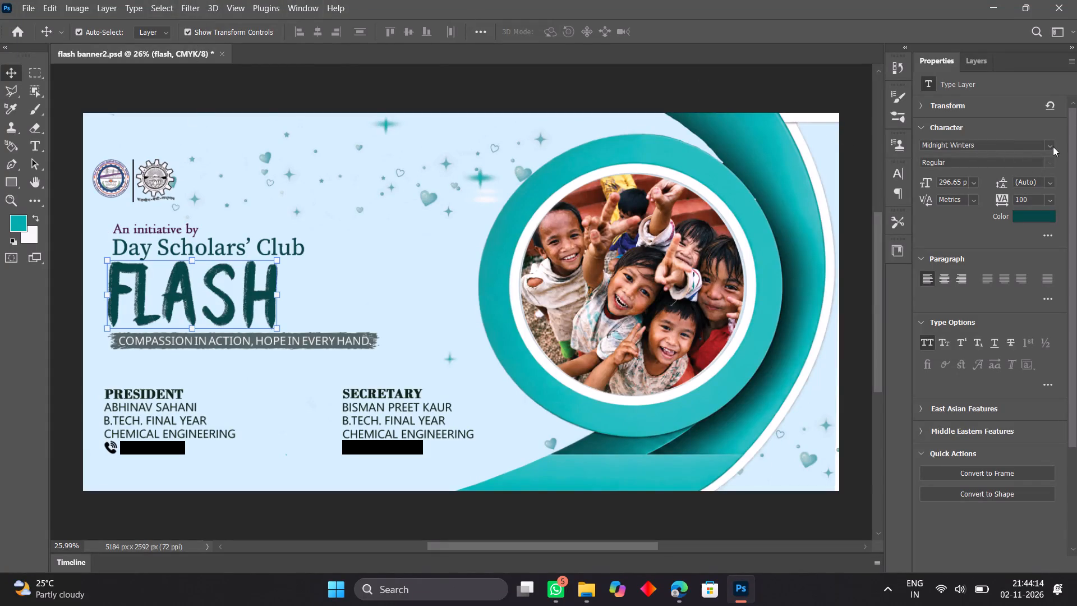
# Search the available fonts for "Bebas" for the FLASH title.
pyautogui.click(1052, 146)
pyautogui.press('BackSpace')
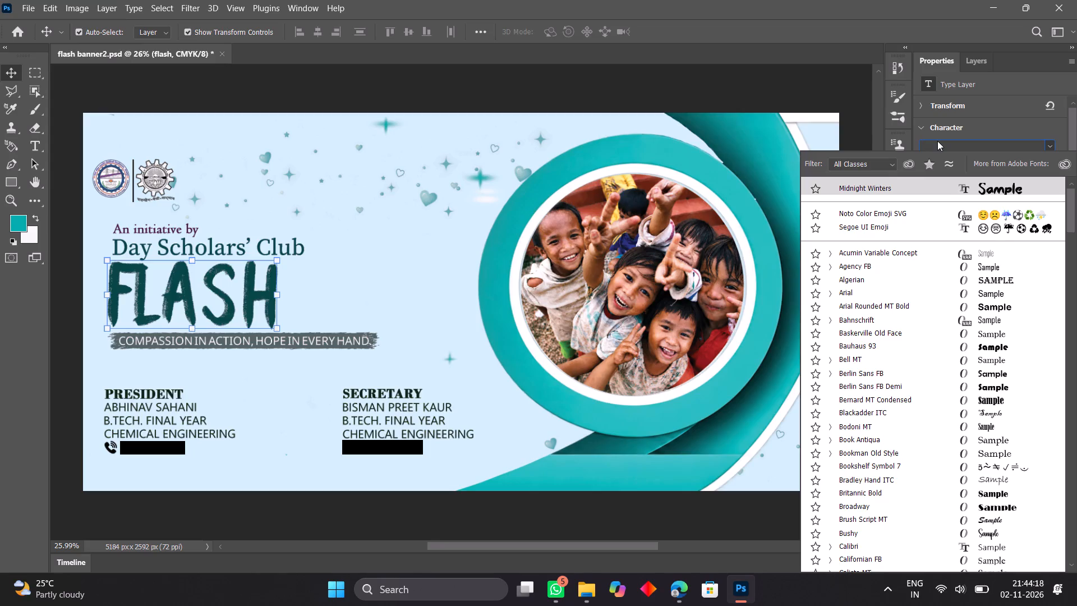
pyautogui.write('Be')
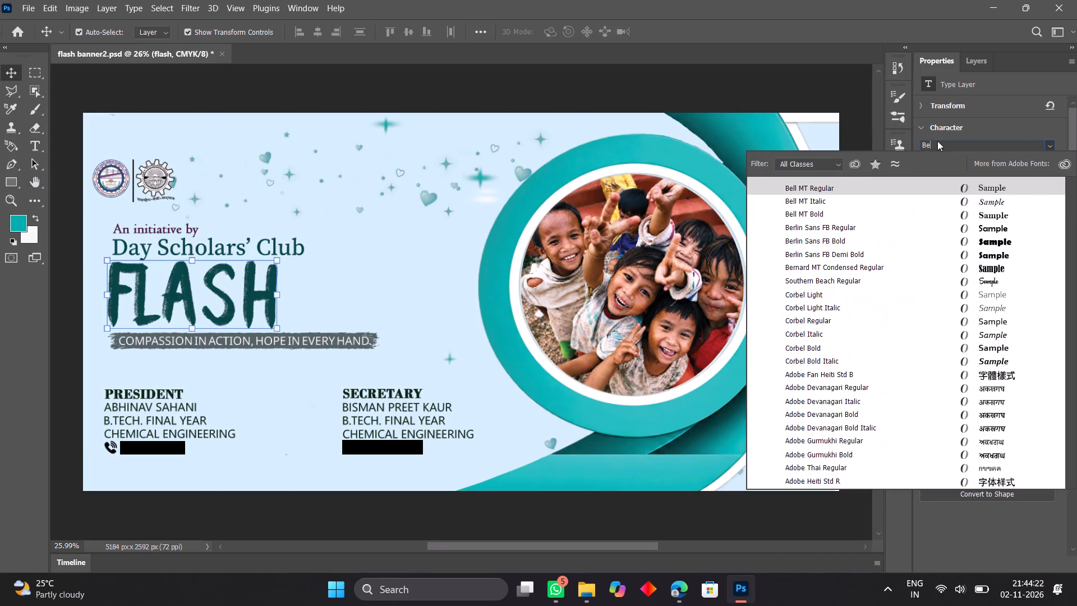
pyautogui.write('bas')
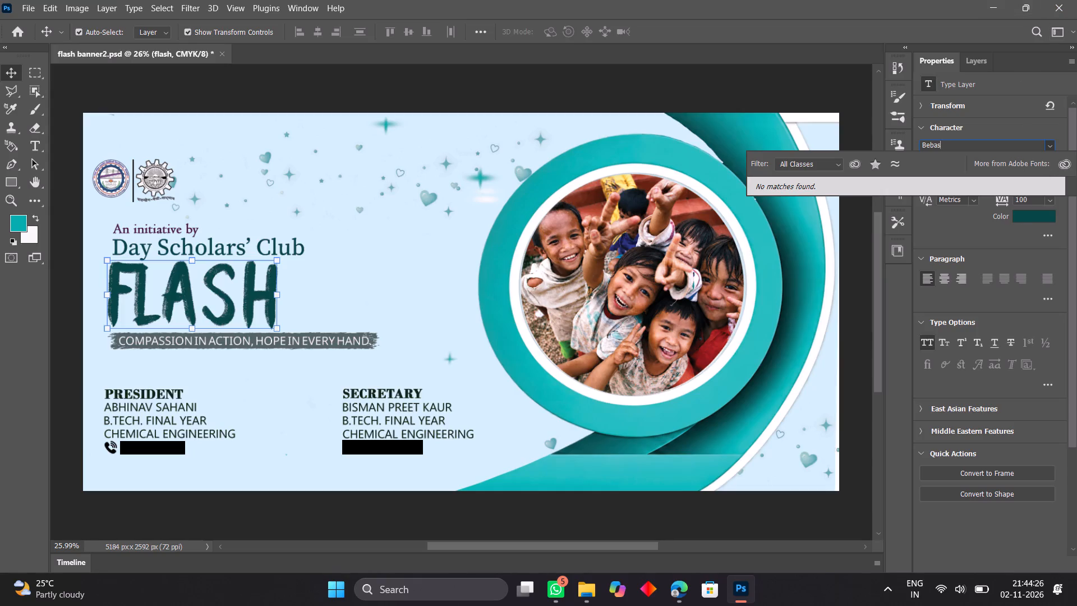
# Switch to Microsoft Edge and search the 1001 Fonts site for "Babas Neue Bold".
pyautogui.click(983, 14)
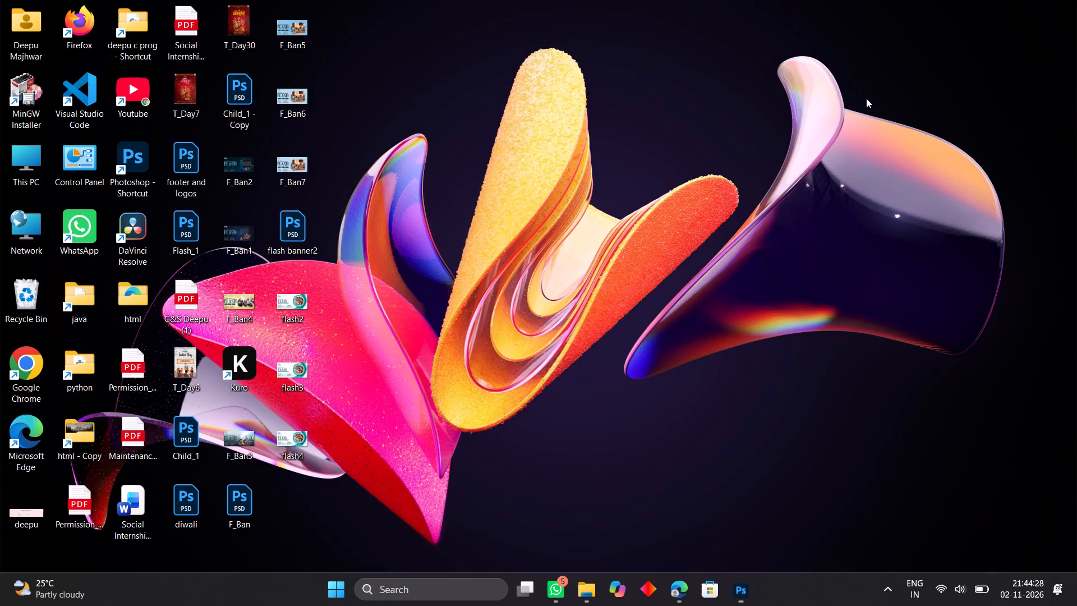
pyautogui.click(677, 596)
pyautogui.click(242, 73)
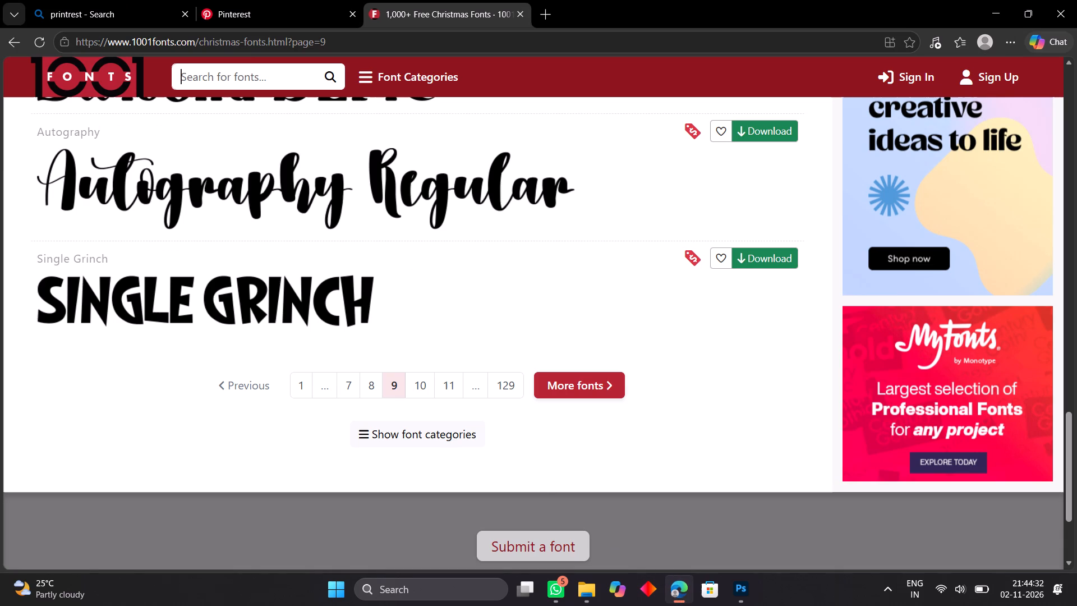
pyautogui.write('Ba')
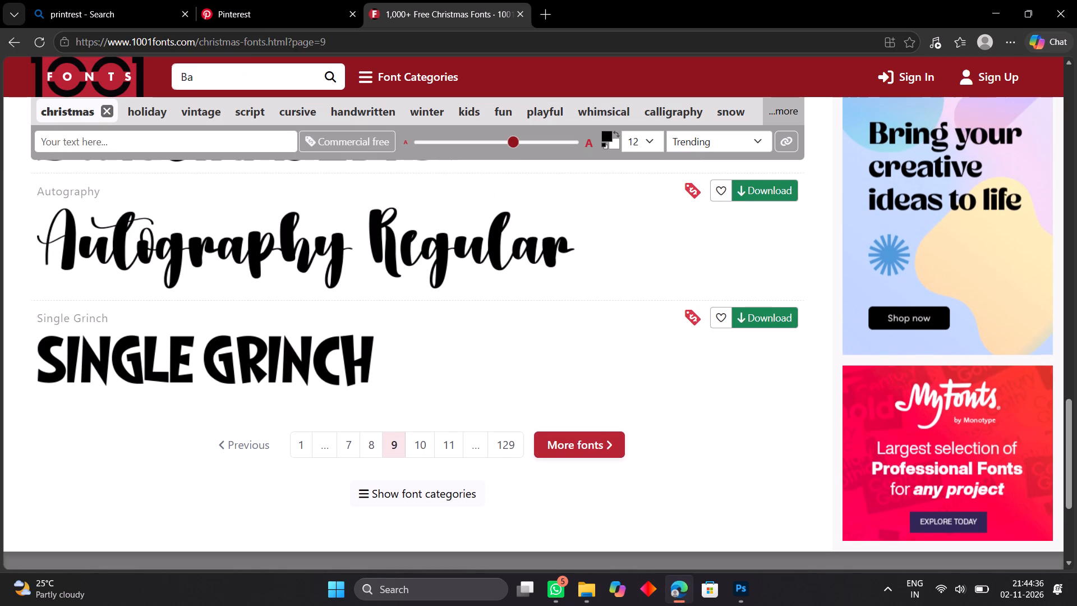
pyautogui.write('bas')
pyautogui.press('space')
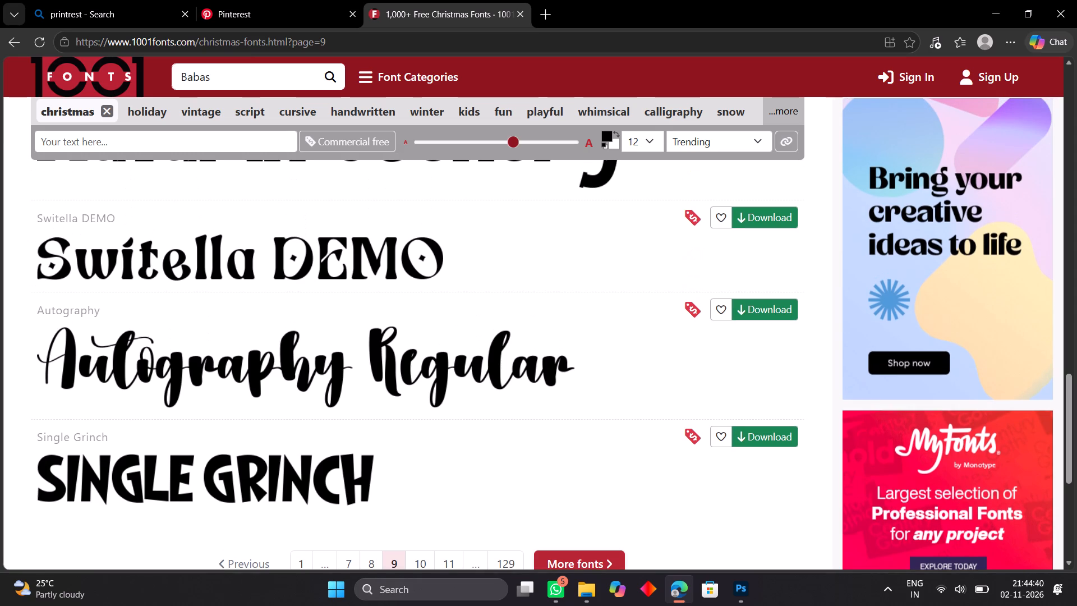
pyautogui.write('Ne')
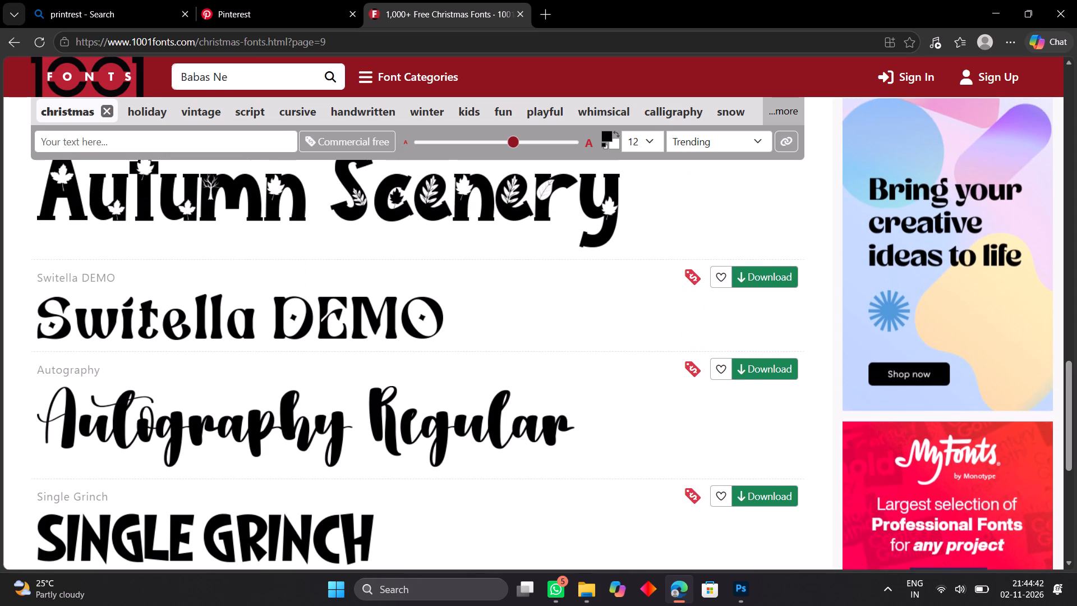
pyautogui.write('ue')
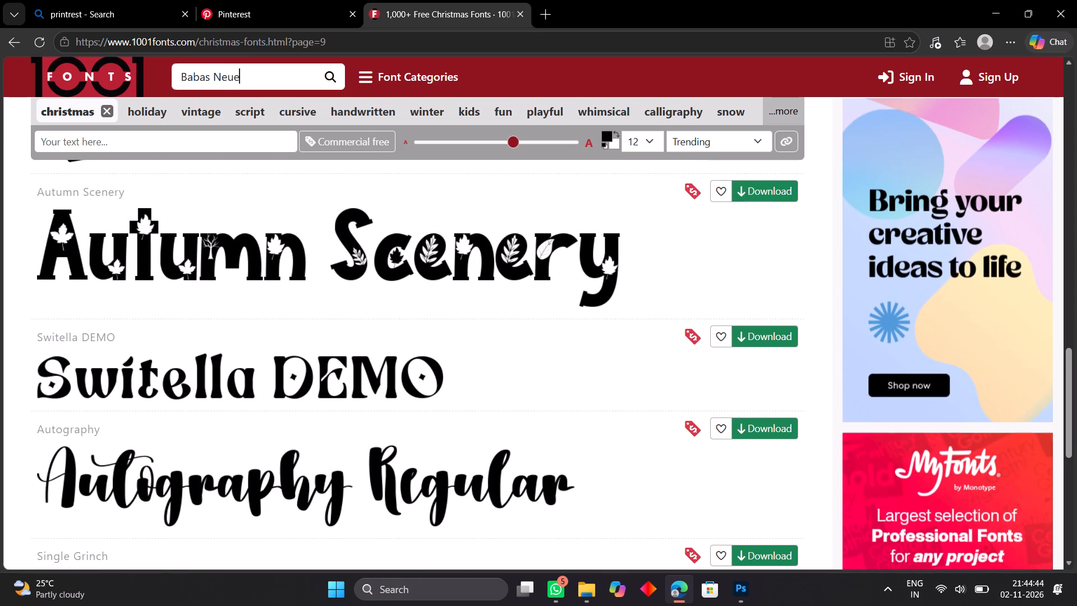
pyautogui.press('space')
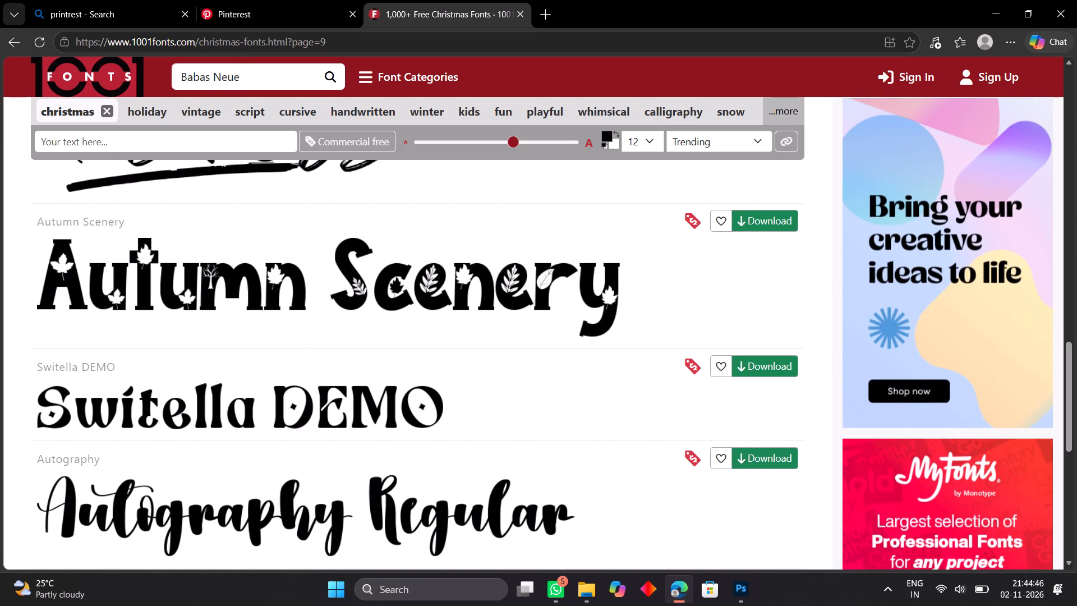
pyautogui.write('Bol')
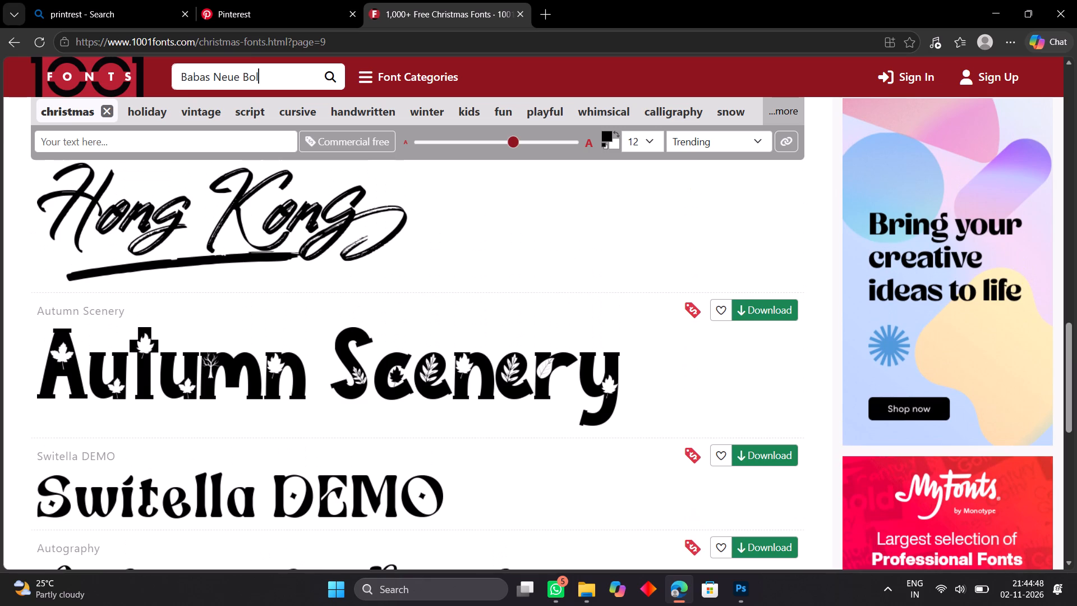
pyautogui.write('ld')
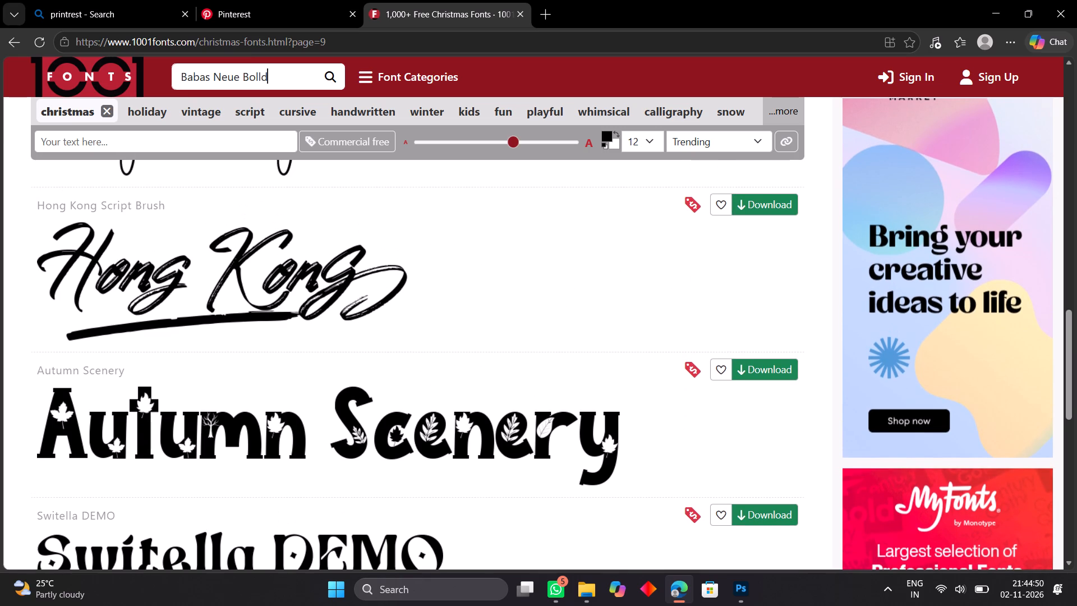
pyautogui.press('BackSpace')
pyautogui.press('BackSpace')
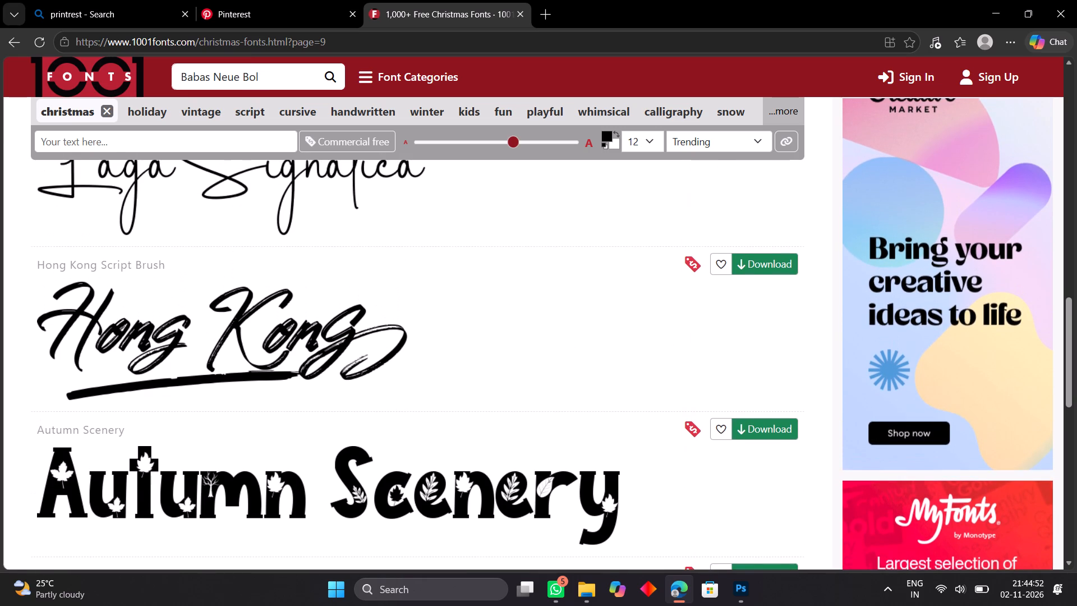
pyautogui.press('d')
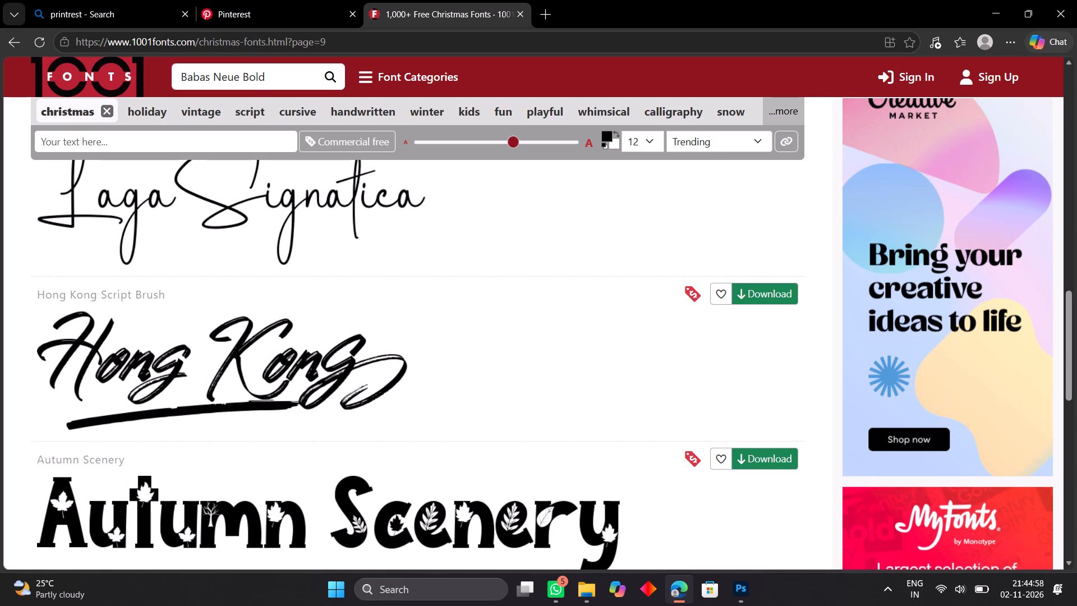
pyautogui.press('Return')
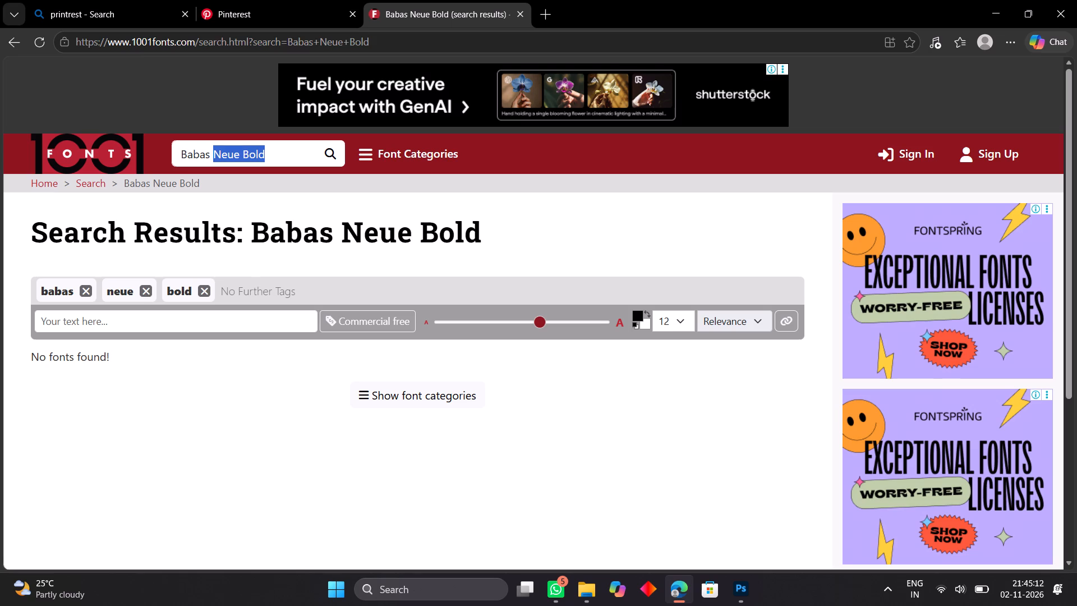
# Shorten the font search to "Babas Neue" and run it again.
pyautogui.click(254, 154)
pyautogui.click(277, 155)
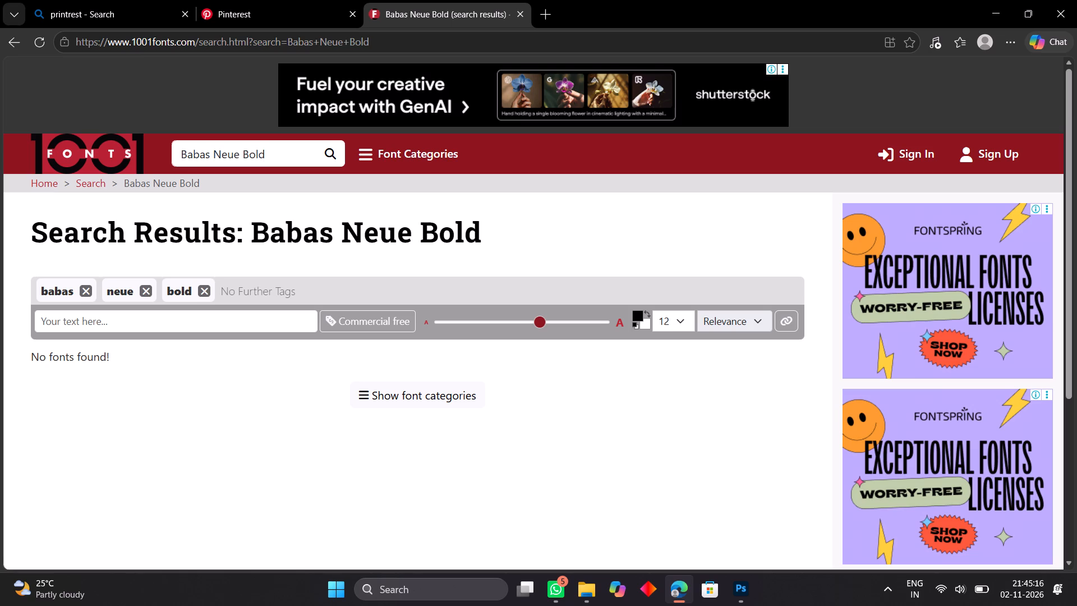
pyautogui.press('BackSpace')
pyautogui.press('BackSpace')
pyautogui.press('BackSpace')
pyautogui.press('BackSpace')
pyautogui.press('BackSpace')
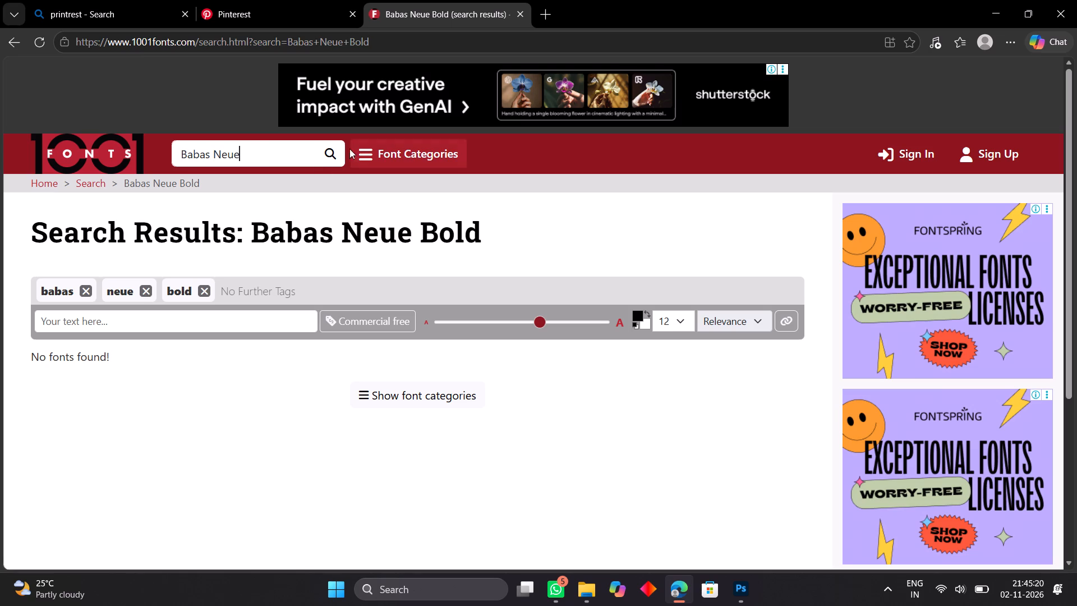
pyautogui.press('Return')
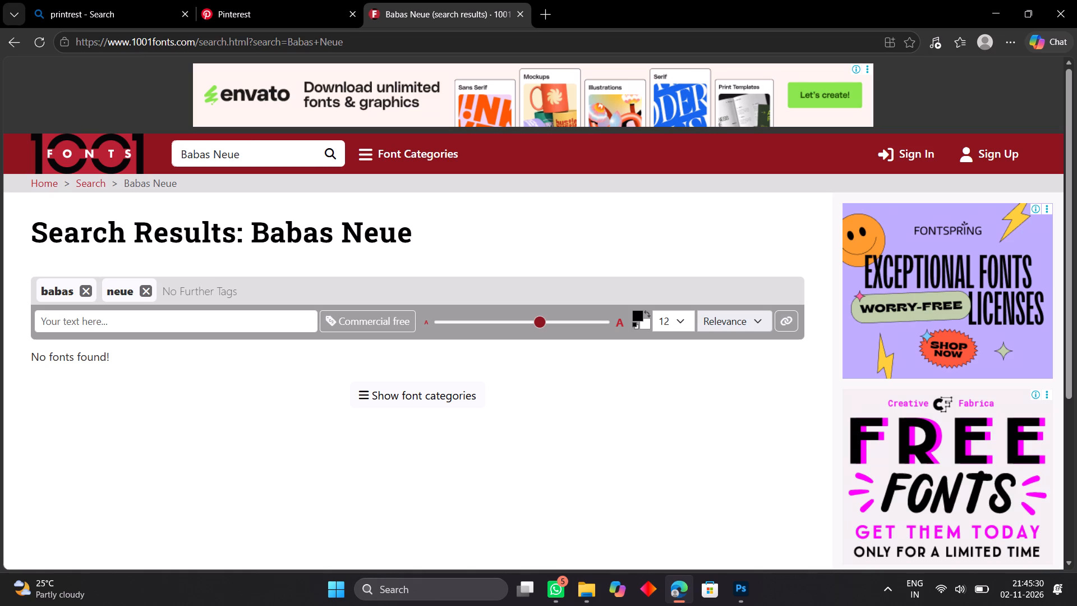
# Replace the search text and search the font site for "League Spartan Bold".
pyautogui.moveTo(238, 153); pyautogui.dragTo(136, 162)
pyautogui.press('BackSpace')
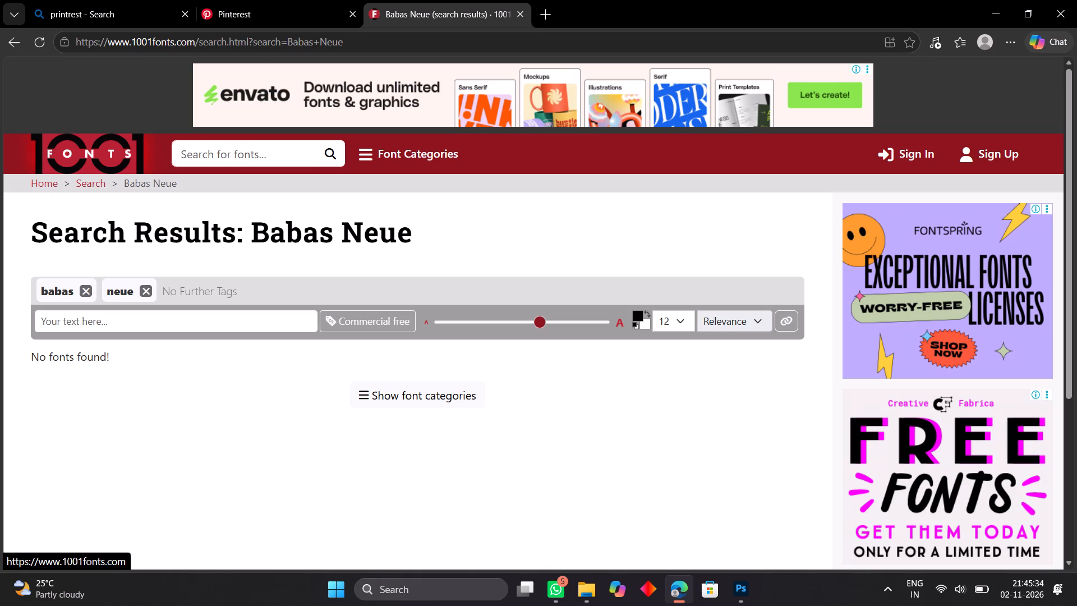
pyautogui.hotkey('shift', 'l')
pyautogui.write('ea')
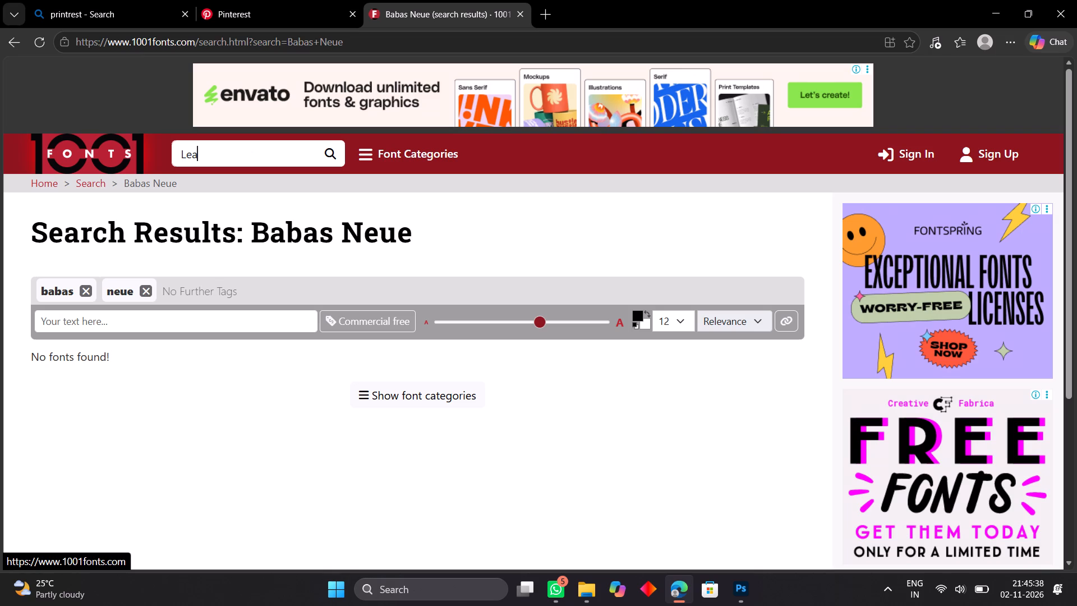
pyautogui.press('g')
pyautogui.write('ue')
pyautogui.press('space')
pyautogui.hotkey('shift', 's')
pyautogui.write('part')
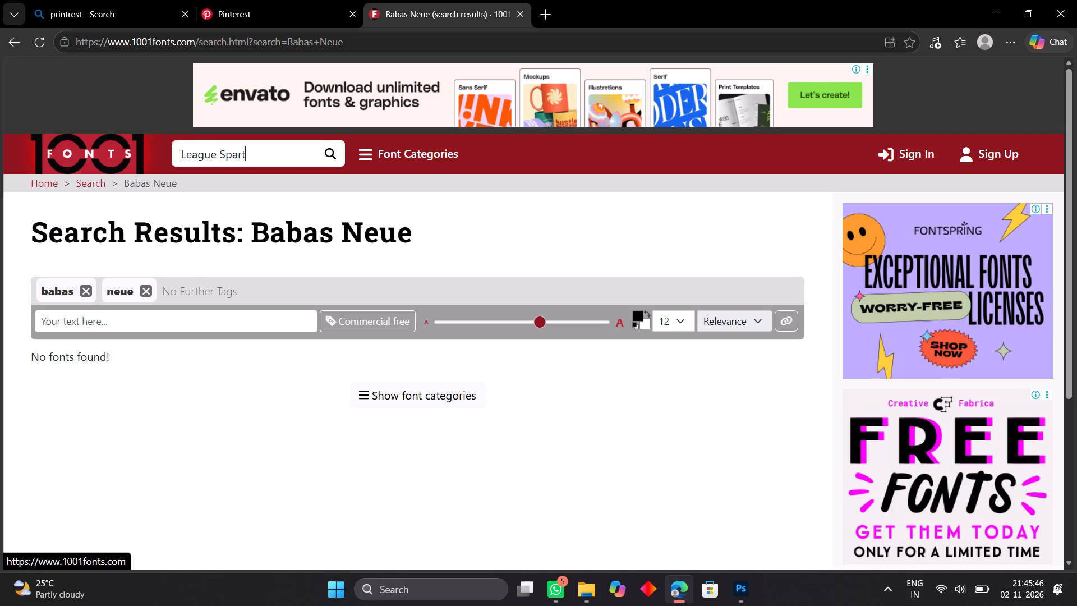
pyautogui.write('an')
pyautogui.press('space')
pyautogui.write('Bold')
pyautogui.press('Return')
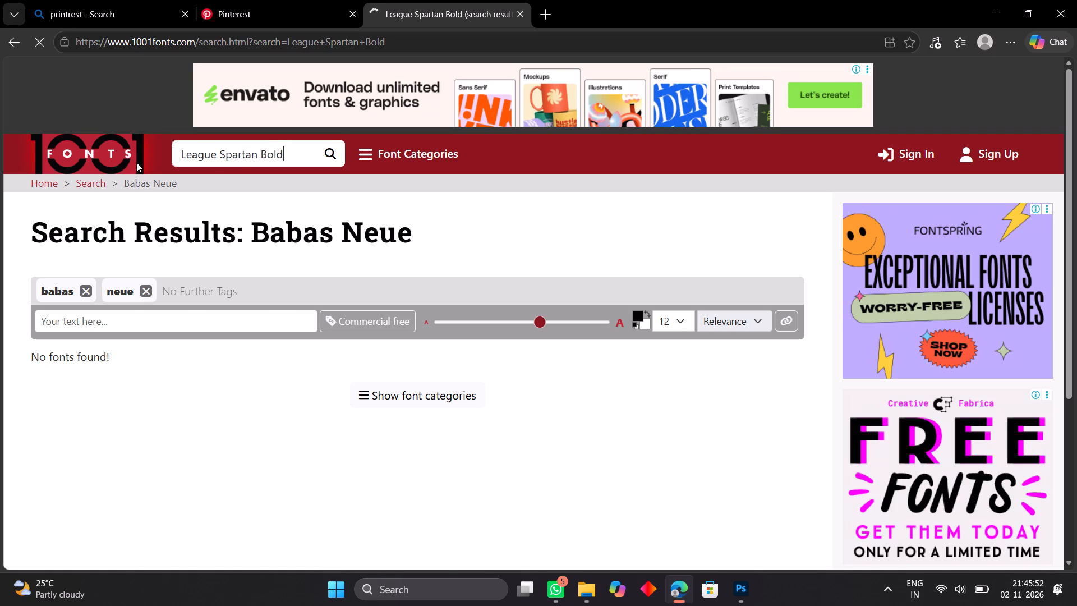
# Download the League Spartan font as league-spartan.zip.
pyautogui.scroll(-1, 136, 162)
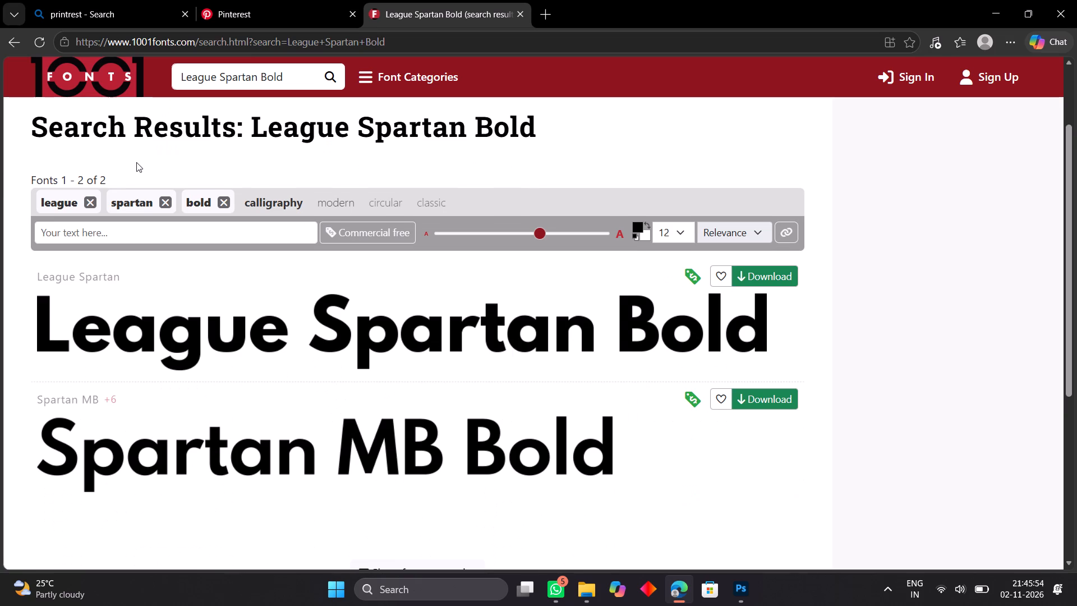
pyautogui.scroll(-1, 136, 162)
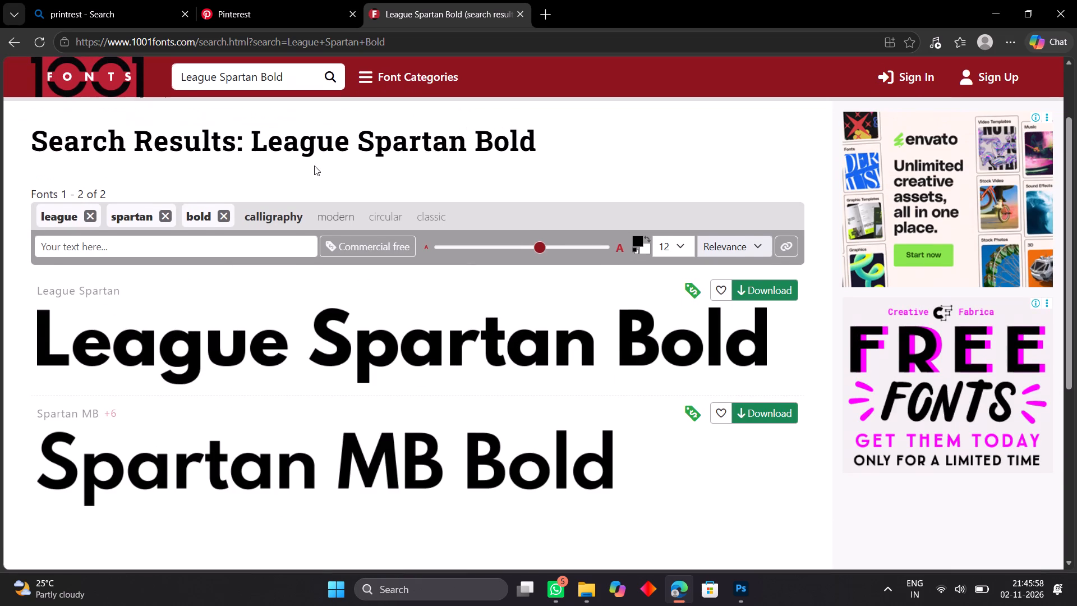
pyautogui.click(742, 289)
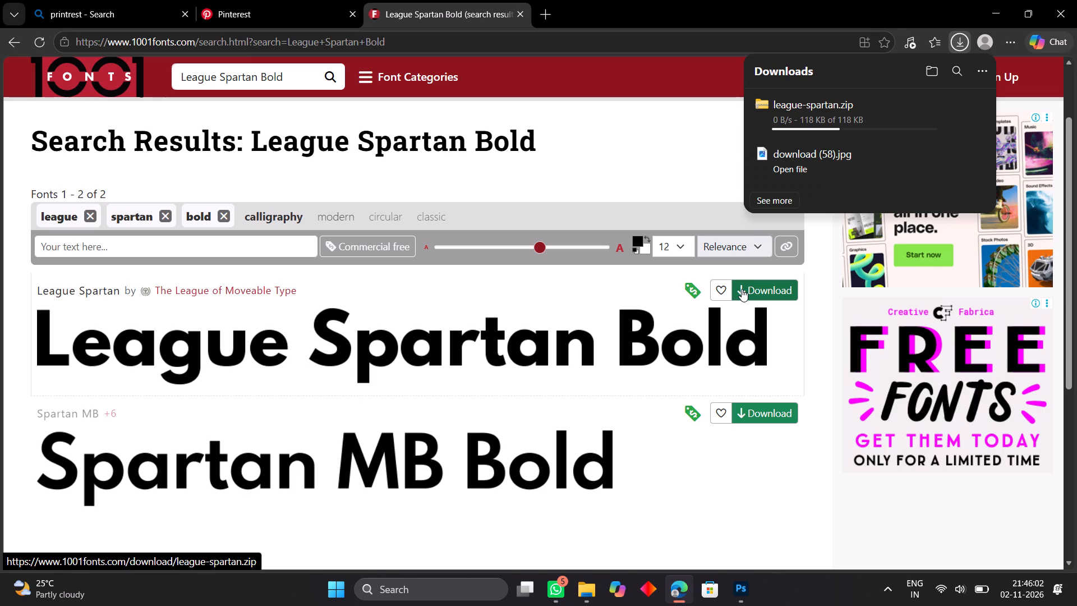
# Switch to Photoshop and search the FLASH title's font list for "League".
pyautogui.click(1002, 7)
pyautogui.click(737, 580)
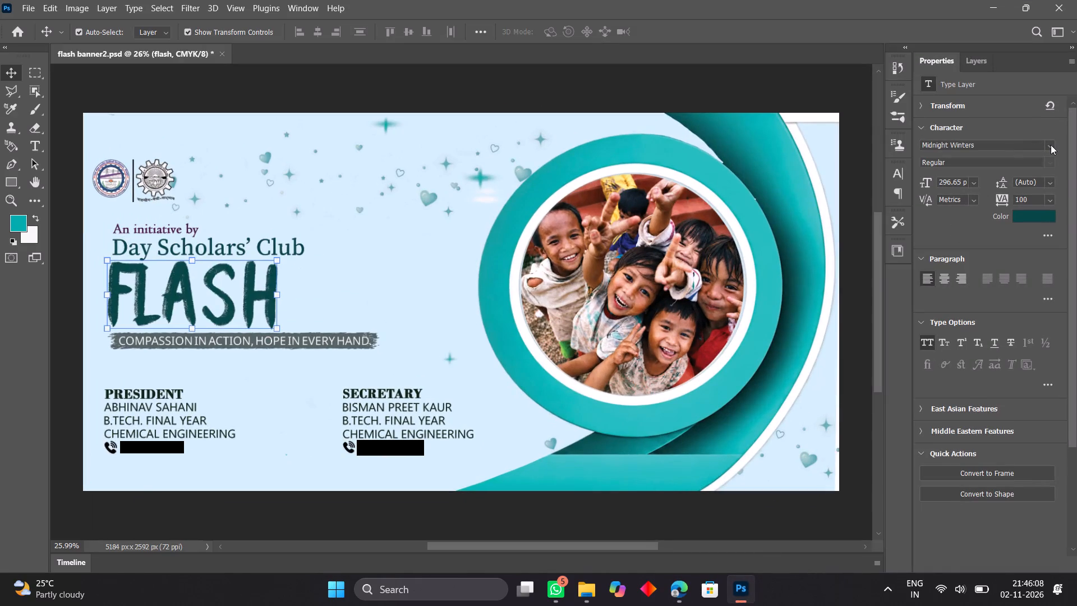
pyautogui.click(1051, 145)
pyautogui.press('BackSpace')
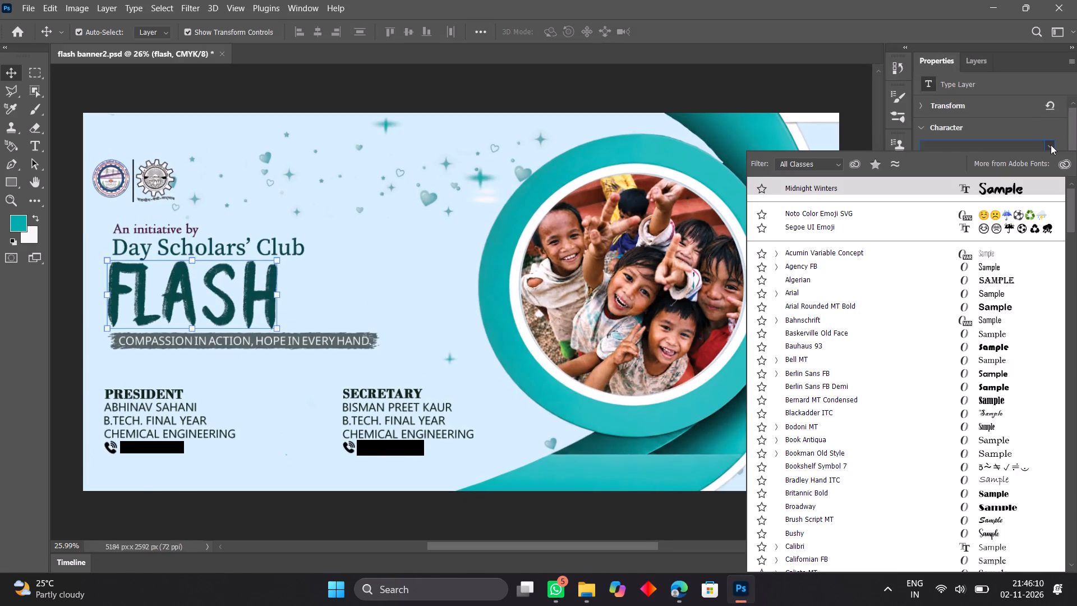
pyautogui.write('Lar')
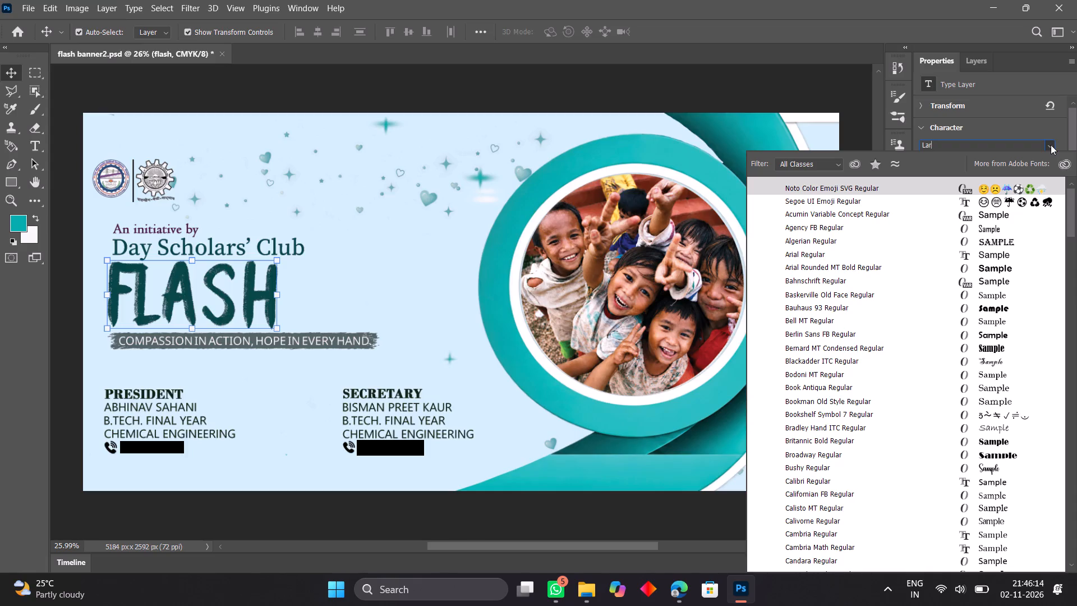
pyautogui.press('BackSpace')
pyautogui.press('BackSpace')
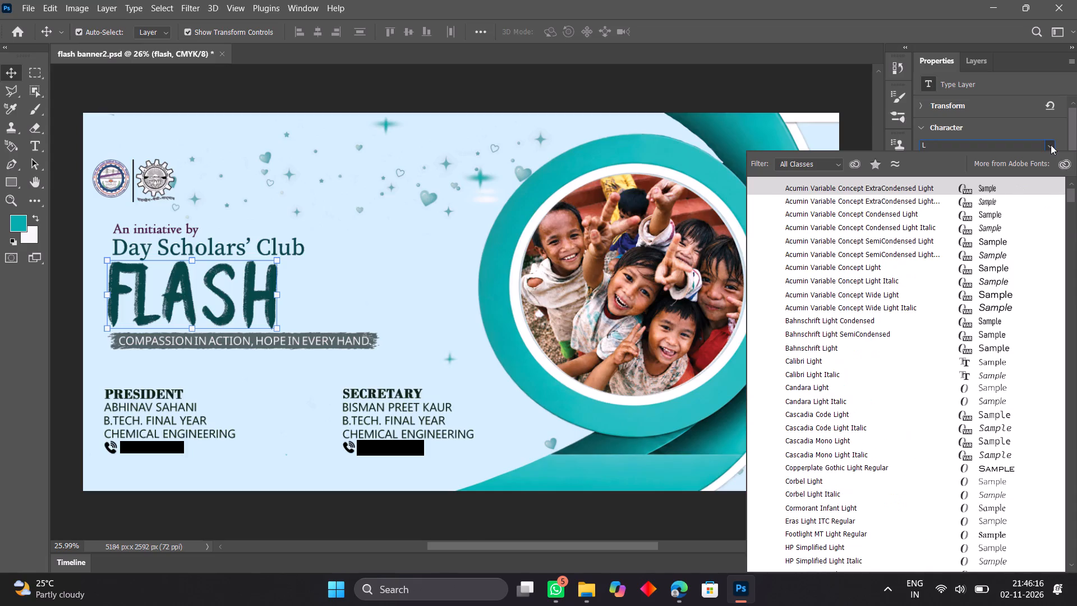
pyautogui.write('ea')
pyautogui.press('g')
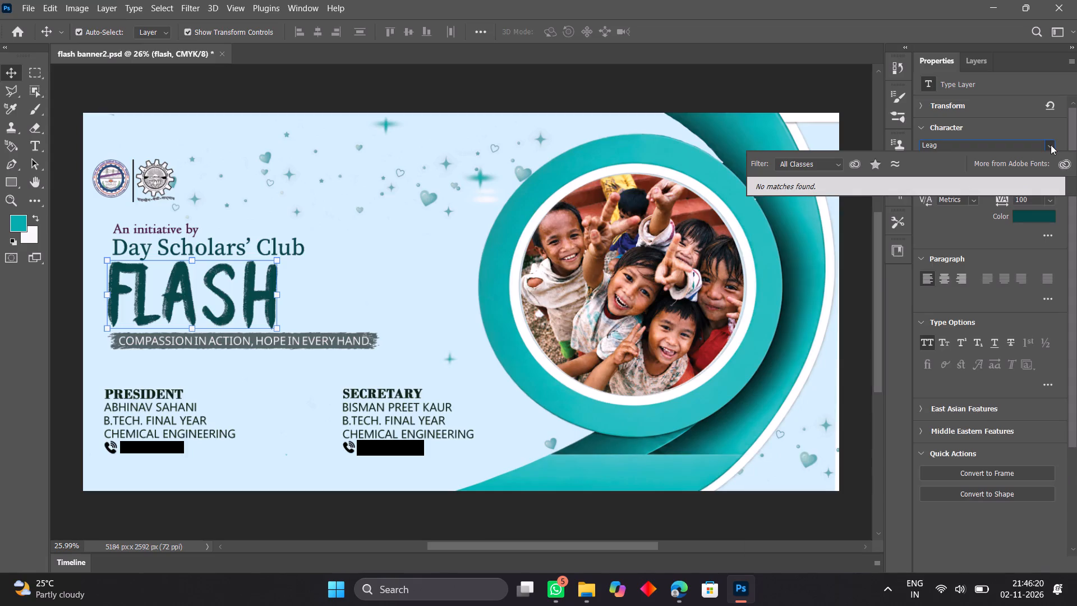
pyautogui.write('ue')
pyautogui.press('space')
# Switch to File Explorer and extract league-spartan.zip into a league-spartan folder in Downloads.
pyautogui.click(988, 11)
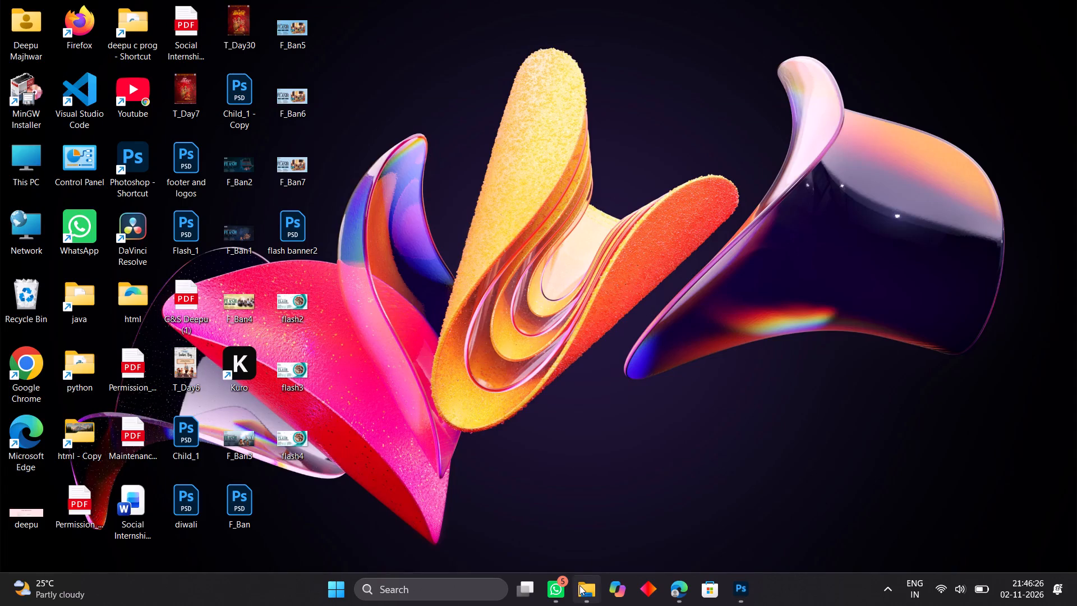
pyautogui.click(579, 585)
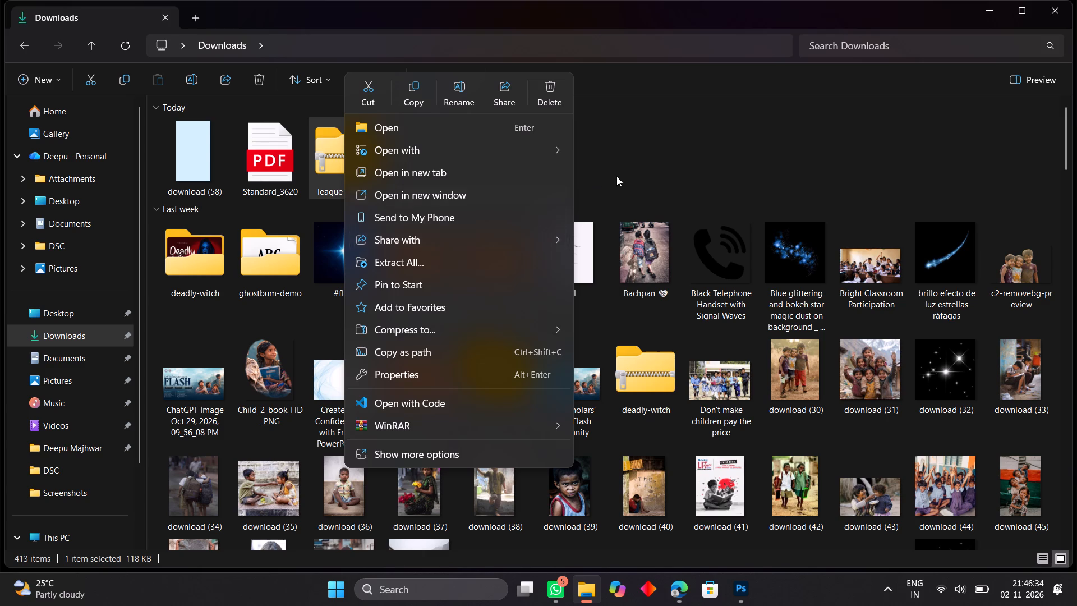
pyautogui.click(618, 176)
pyautogui.doubleClick(349, 157)
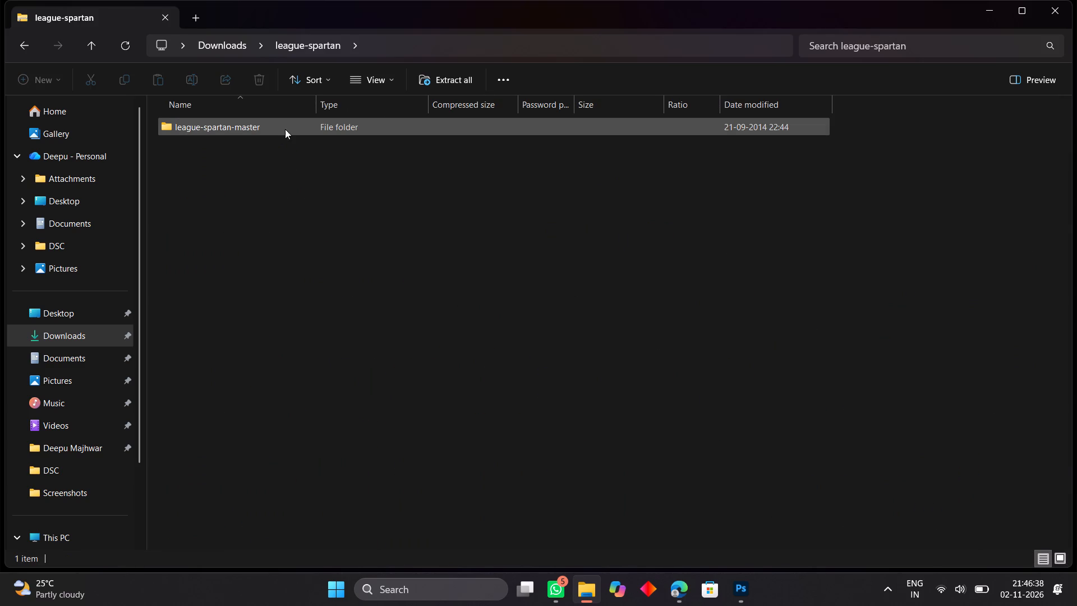
pyautogui.rightClick(285, 129)
pyautogui.click(329, 223)
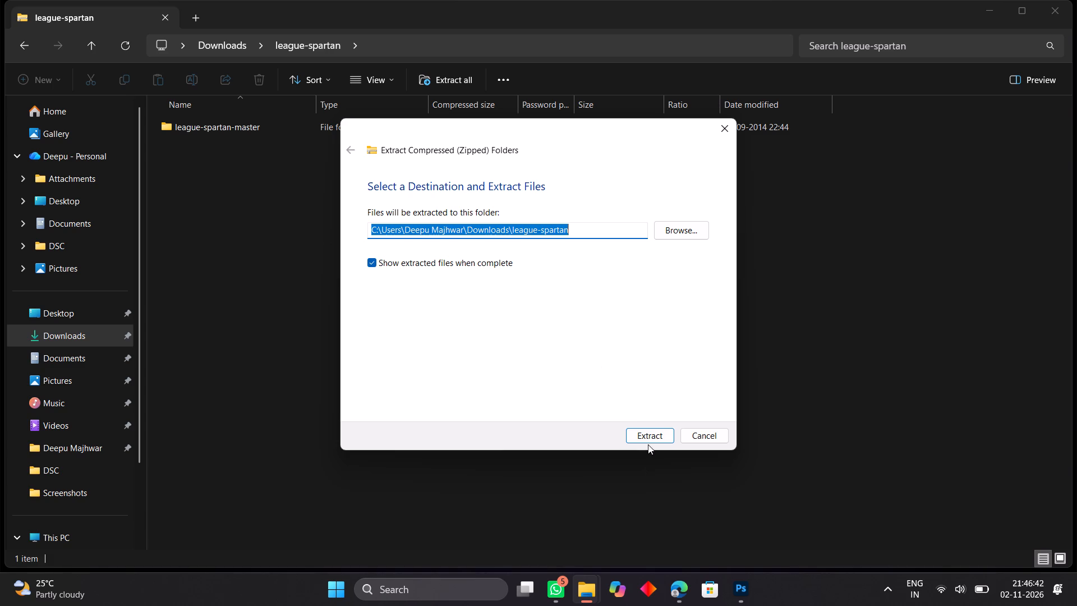
pyautogui.click(648, 443)
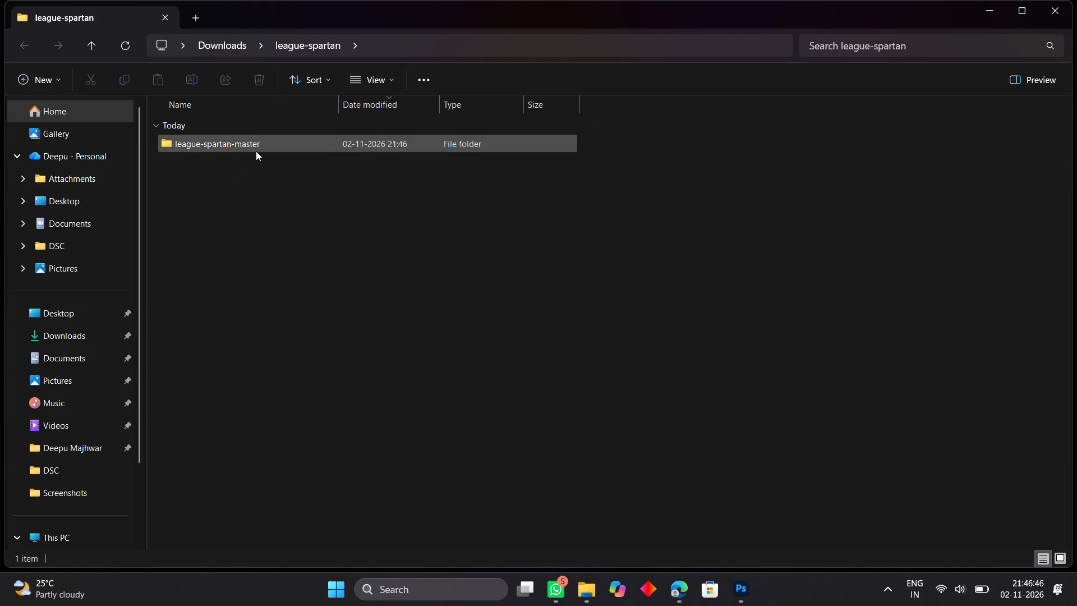
# Install the LeagueSpartan-Bold OpenType font from the league-spartan-master folder and clear the open windows to the desktop.
pyautogui.click(256, 151)
pyautogui.tripleClick(256, 151)
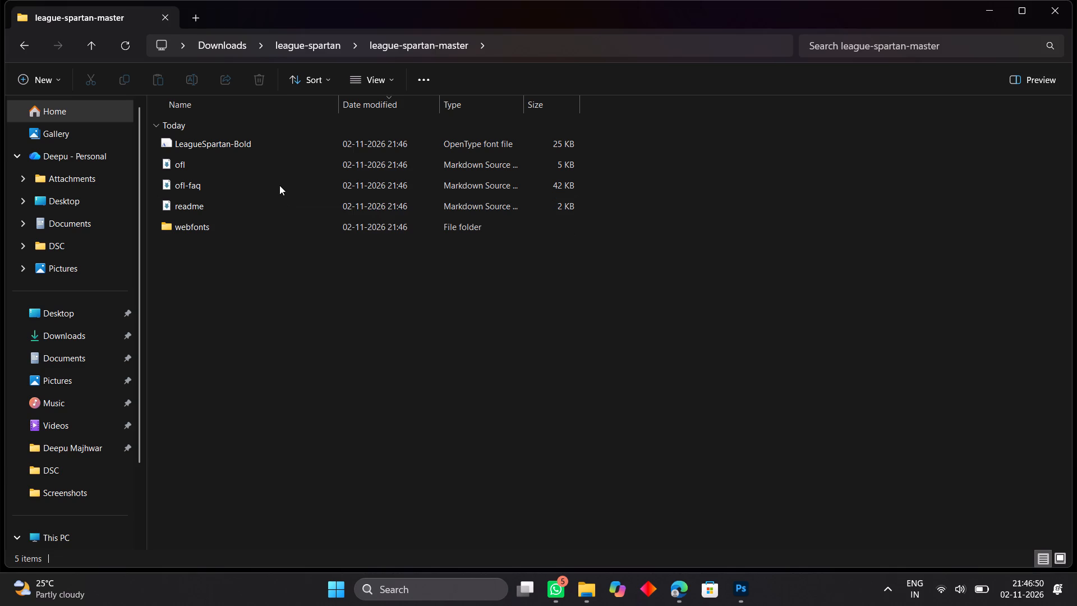
pyautogui.doubleClick(263, 148)
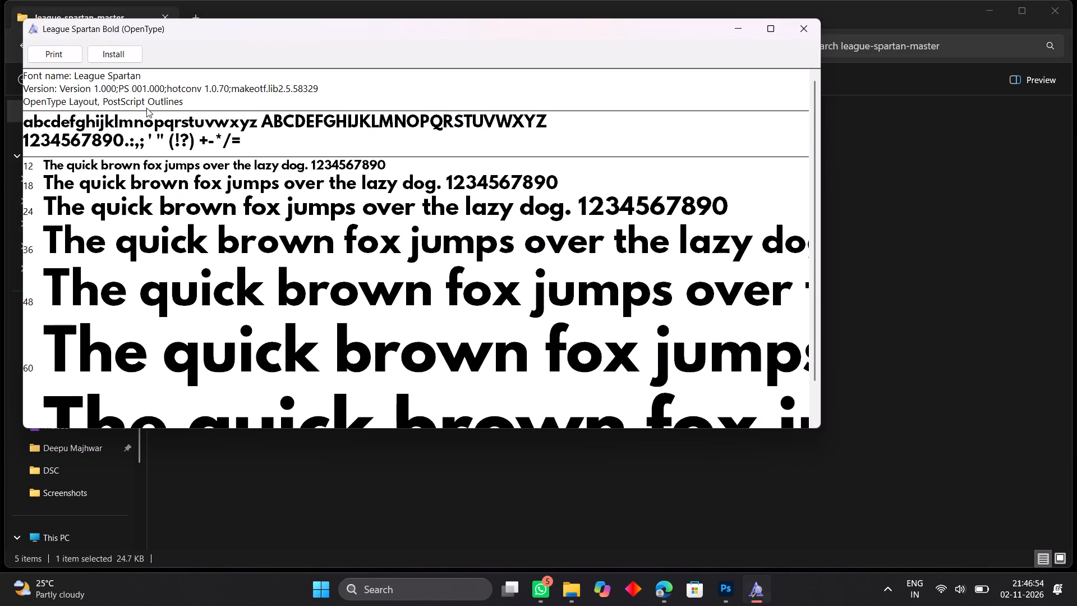
pyautogui.click(108, 49)
pyautogui.click(738, 35)
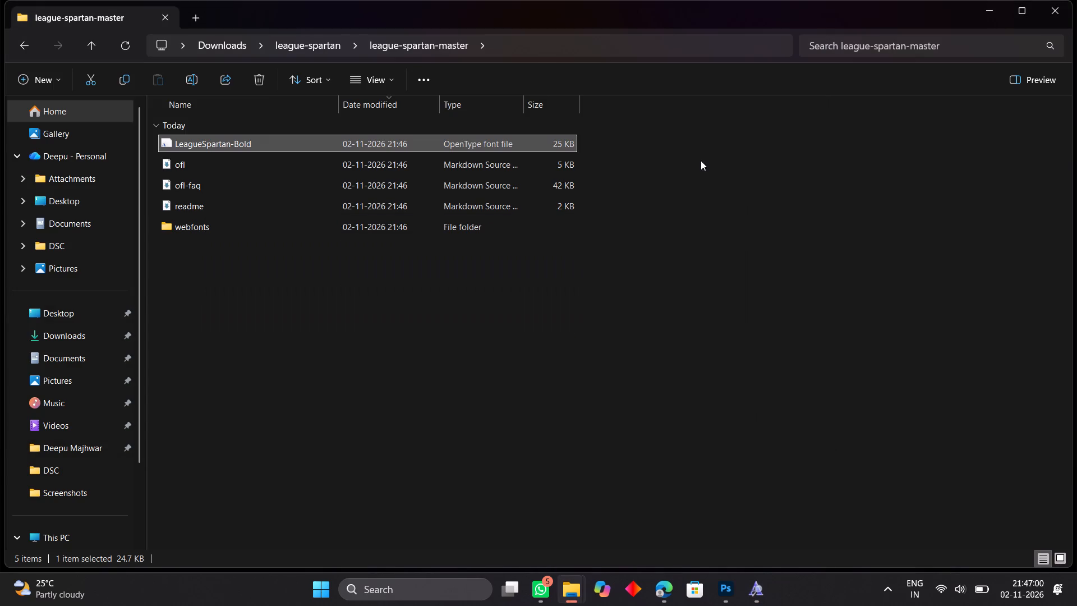
pyautogui.doubleClick(989, 12)
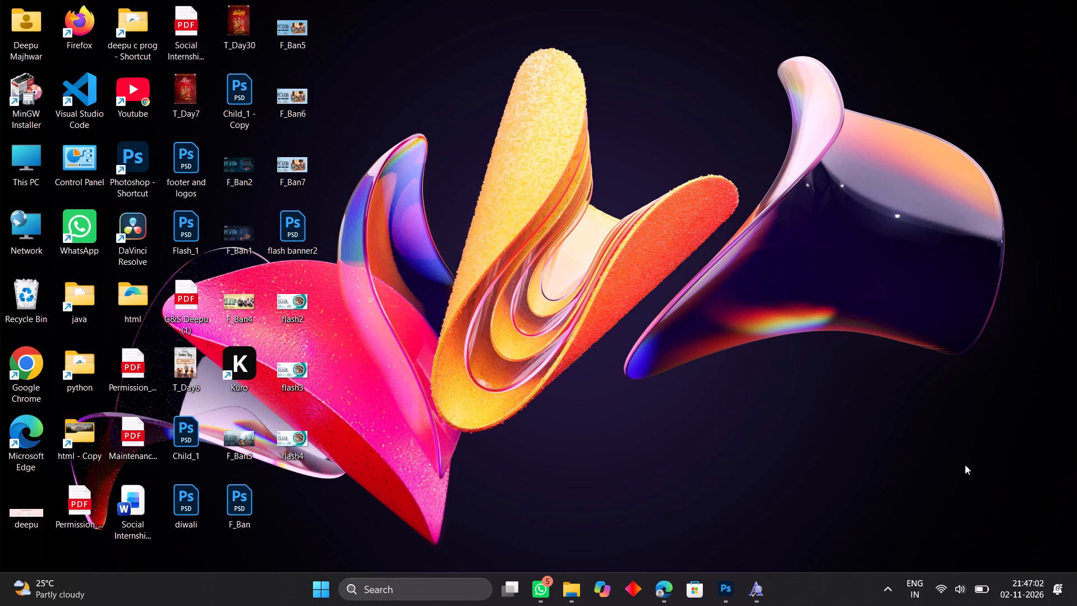
# Turn off the computer's Wi-Fi connection.
pyautogui.click(979, 602)
pyautogui.click(843, 324)
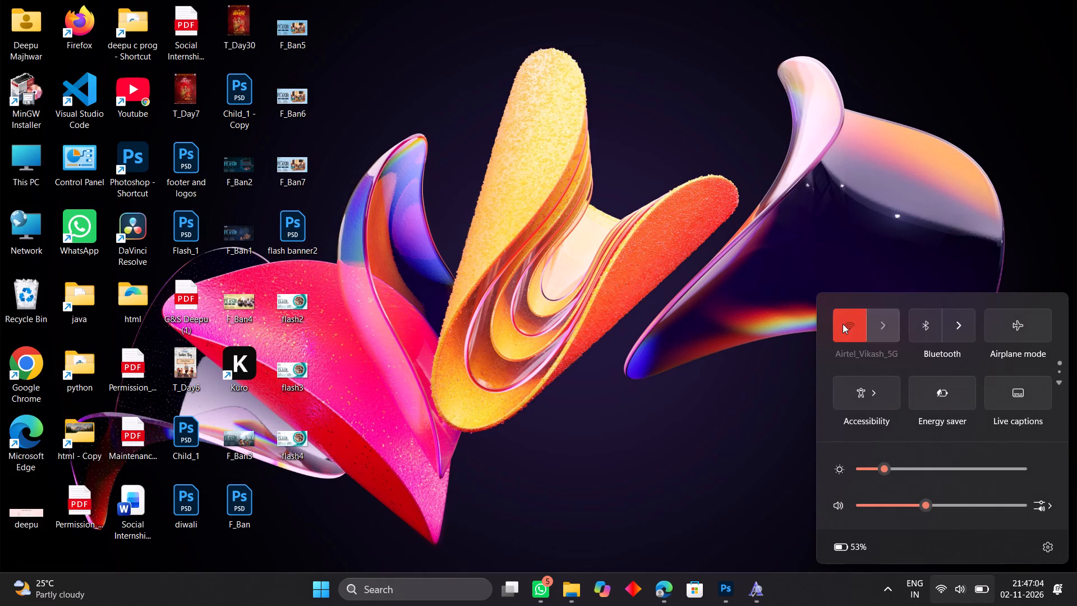
pyautogui.click(629, 174)
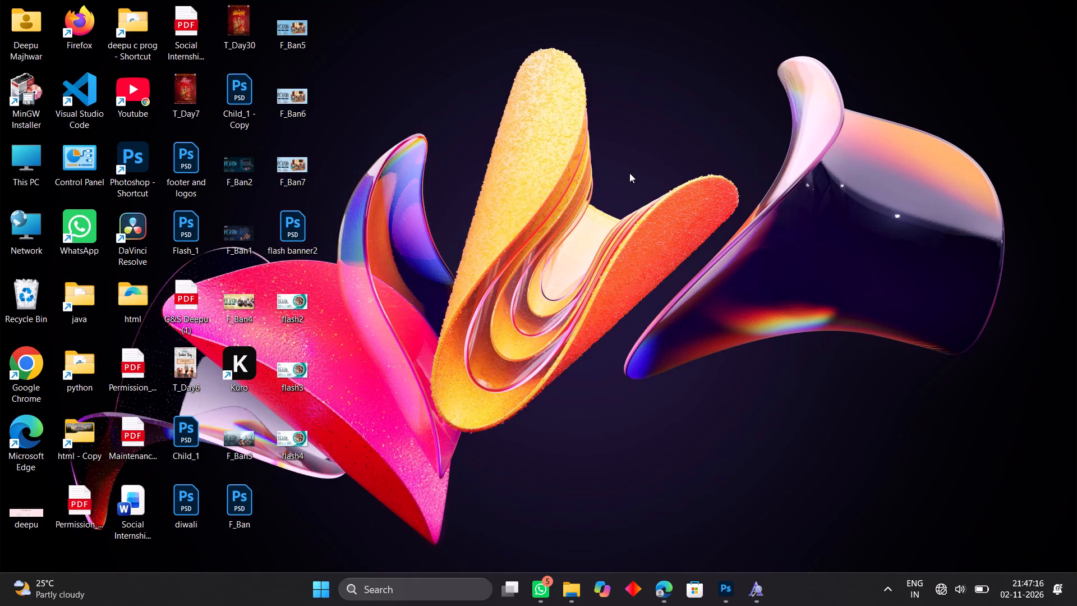
# Switch to Photoshop and search the FLASH title's font list for "Leag", then clear the search text.
pyautogui.click(728, 593)
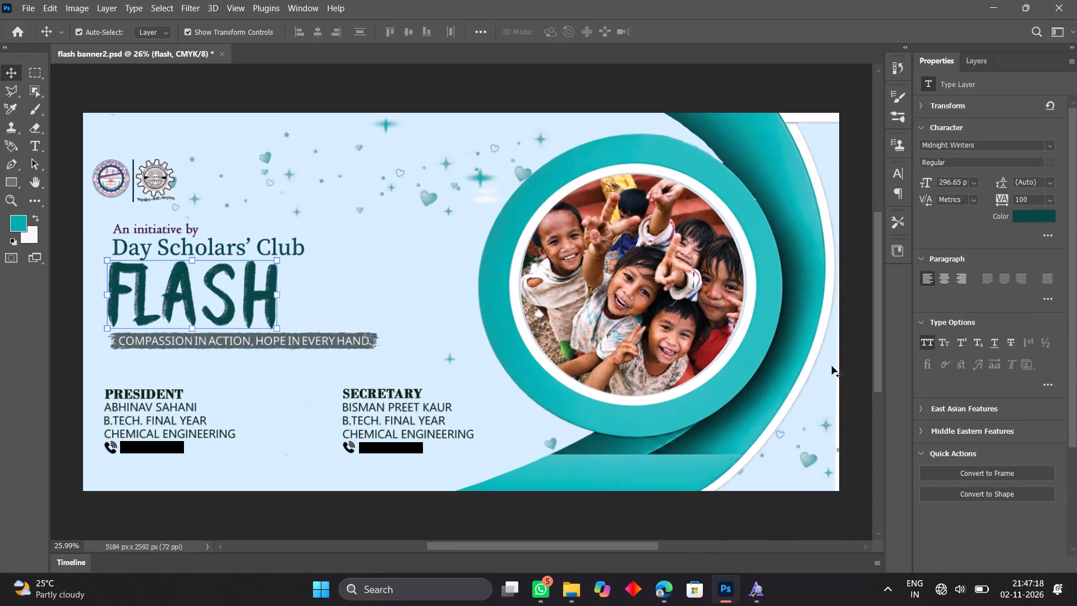
pyautogui.click(1048, 142)
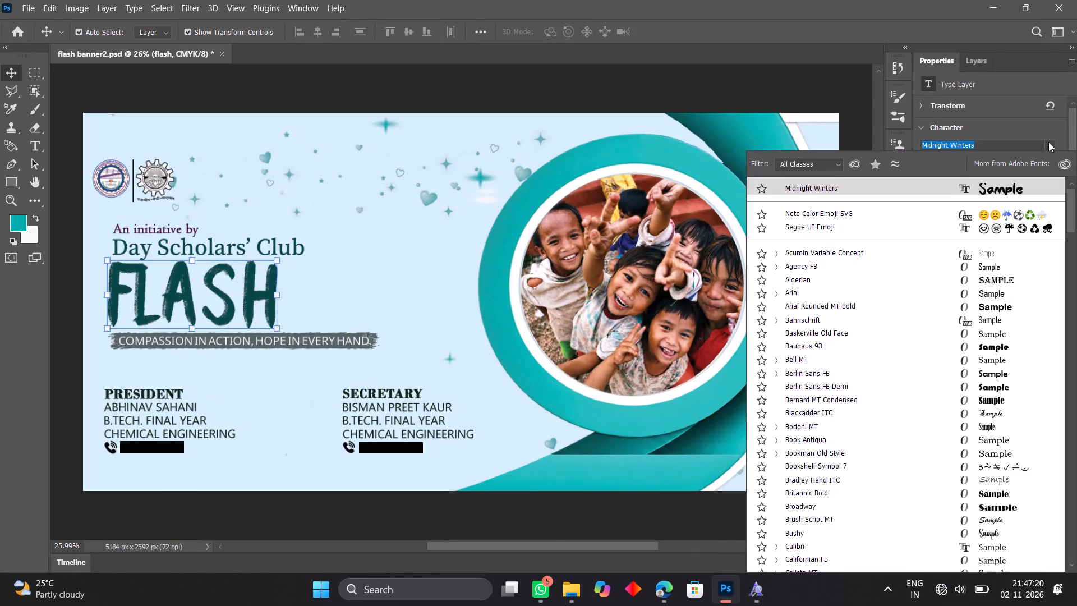
pyautogui.press('BackSpace')
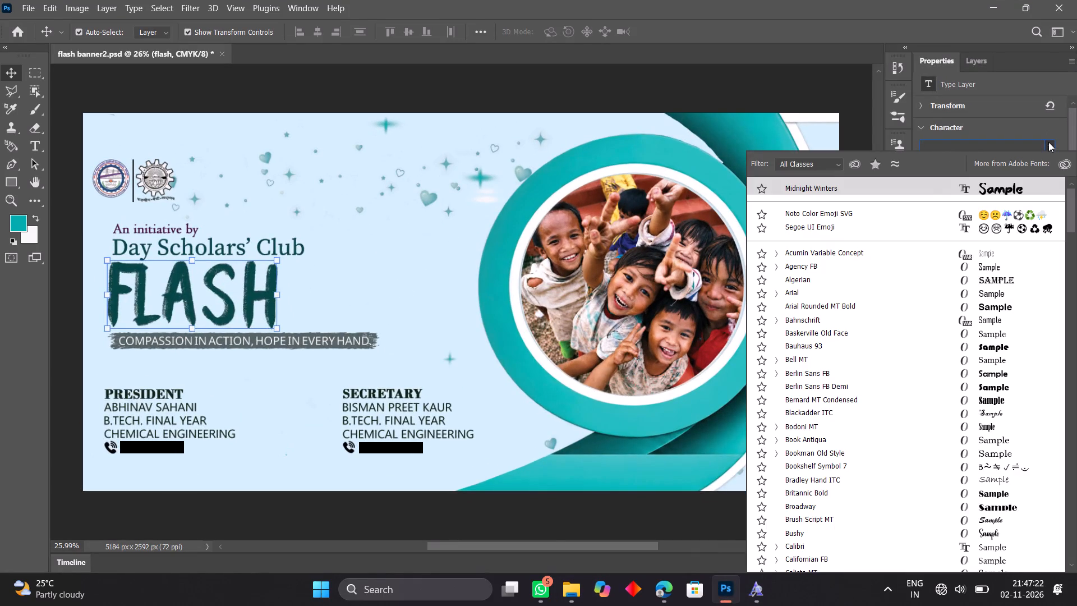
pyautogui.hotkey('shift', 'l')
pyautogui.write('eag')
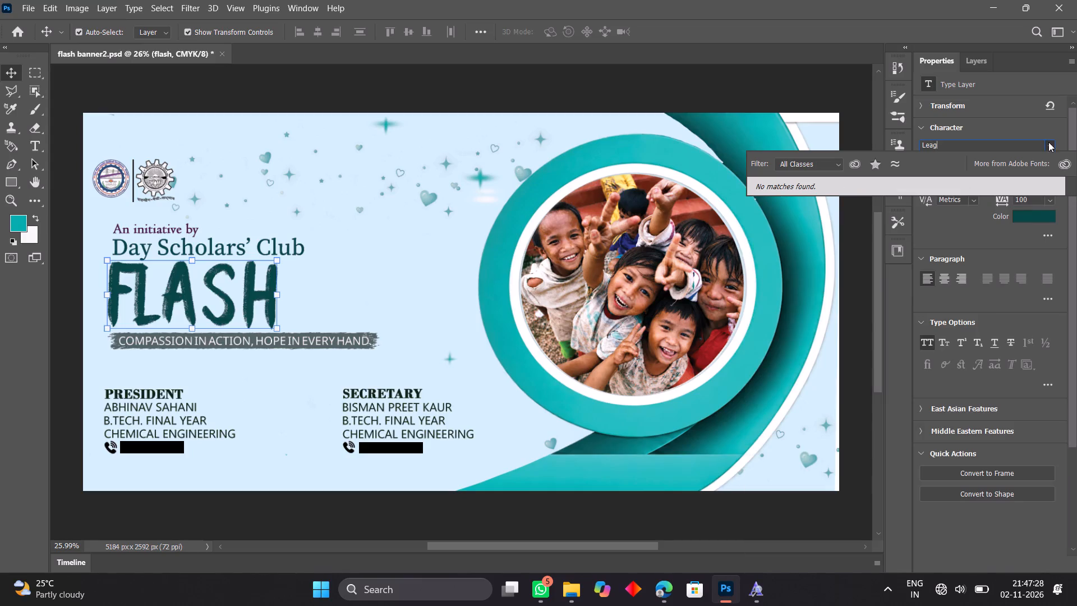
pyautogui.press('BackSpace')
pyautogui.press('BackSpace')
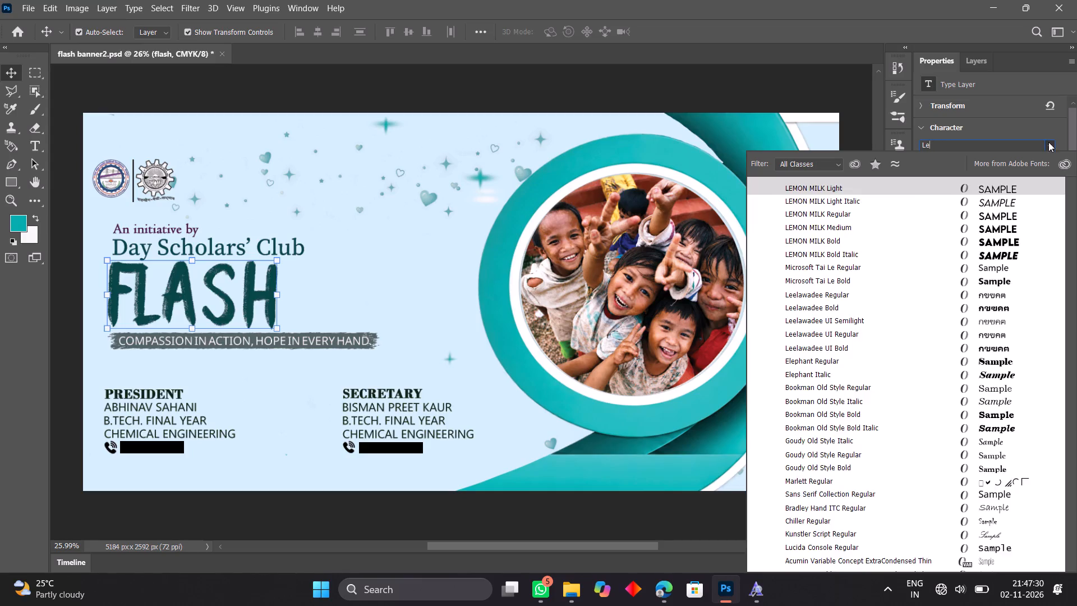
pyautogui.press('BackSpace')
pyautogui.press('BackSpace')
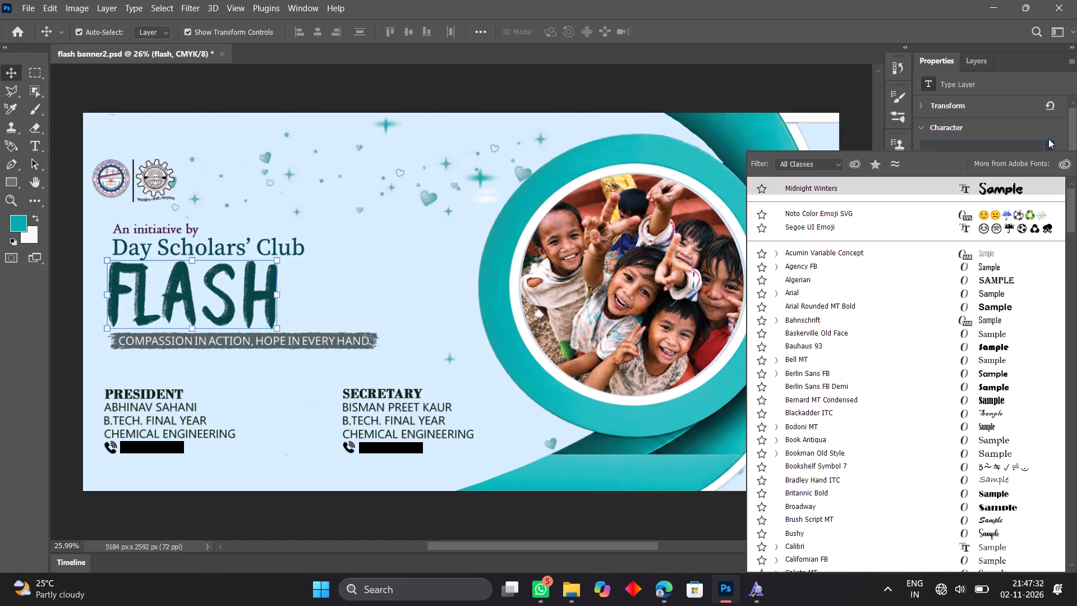
# Switch to the League Spartan Bold font preview, check whether the font is installed, and minimize the preview.
pyautogui.click(996, 7)
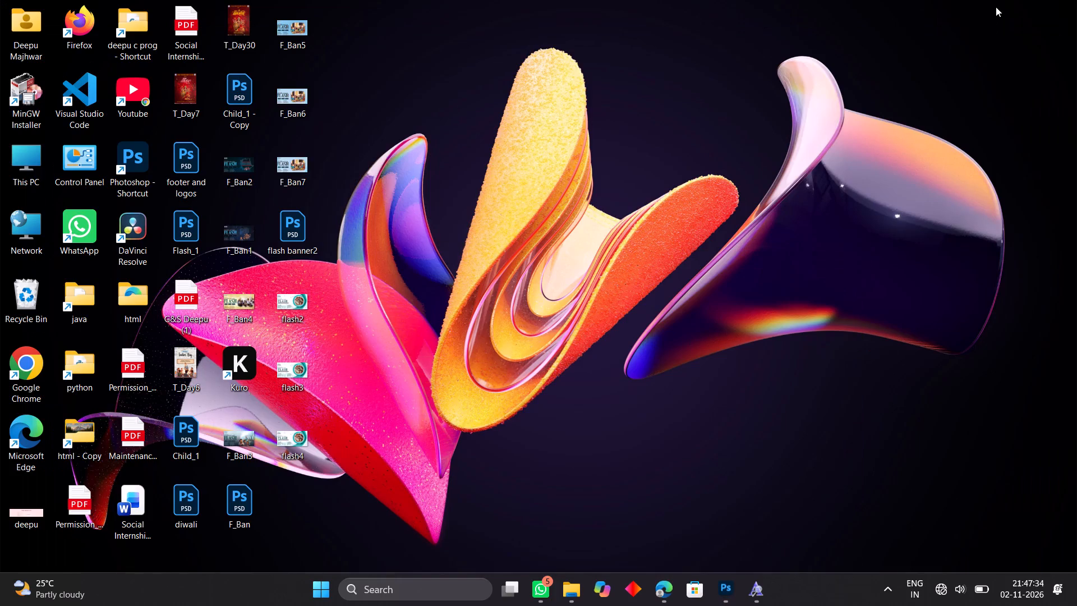
pyautogui.click(754, 593)
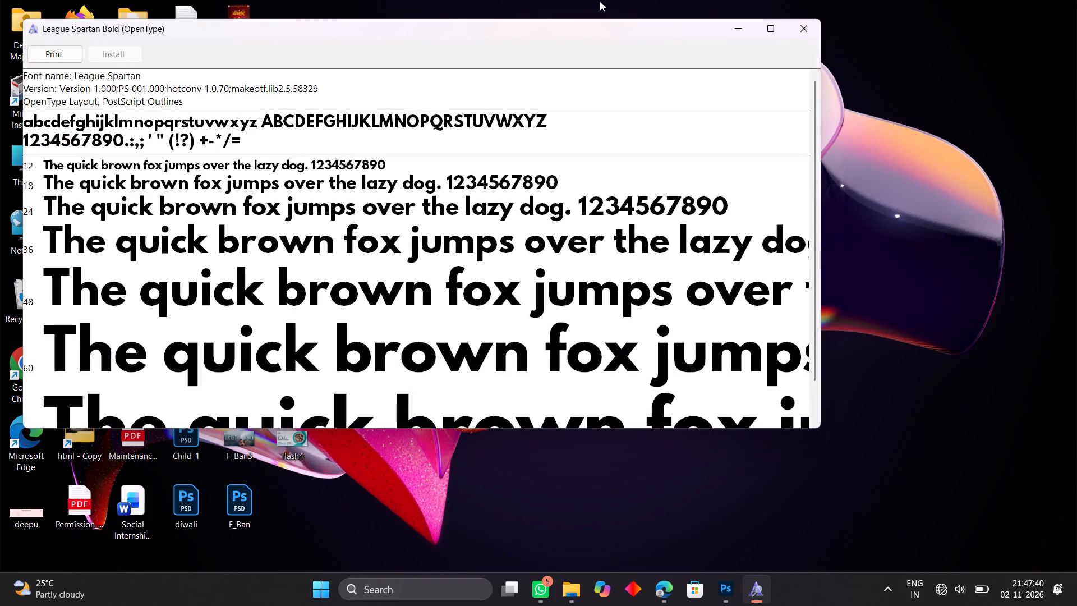
pyautogui.click(739, 31)
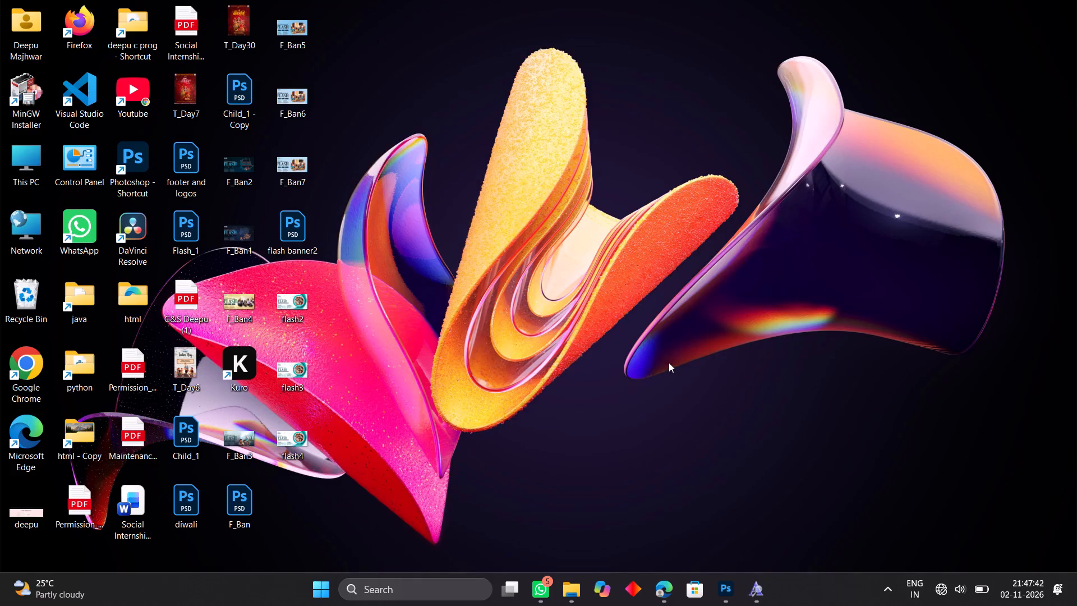
# Switch back to Photoshop and set the FLASH title's font to League Spartan Bold.
pyautogui.click(729, 588)
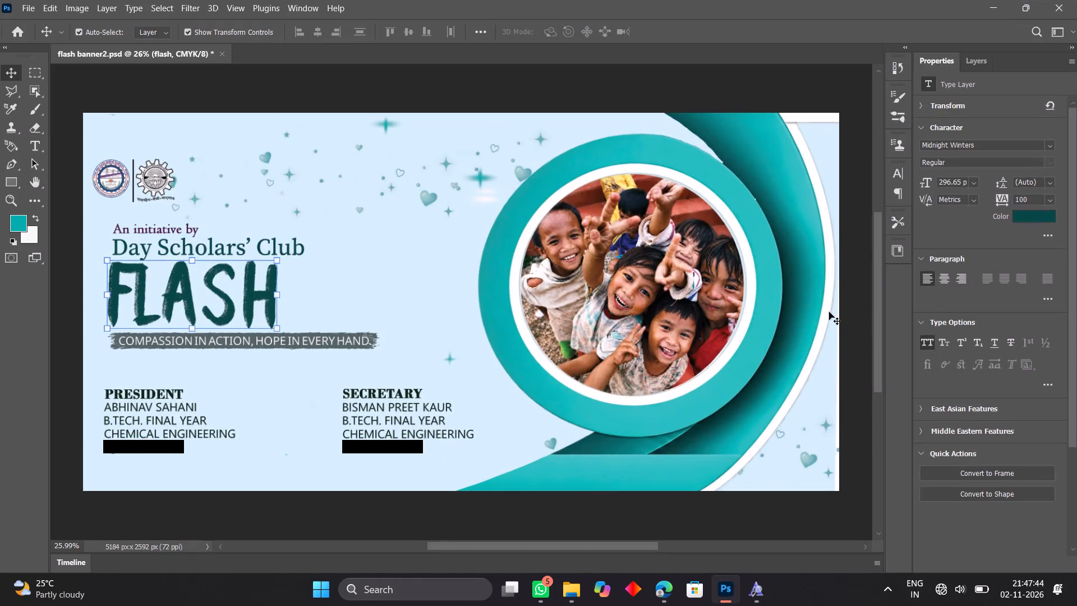
pyautogui.click(1051, 144)
pyautogui.press('BackSpace')
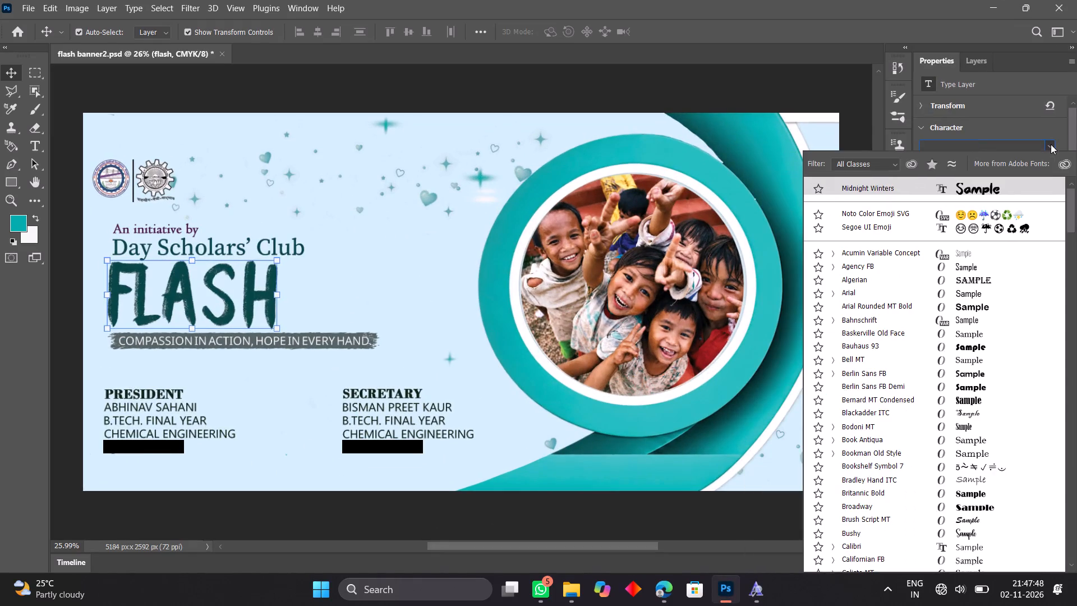
pyautogui.hotkey('shift', 'l')
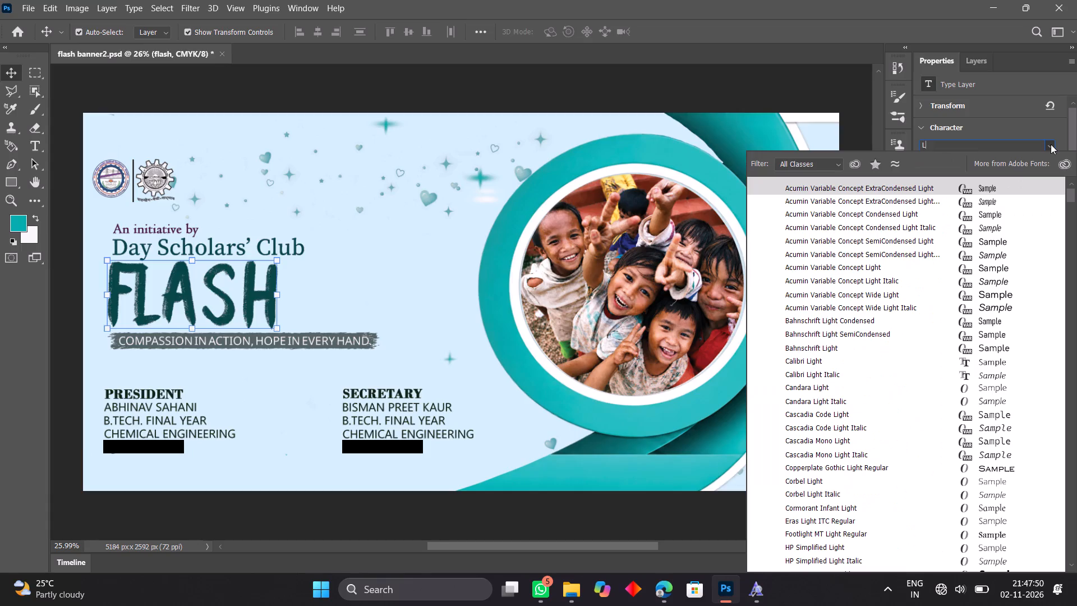
pyautogui.write('ea')
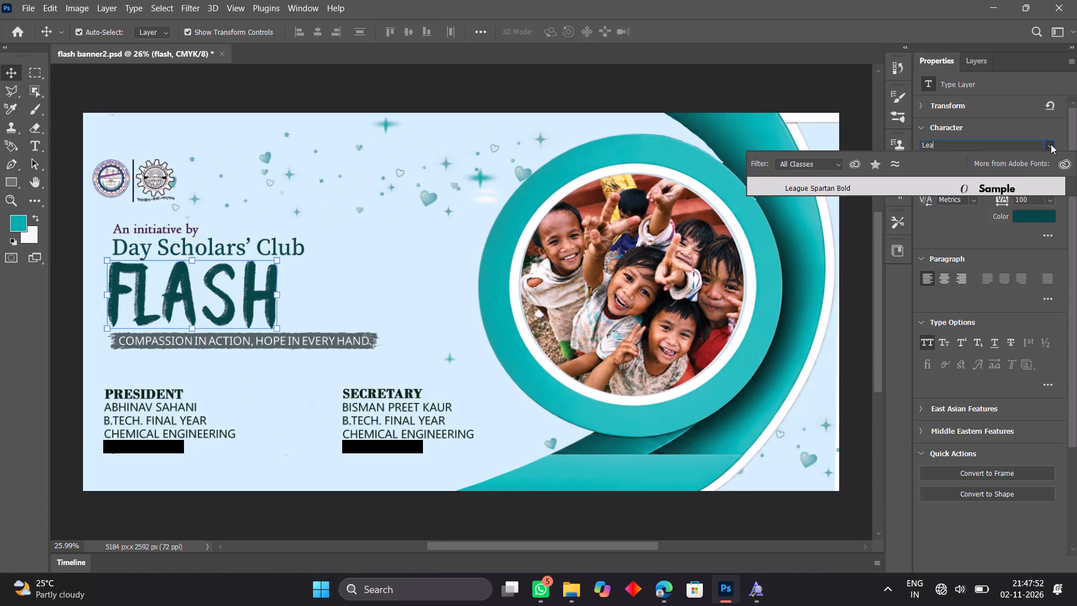
pyautogui.click(824, 191)
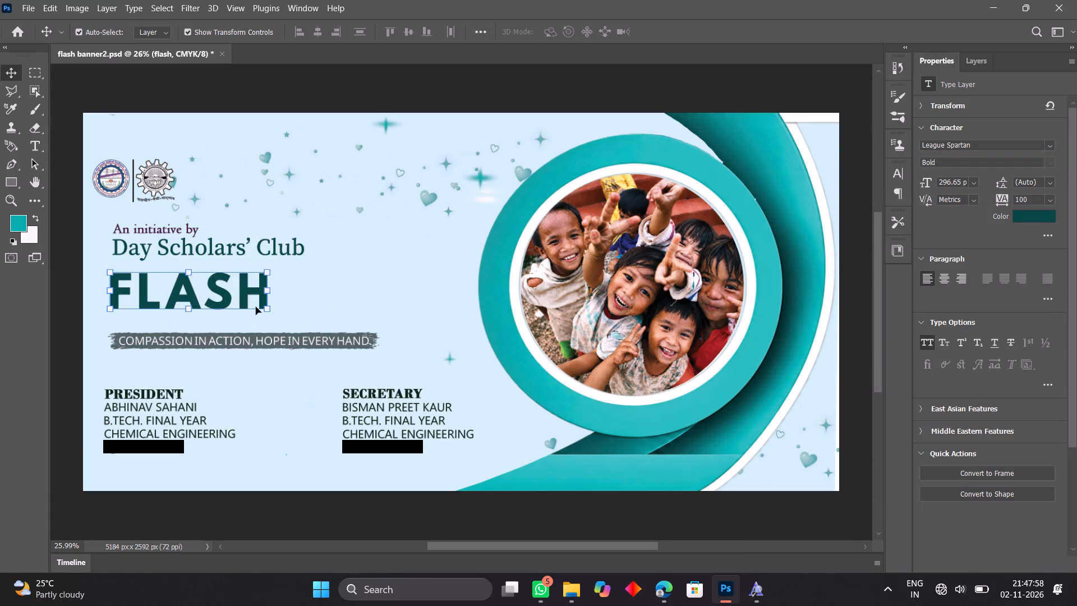
# Move the FLASH title up to sit directly beneath the "Day Scholars' Club" line.
pyautogui.moveTo(267, 307); pyautogui.dragTo(297, 316)
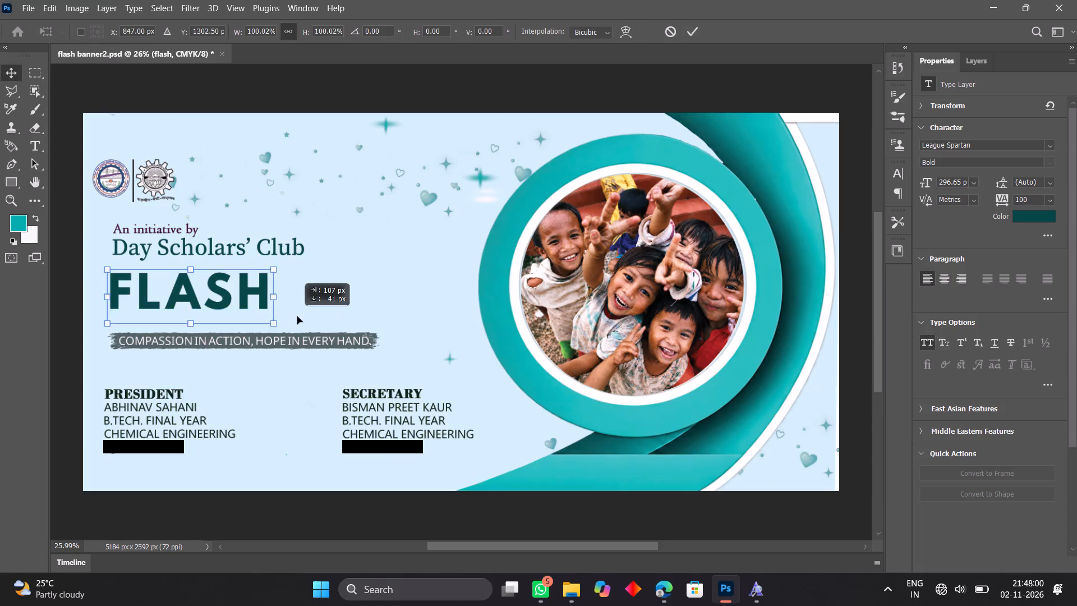
pyautogui.moveTo(297, 316); pyautogui.dragTo(265, 272)
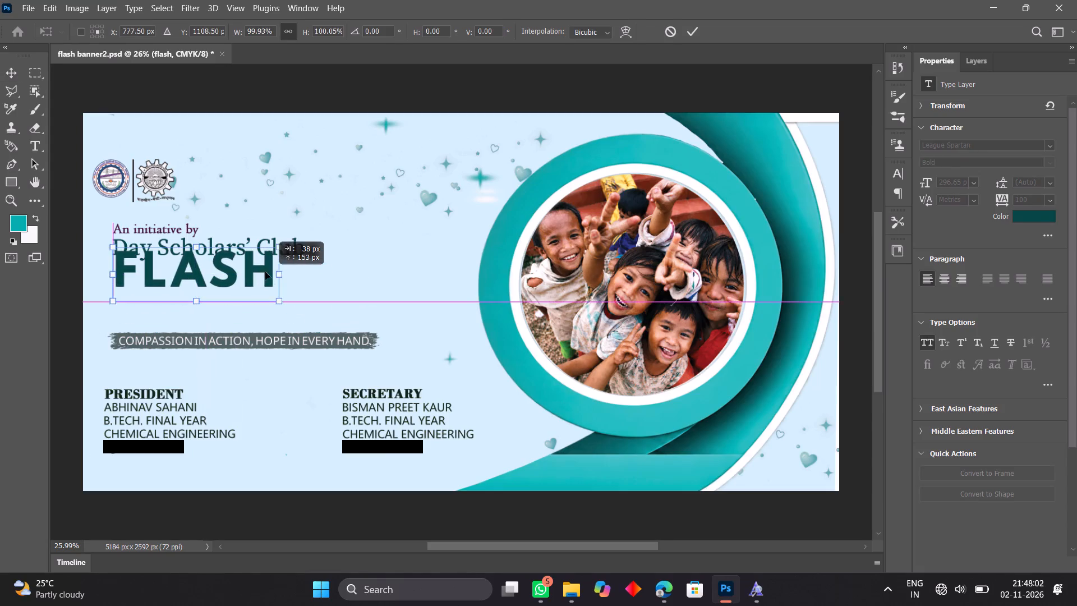
pyautogui.moveTo(265, 272); pyautogui.dragTo(263, 285)
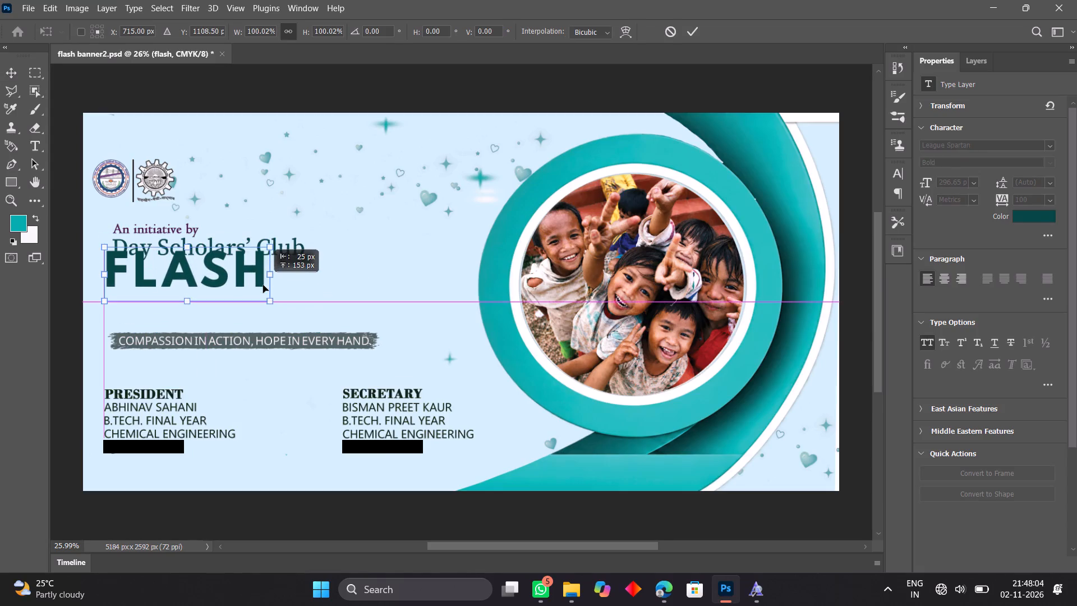
pyautogui.moveTo(263, 285); pyautogui.dragTo(267, 291)
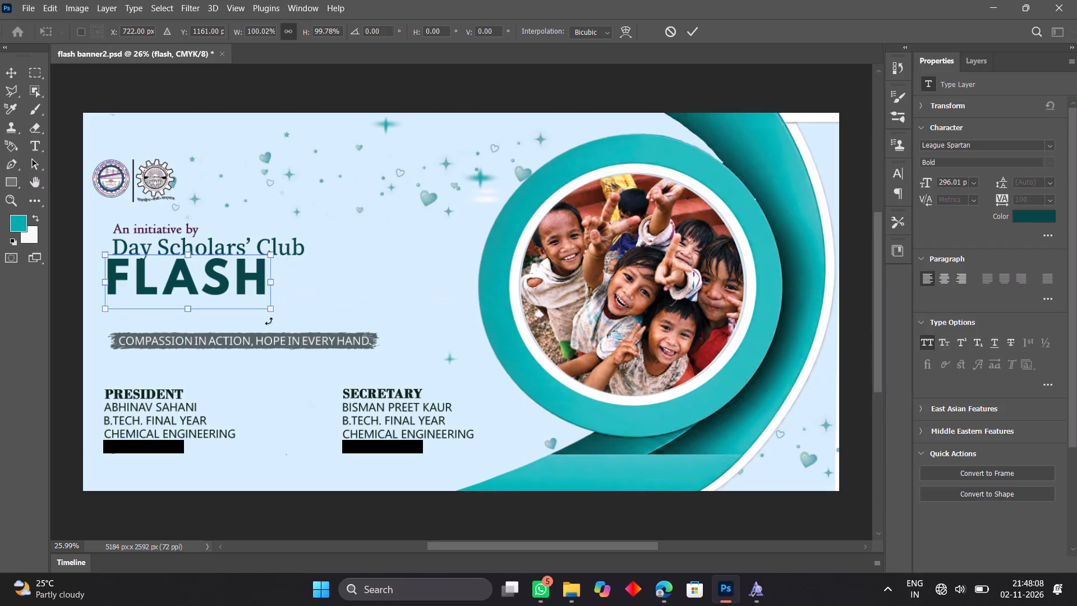
# Scale the FLASH title proportionally to about 152% so it fills the space above the tagline strip.
pyautogui.moveTo(269, 310); pyautogui.dragTo(294, 317)
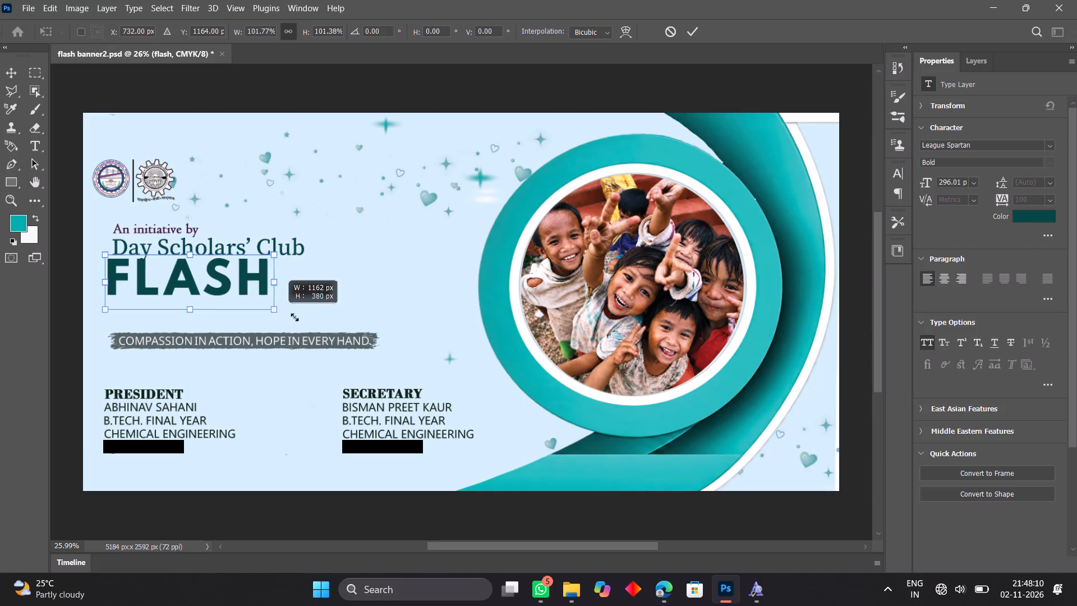
pyautogui.moveTo(294, 317); pyautogui.dragTo(330, 322)
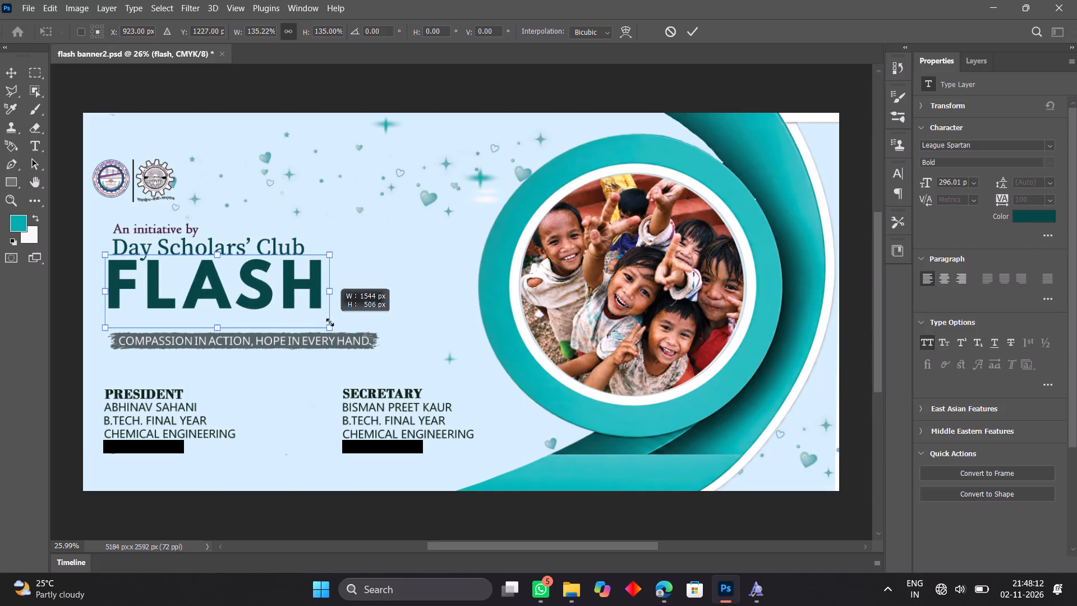
pyautogui.moveTo(330, 322); pyautogui.dragTo(347, 331)
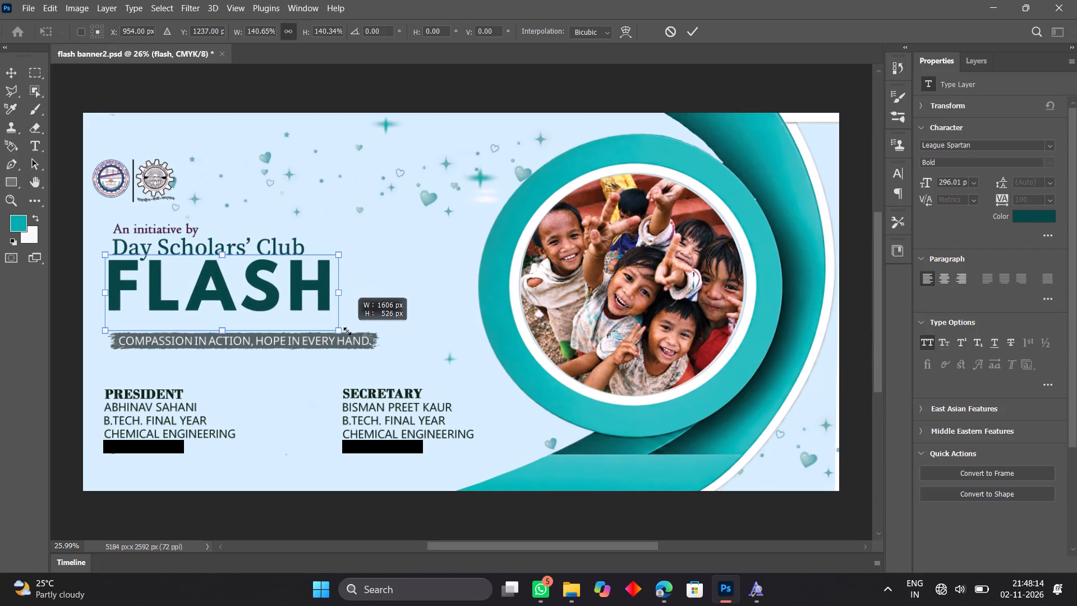
pyautogui.moveTo(347, 331); pyautogui.dragTo(357, 336)
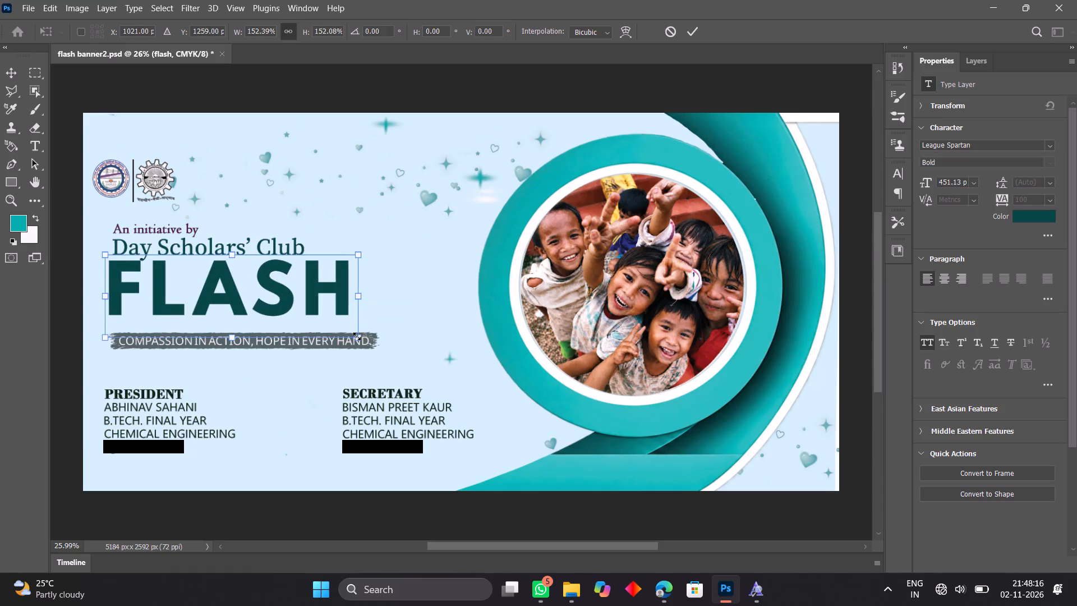
# Nudge the FLASH title slightly right and down, to about X 1032.5 px and Y 1270.5 px.
pyautogui.press('Right')
pyautogui.press('Right')
pyautogui.press('Right')
pyautogui.press('Right')
pyautogui.press('Right')
pyautogui.press('Down')
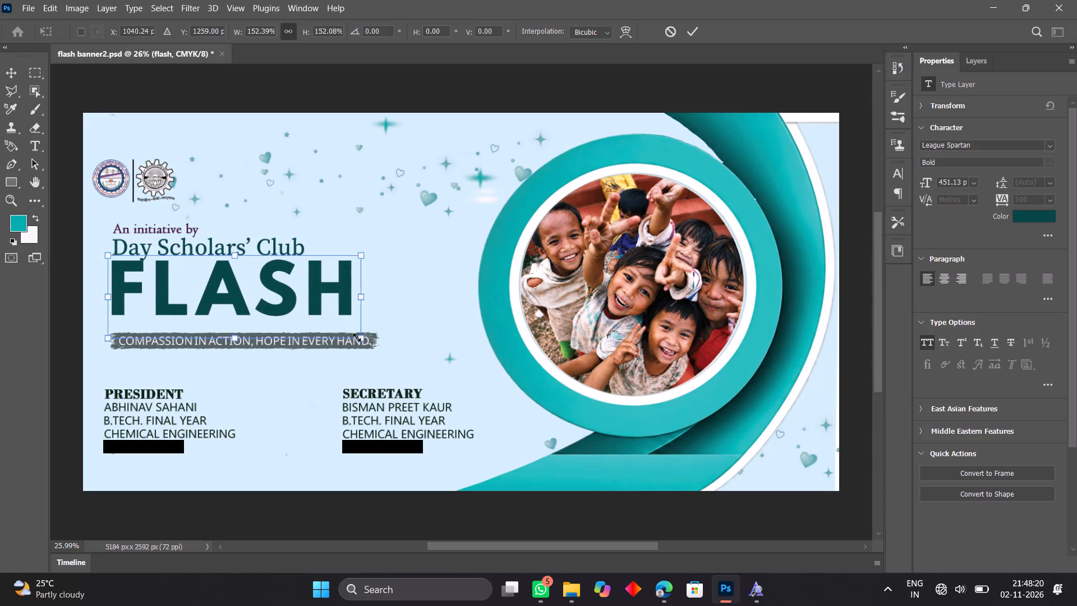
pyautogui.press('Left')
pyautogui.press('Left')
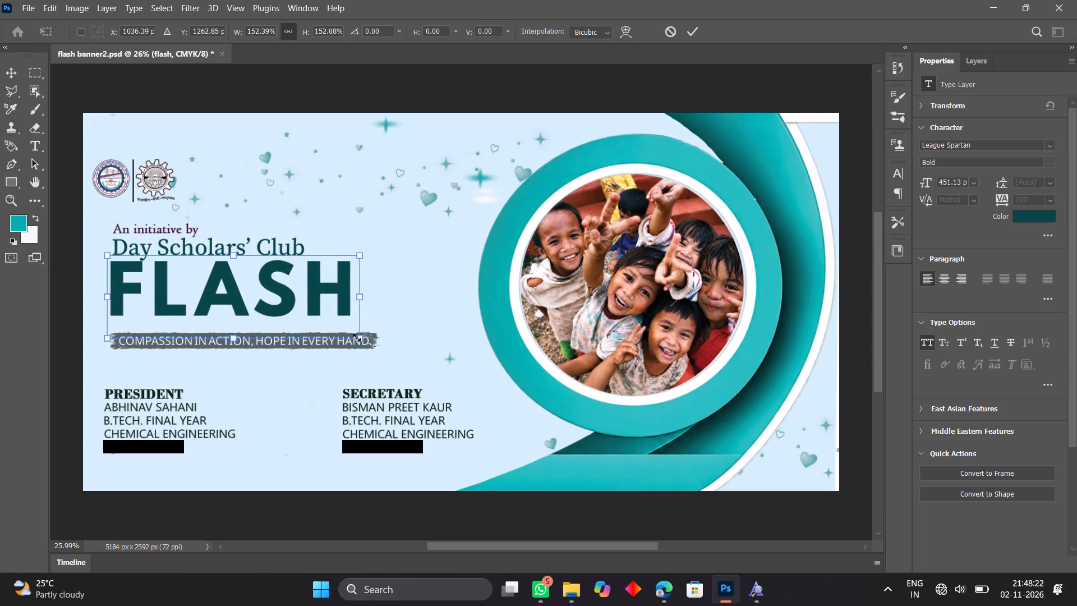
pyautogui.press('Down')
pyautogui.press('Down')
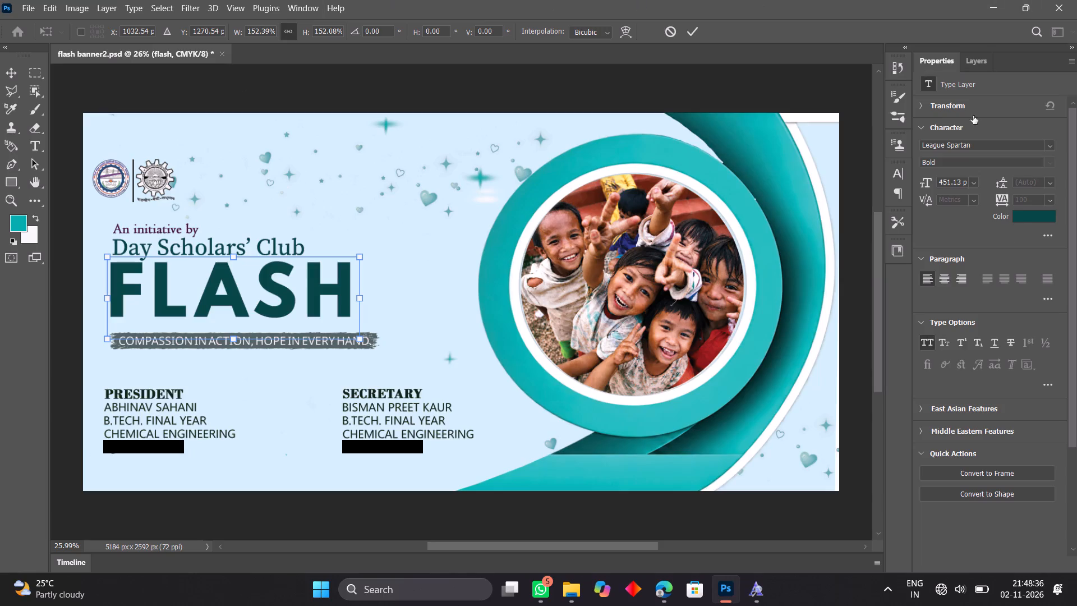
# Commit the FLASH title's transform and set its text color to hex 073F46.
pyautogui.click(1034, 217)
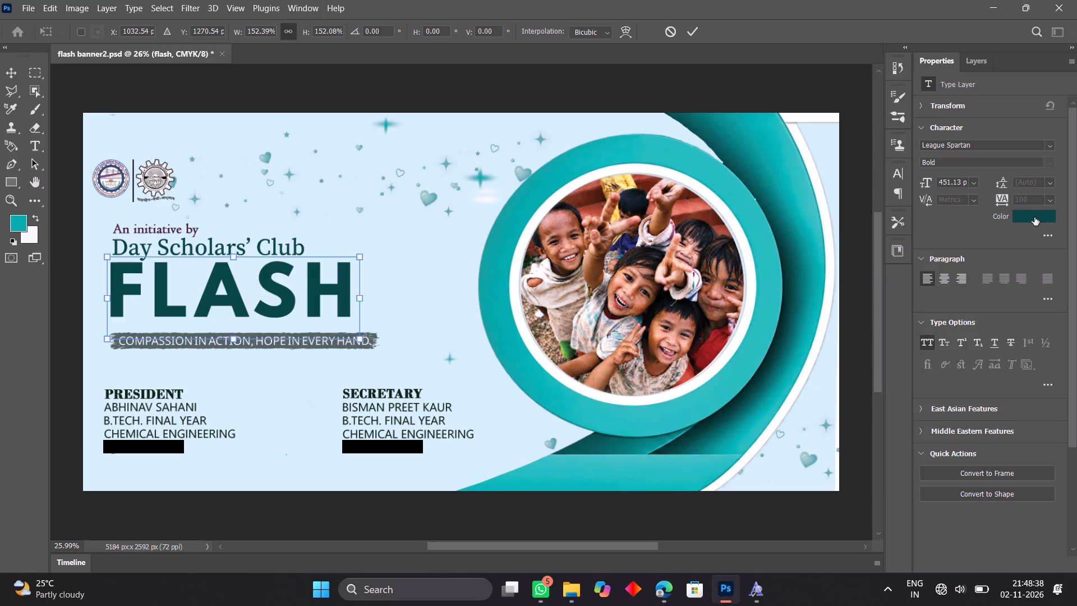
pyautogui.click(1034, 217)
pyautogui.click(8, 68)
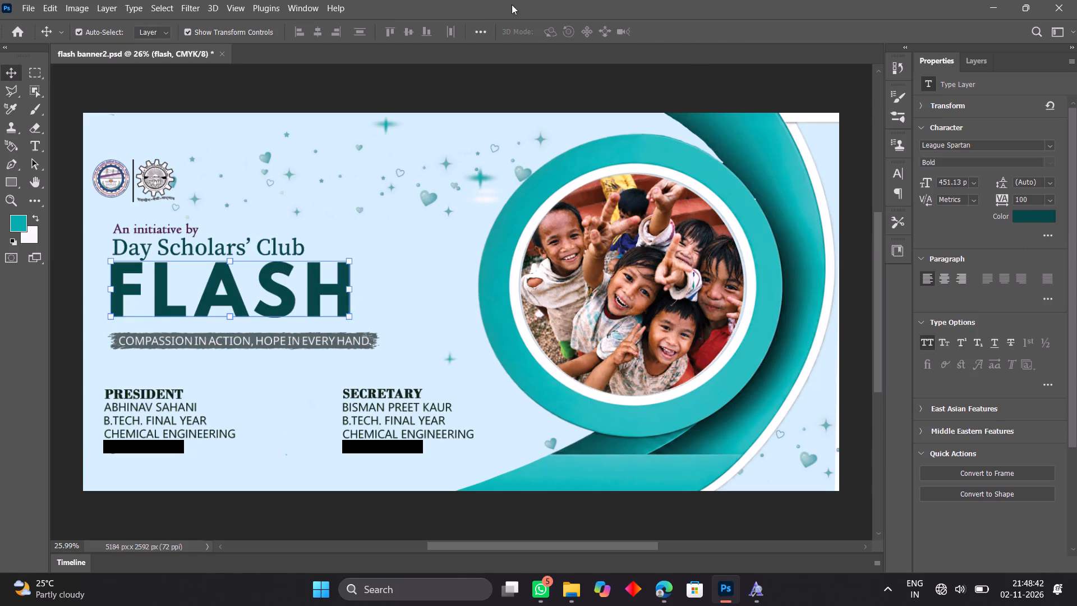
pyautogui.click(1039, 220)
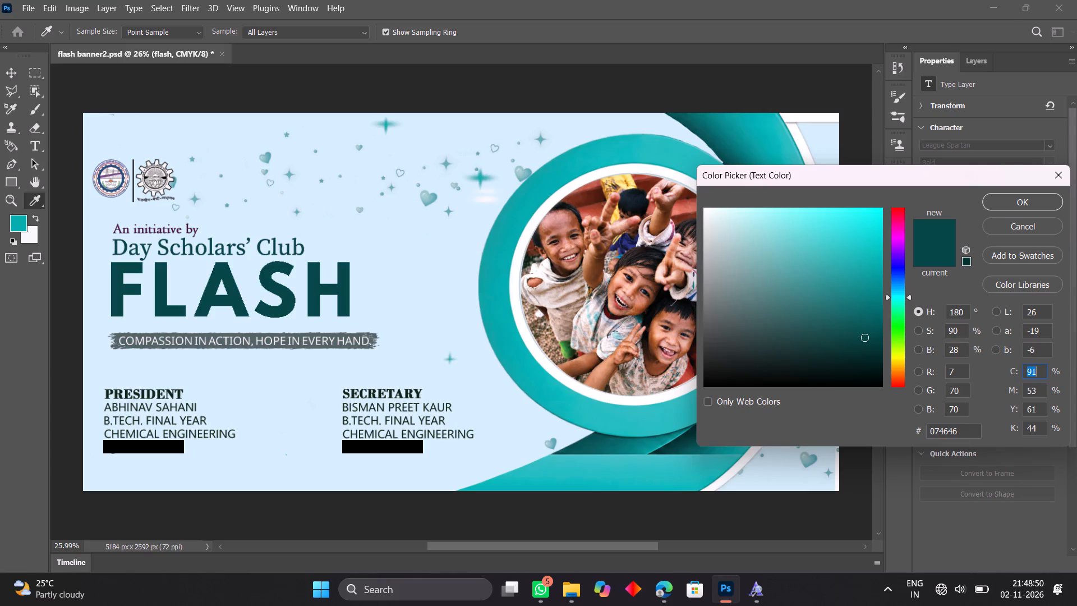
pyautogui.click(959, 432)
pyautogui.moveTo(959, 432); pyautogui.dragTo(908, 431)
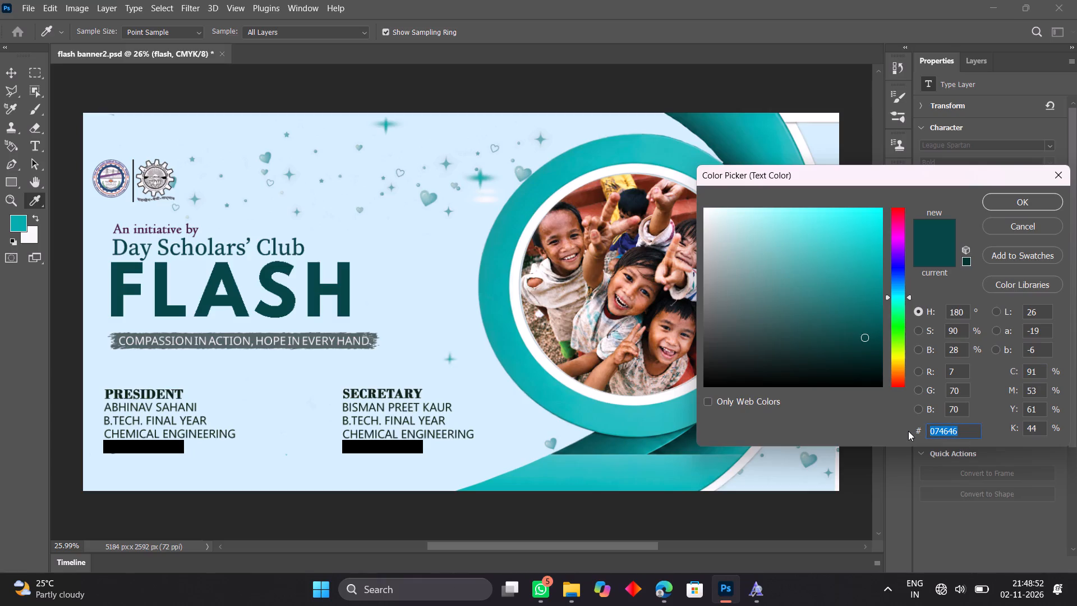
pyautogui.press('BackSpace')
pyautogui.write('07')
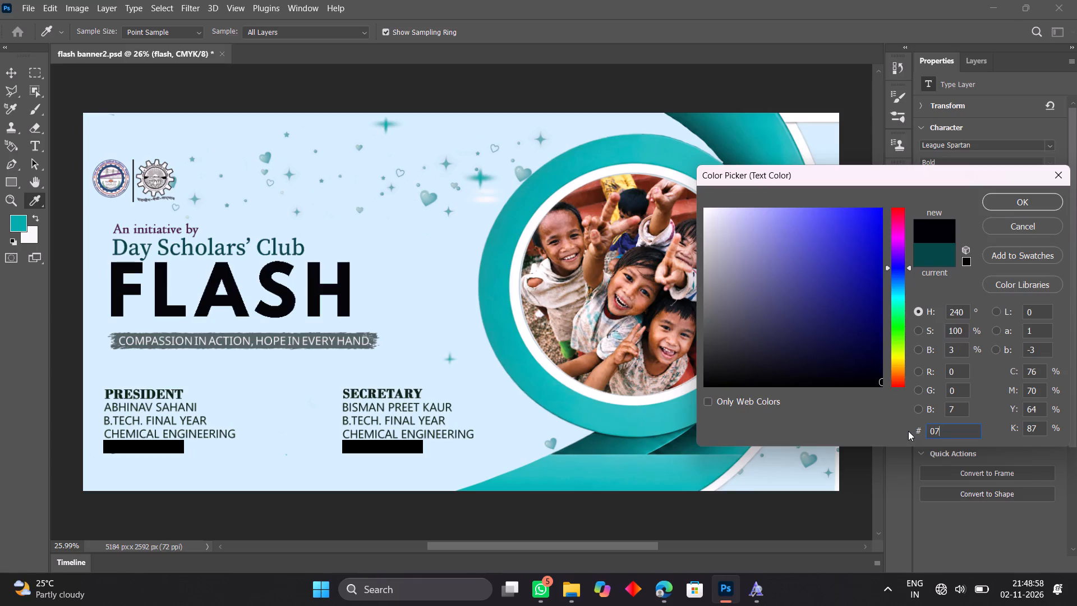
pyautogui.press('3')
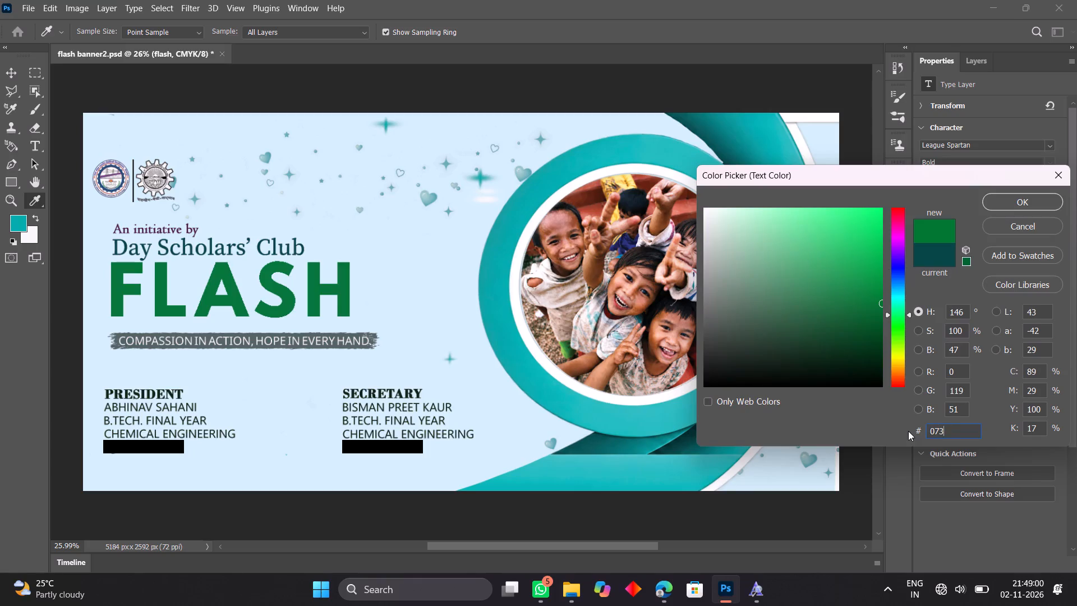
pyautogui.hotkey('shift', 'f')
pyautogui.press('4')
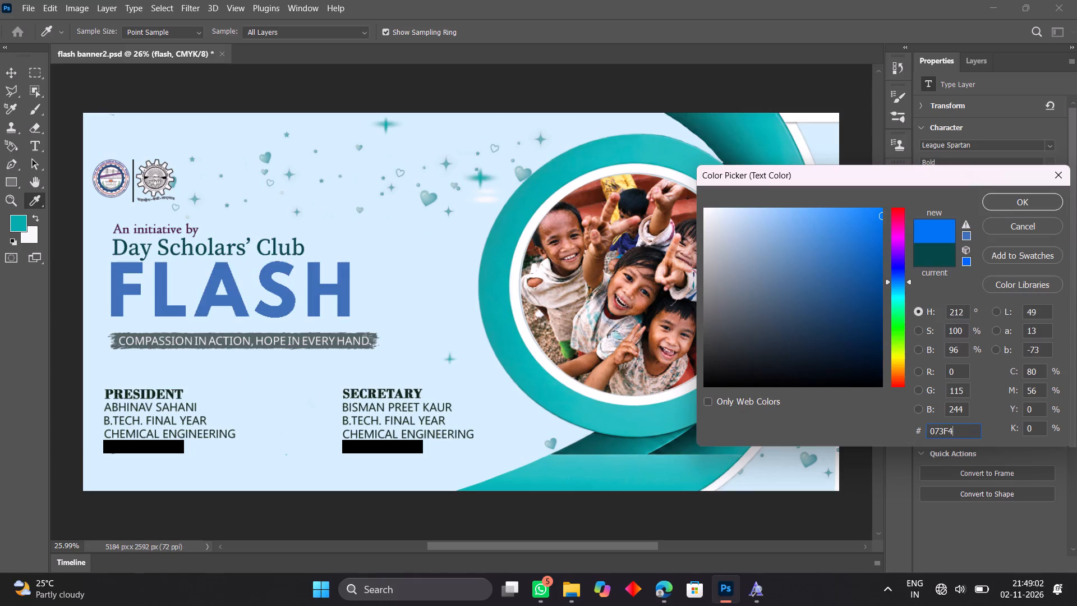
pyautogui.press('6')
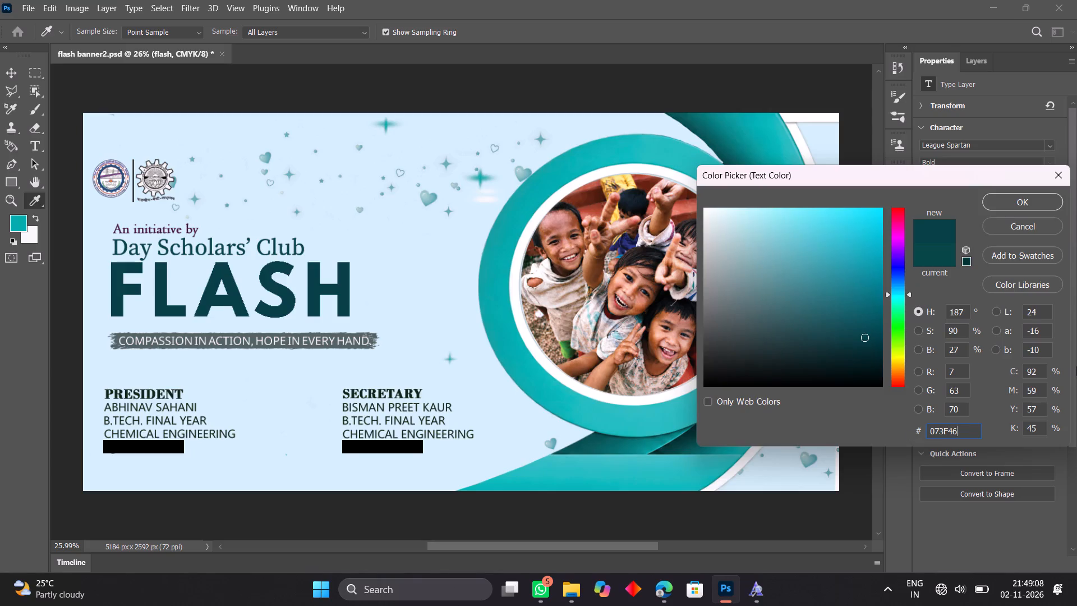
pyautogui.click(1028, 201)
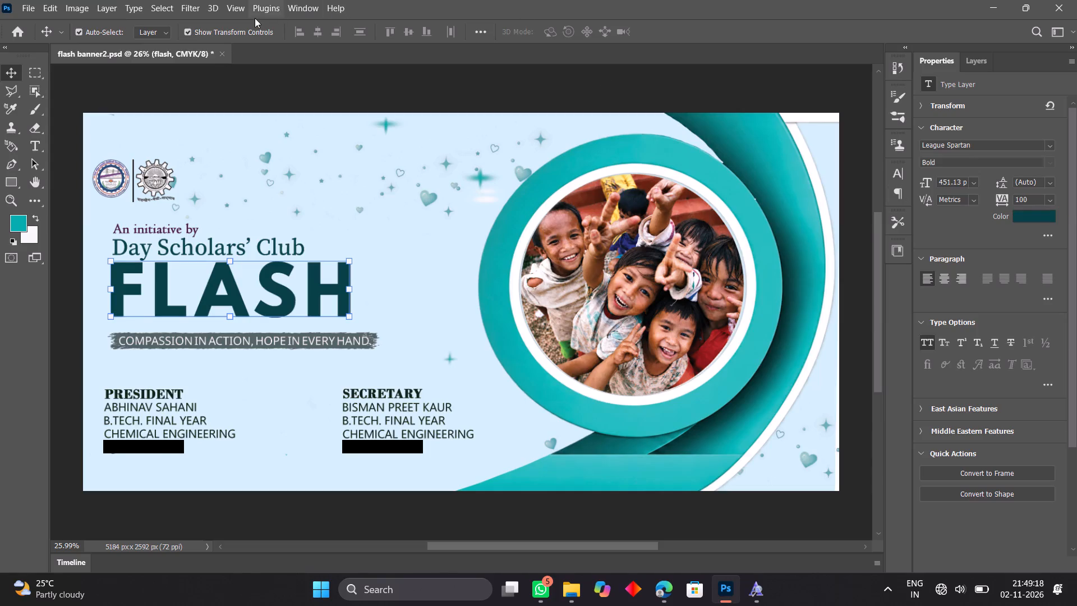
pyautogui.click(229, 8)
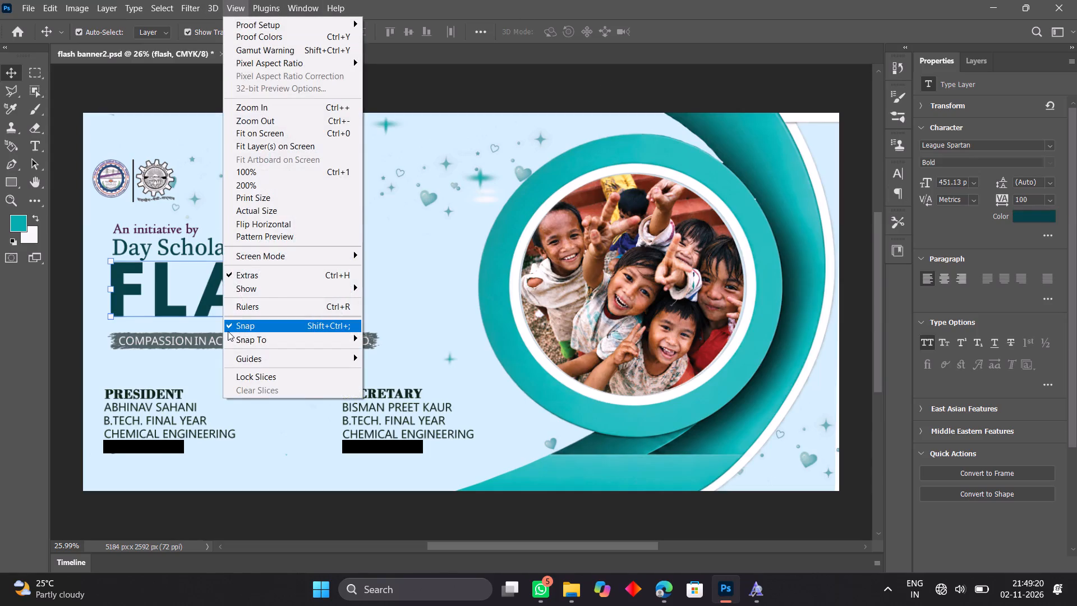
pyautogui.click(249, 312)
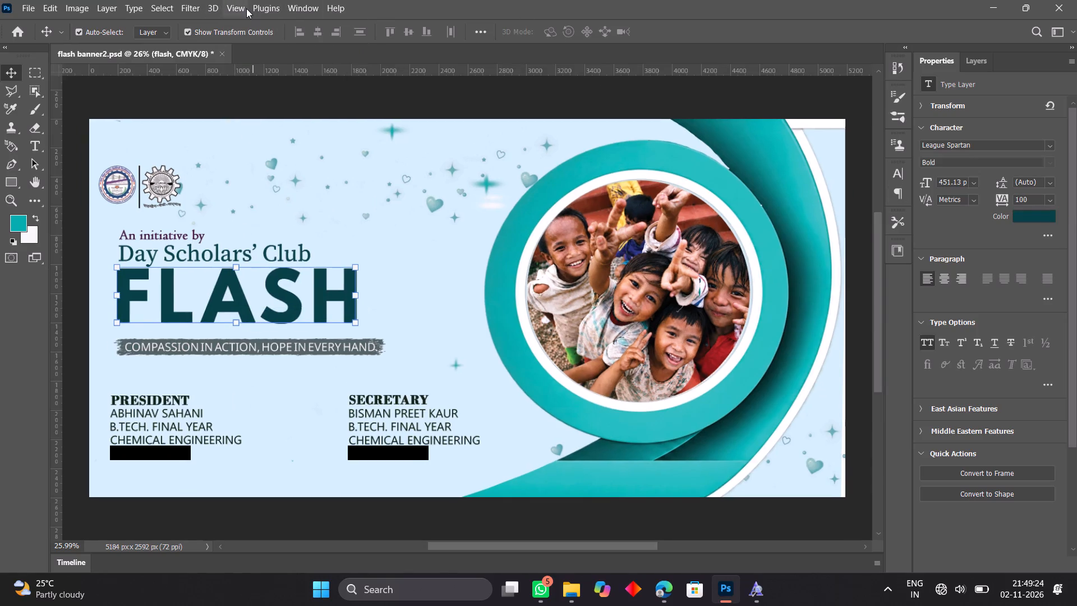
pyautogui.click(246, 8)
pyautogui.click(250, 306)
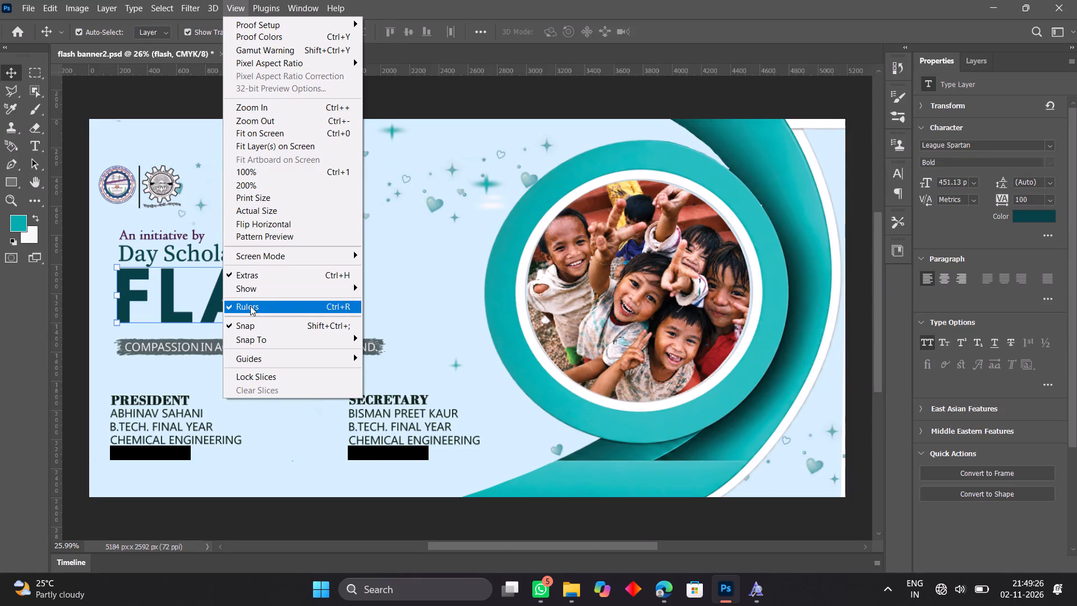
# Create a new vertical guide at 0 px with a custom near-black color.
pyautogui.click(237, 10)
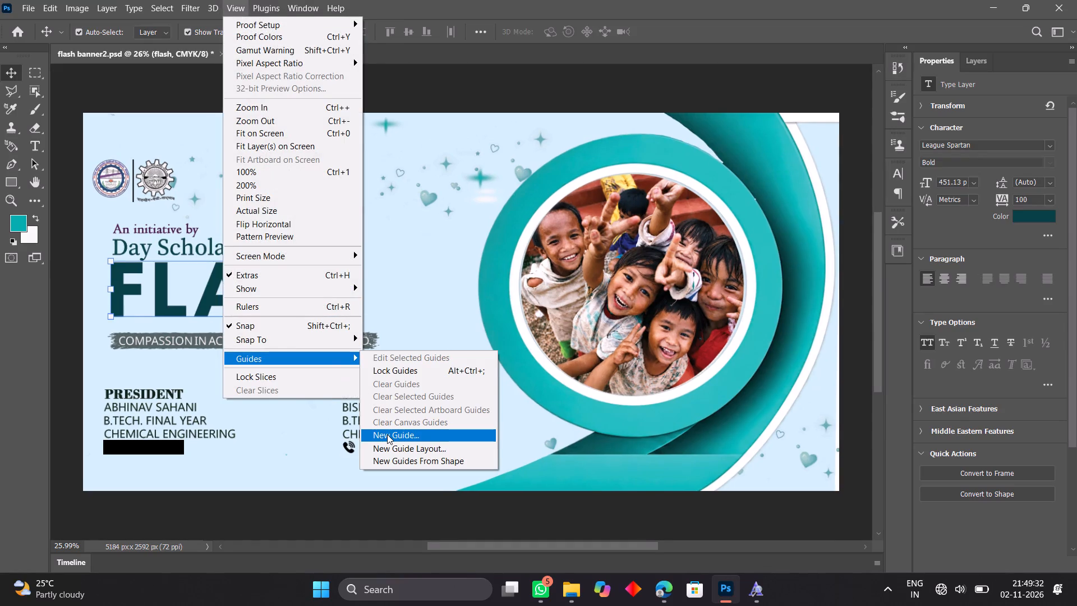
pyautogui.click(387, 434)
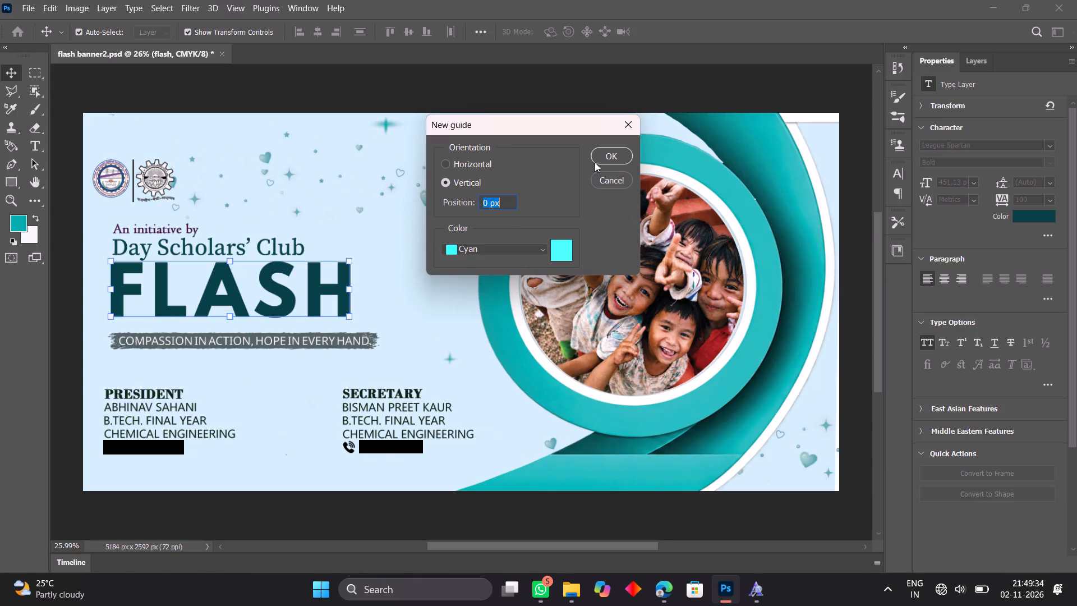
pyautogui.click(561, 251)
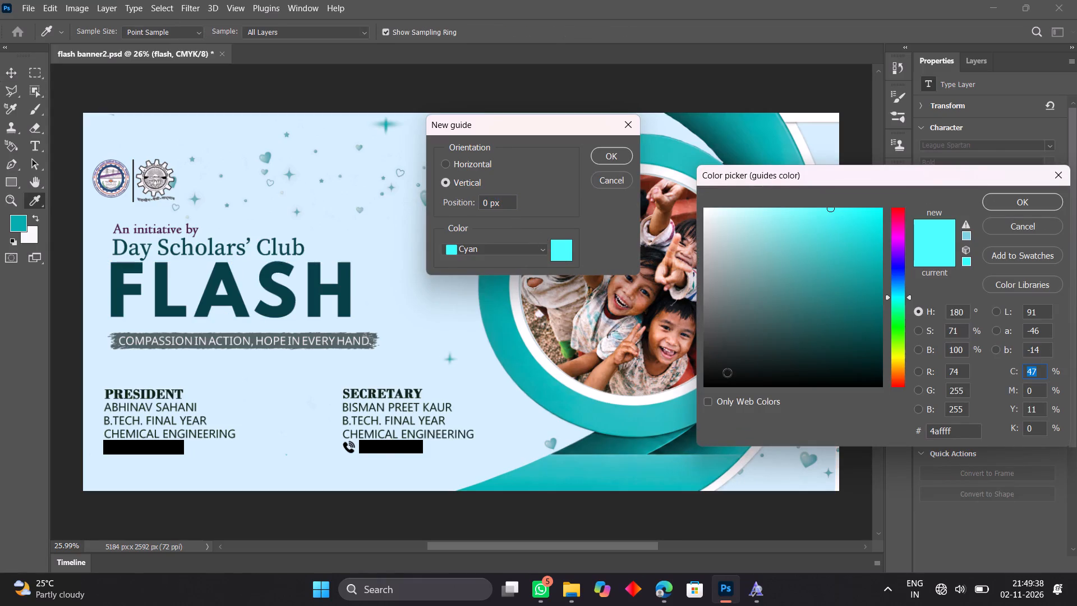
pyautogui.click(727, 373)
pyautogui.click(1011, 203)
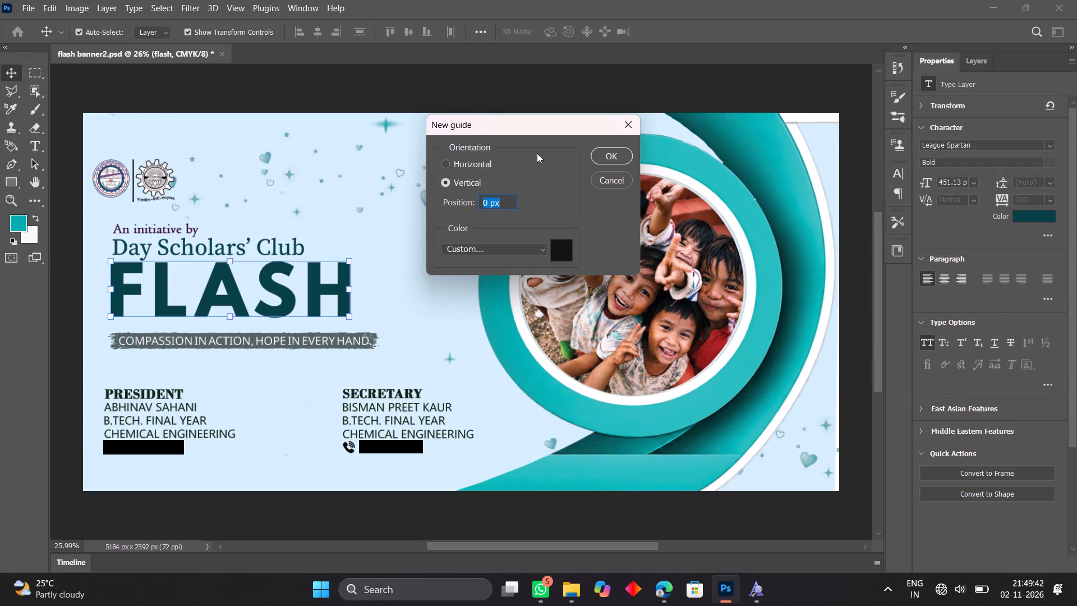
pyautogui.click(605, 154)
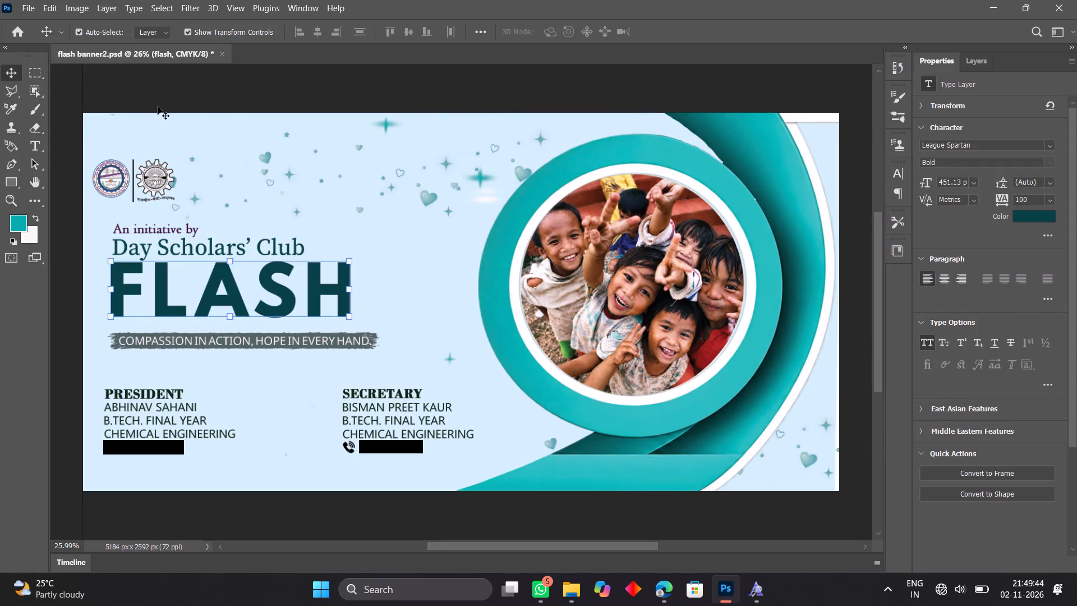
# Move the vertical guide to the left edge of the FLASH title's letter F, with transform controls hidden.
pyautogui.moveTo(84, 90); pyautogui.dragTo(107, 91)
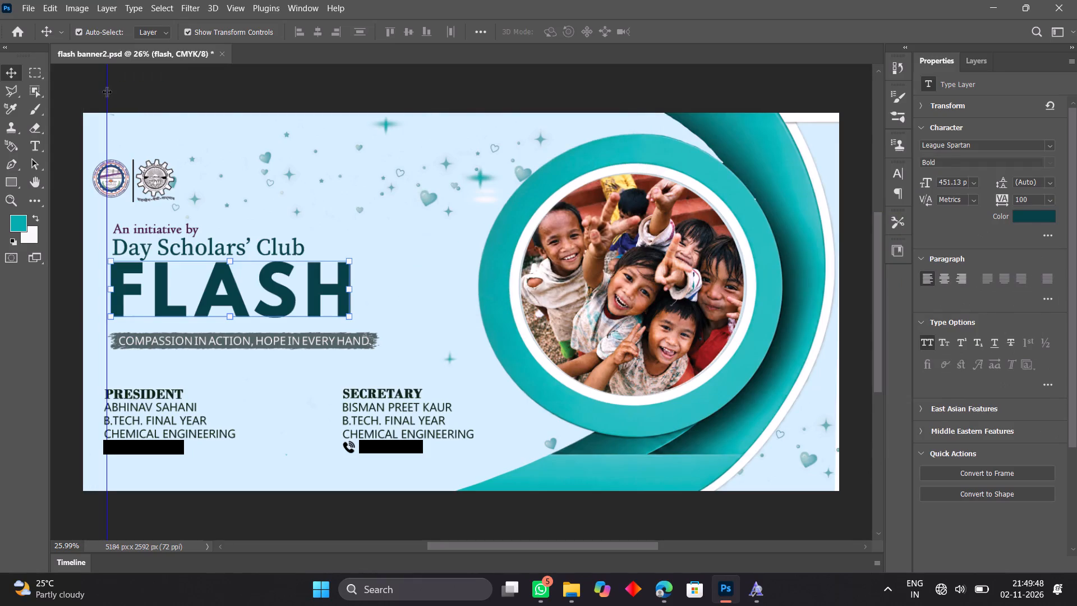
pyautogui.click(186, 31)
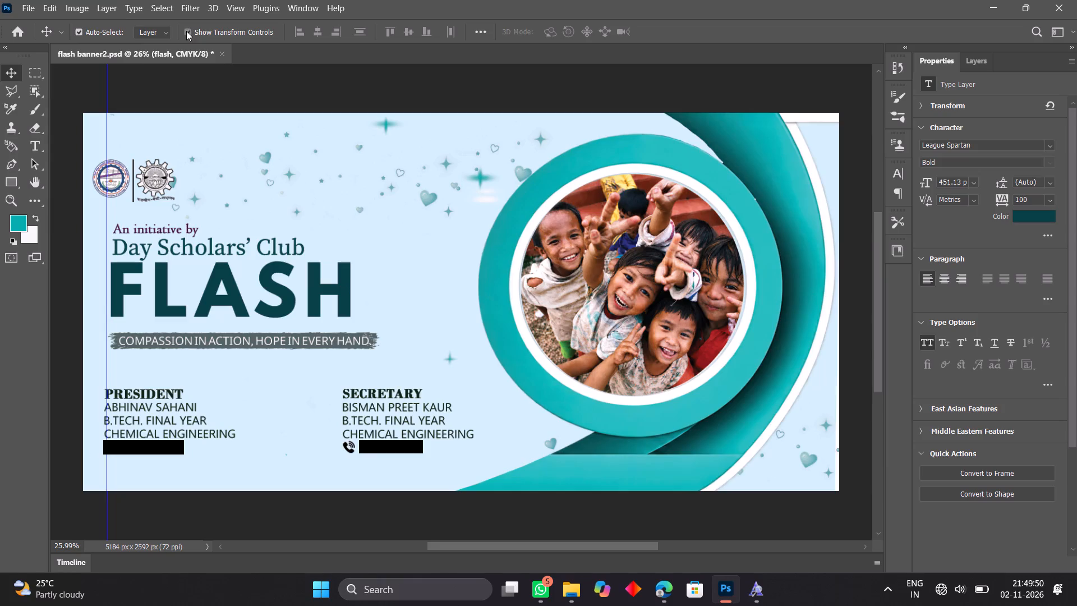
pyautogui.click(108, 74)
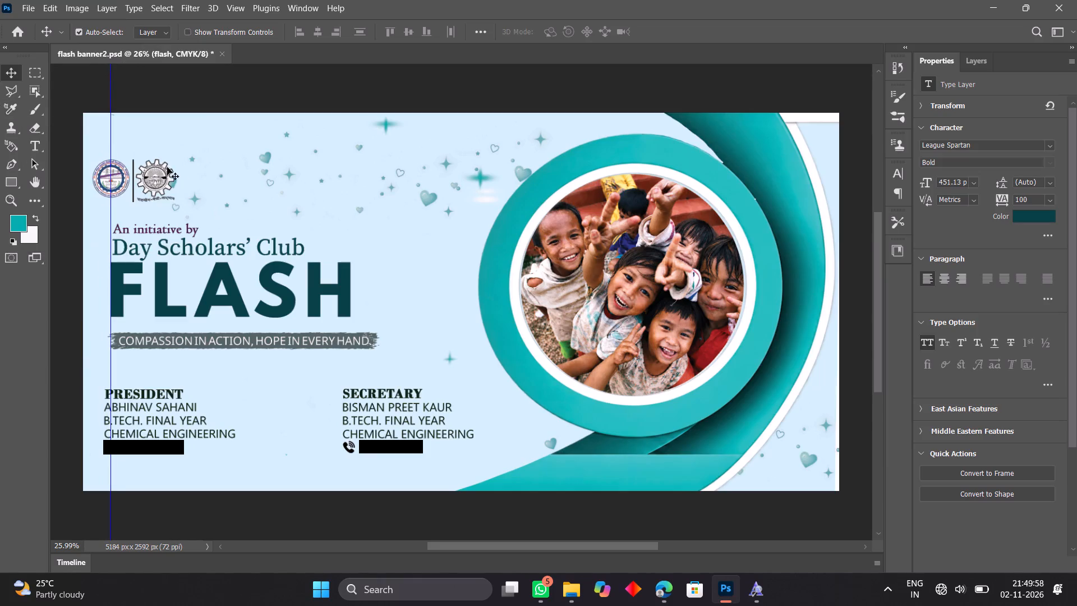
# Nudge the "Day Scholars' Club" line left so its first letter aligns with the vertical guide.
pyautogui.click(194, 231)
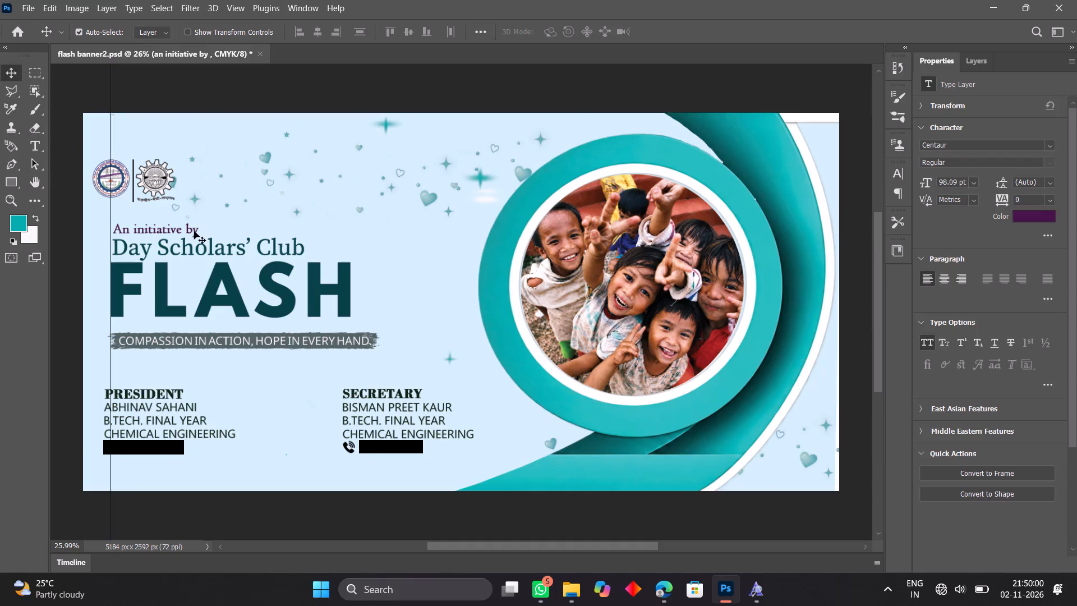
pyautogui.click(196, 231)
pyautogui.click(184, 246)
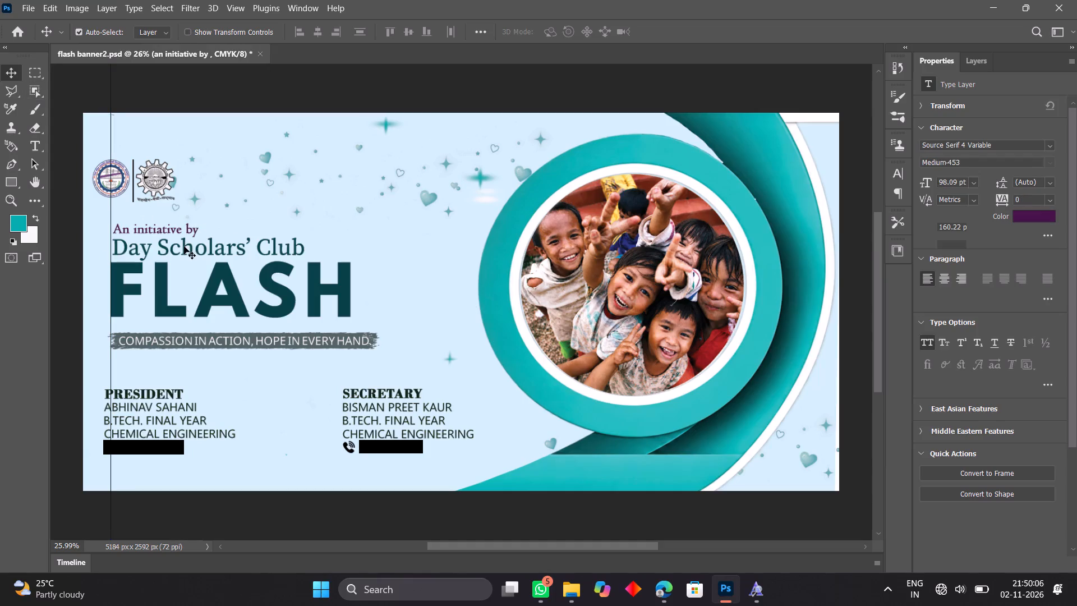
pyautogui.doubleClick(184, 246)
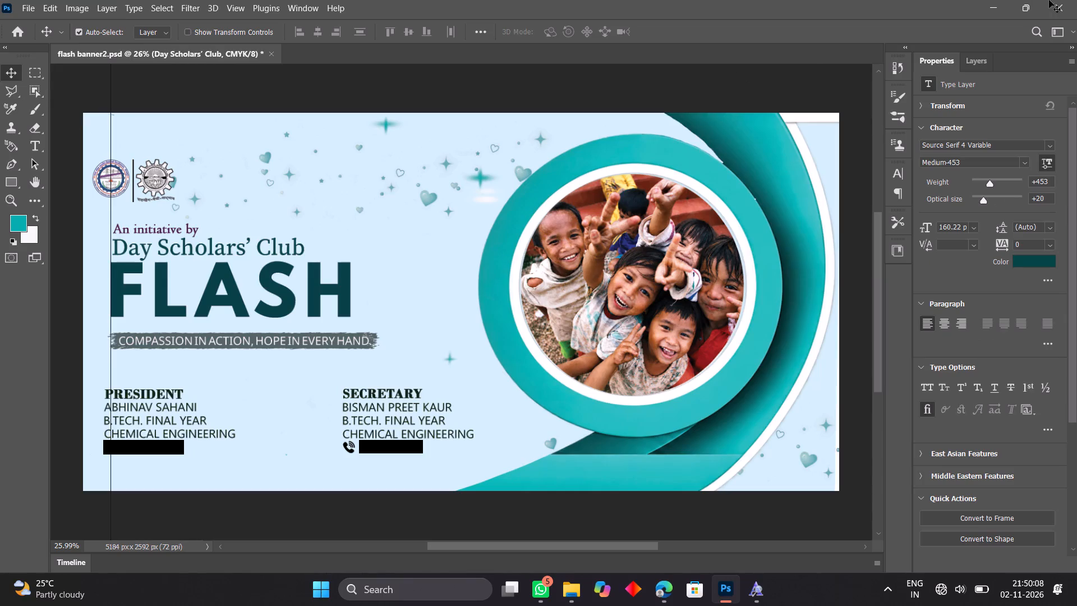
pyautogui.click(984, 62)
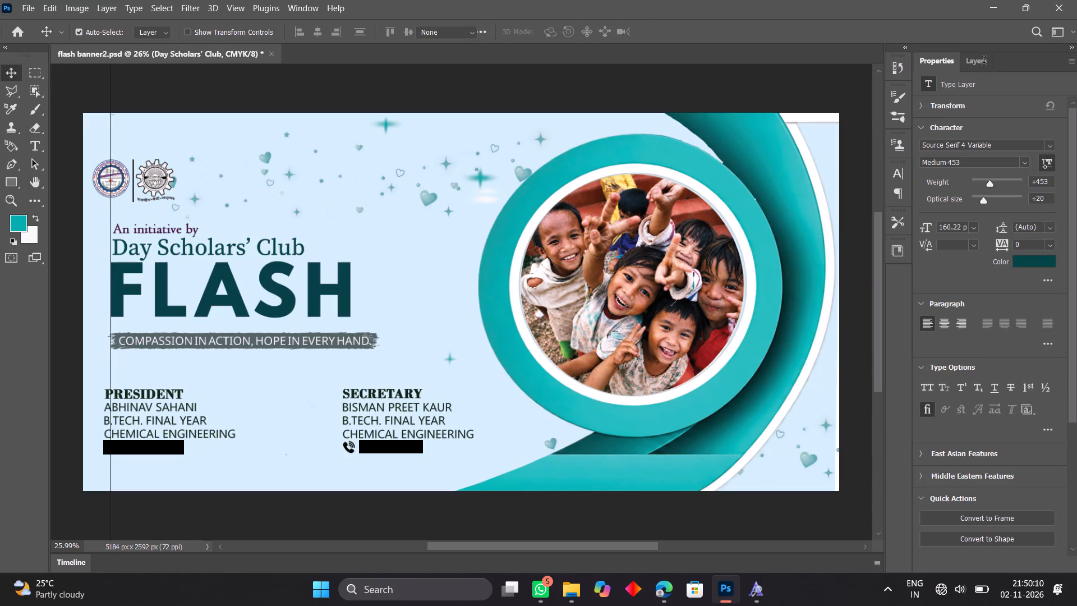
pyautogui.click(984, 62)
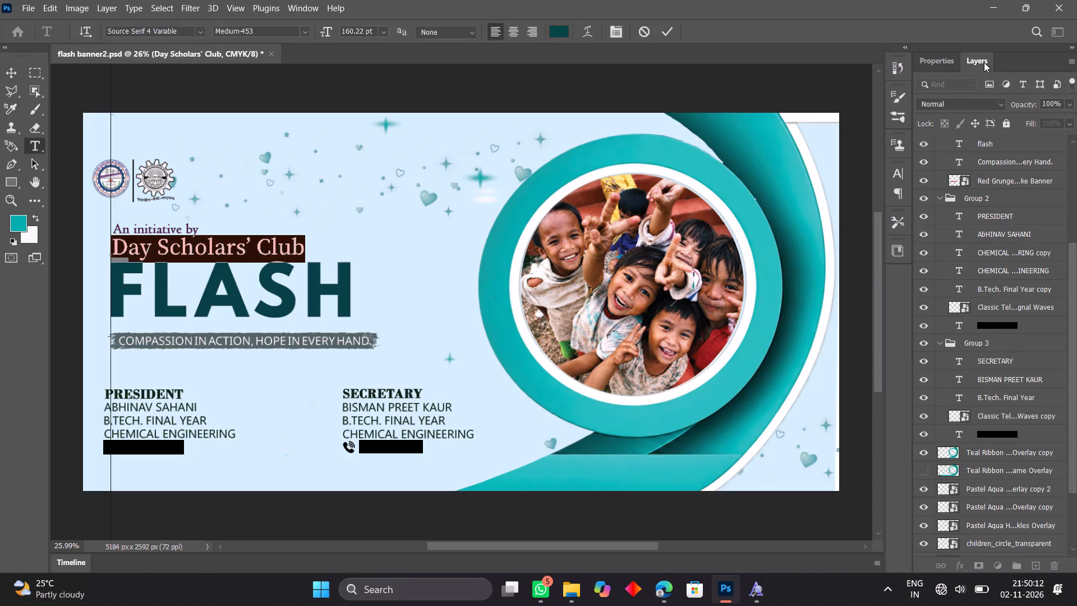
pyautogui.click(346, 314)
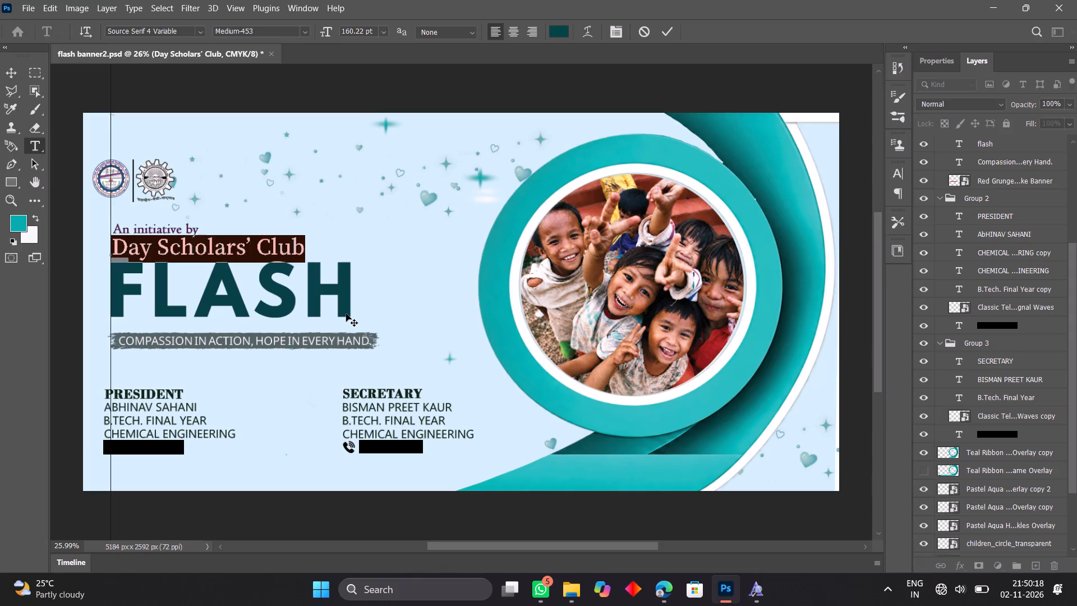
pyautogui.click(6, 71)
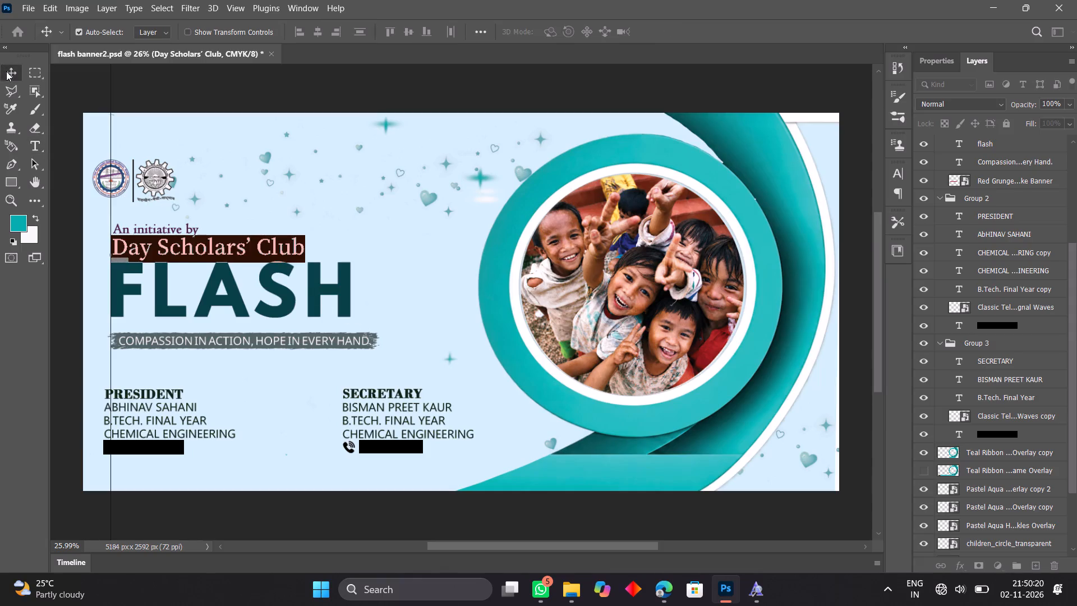
pyautogui.click(187, 34)
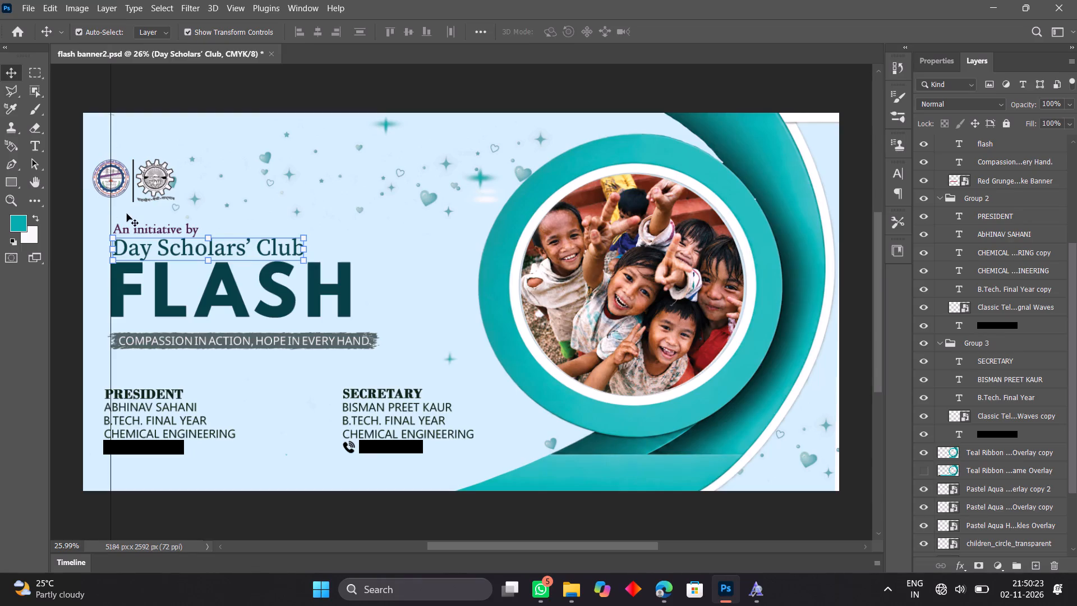
pyautogui.click(188, 30)
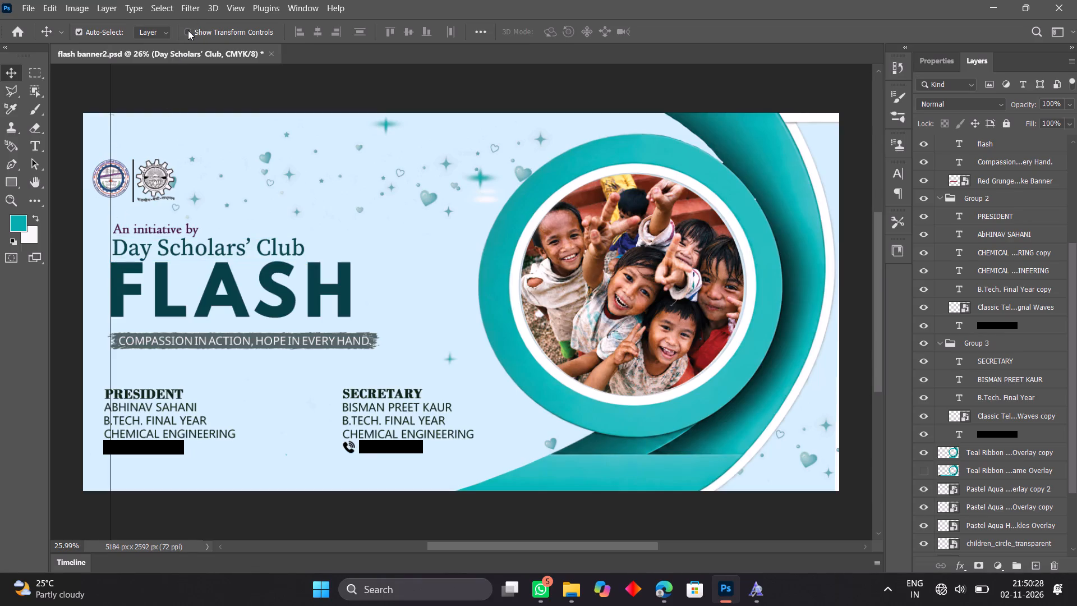
pyautogui.press('Left')
pyautogui.press('Left')
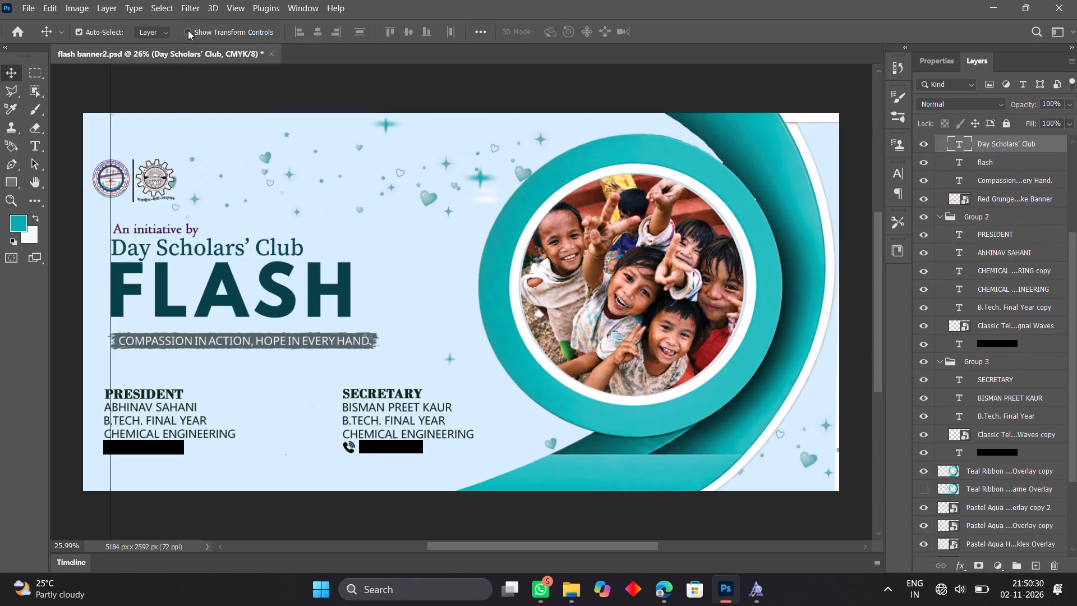
pyautogui.press('Left')
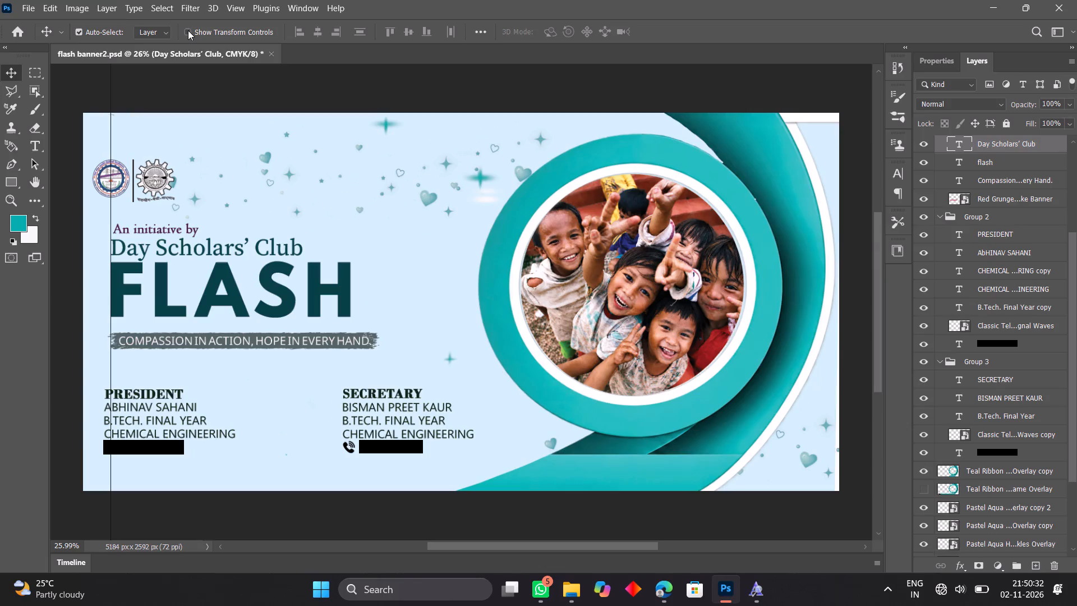
# Nudge the "An initiative by" line slightly left toward the vertical guide at the FLASH title's left edge.
pyautogui.click(148, 229)
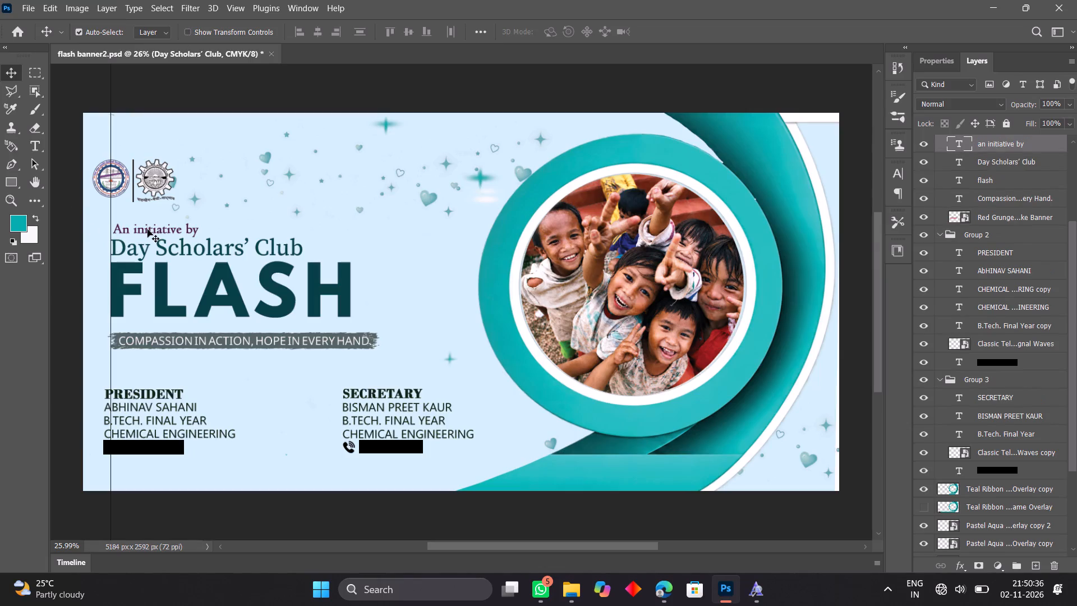
pyautogui.press('Left')
pyautogui.press('Left')
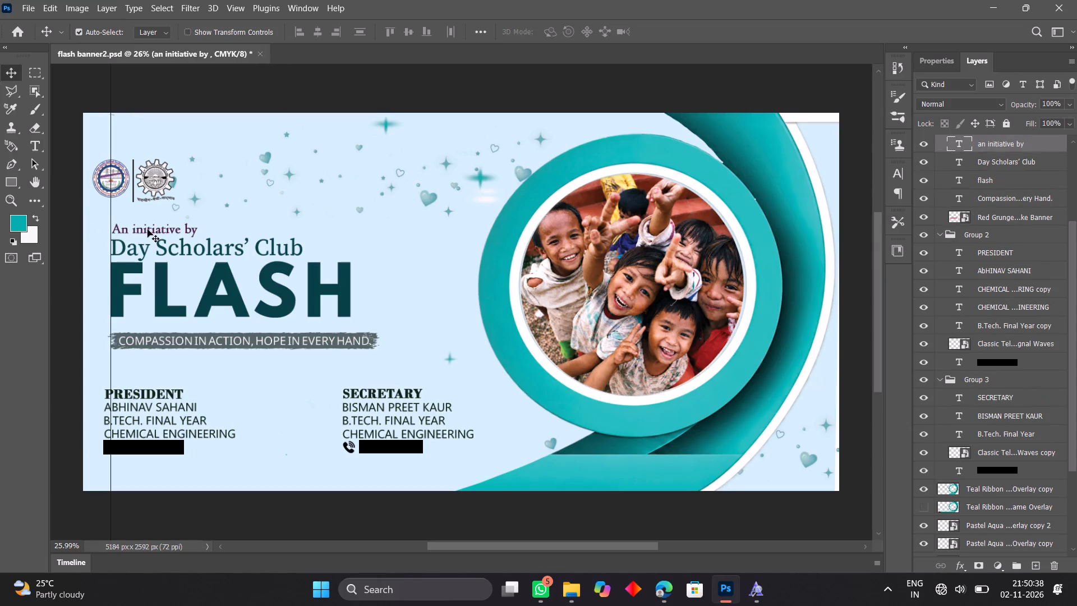
pyautogui.press('Left')
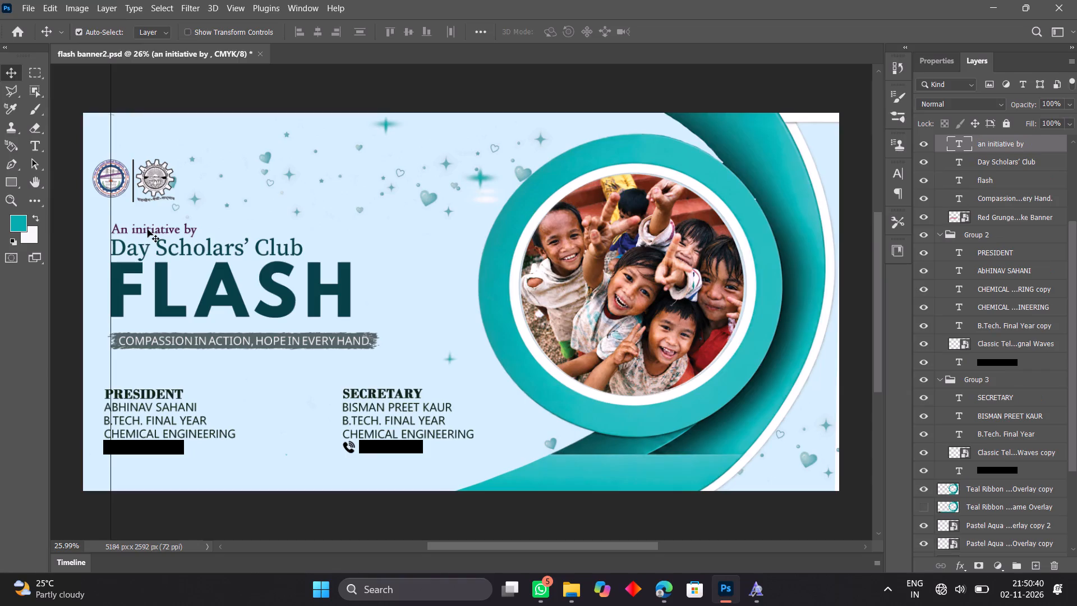
# Nudge the "Compassion in Action, Hope in Every Hand." tagline up, closer to the FLASH title.
pyautogui.click(149, 343)
pyautogui.press('Up')
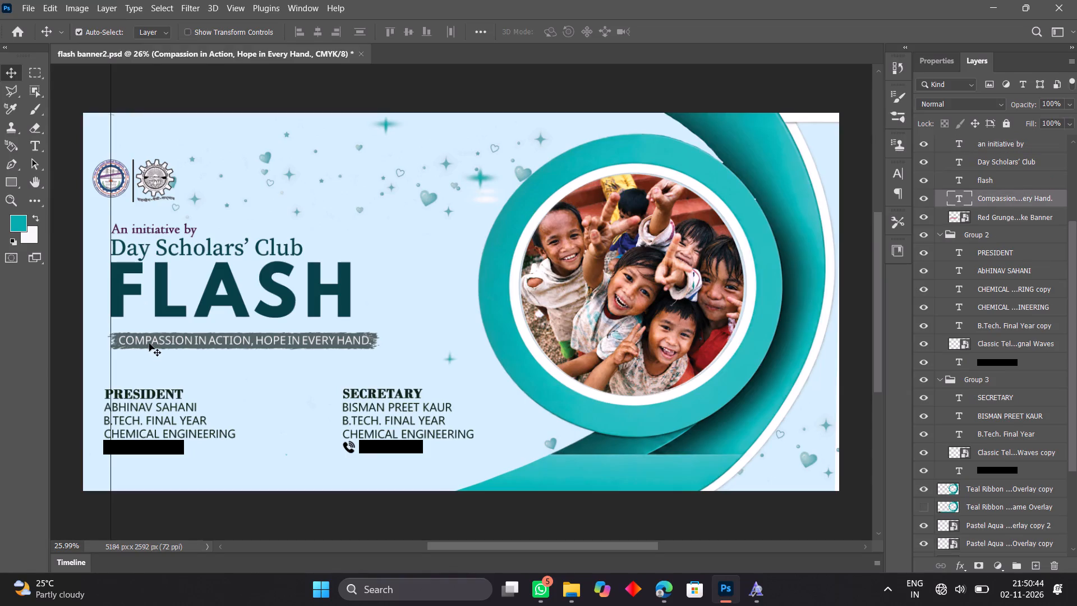
pyautogui.press('Up')
pyautogui.press('Up')
pyautogui.press('Up')
pyautogui.press('Up')
pyautogui.press('Up')
pyautogui.press('Up')
pyautogui.press('Up')
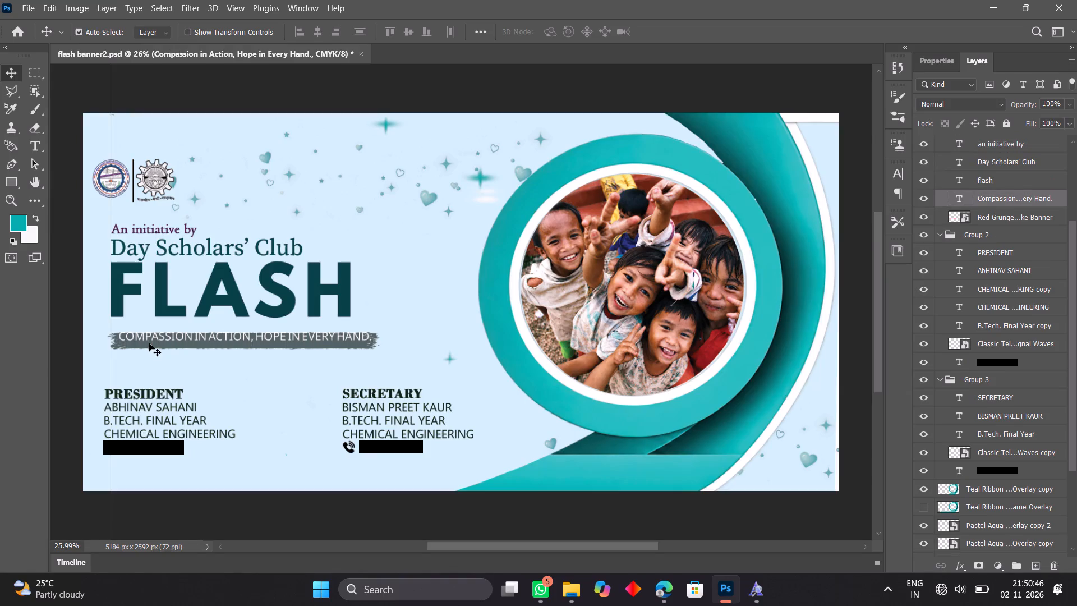
pyautogui.press('Up')
pyautogui.press('Up')
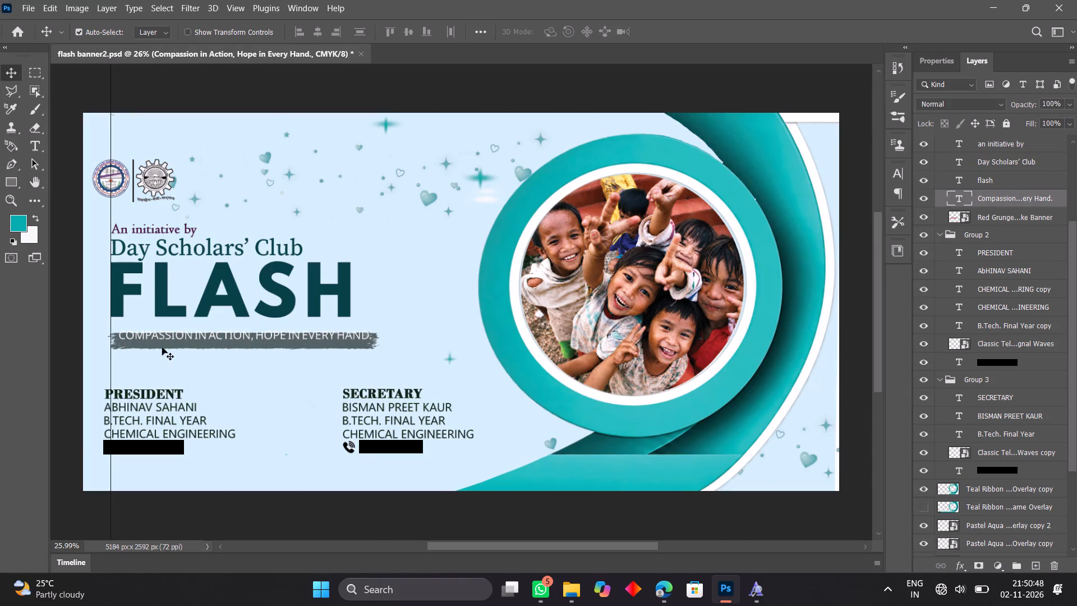
# Nudge the grunge brush-stroke banner up until it is centered behind the tagline text.
pyautogui.click(162, 347)
pyautogui.press('Up')
pyautogui.press('Up')
pyautogui.press('Up')
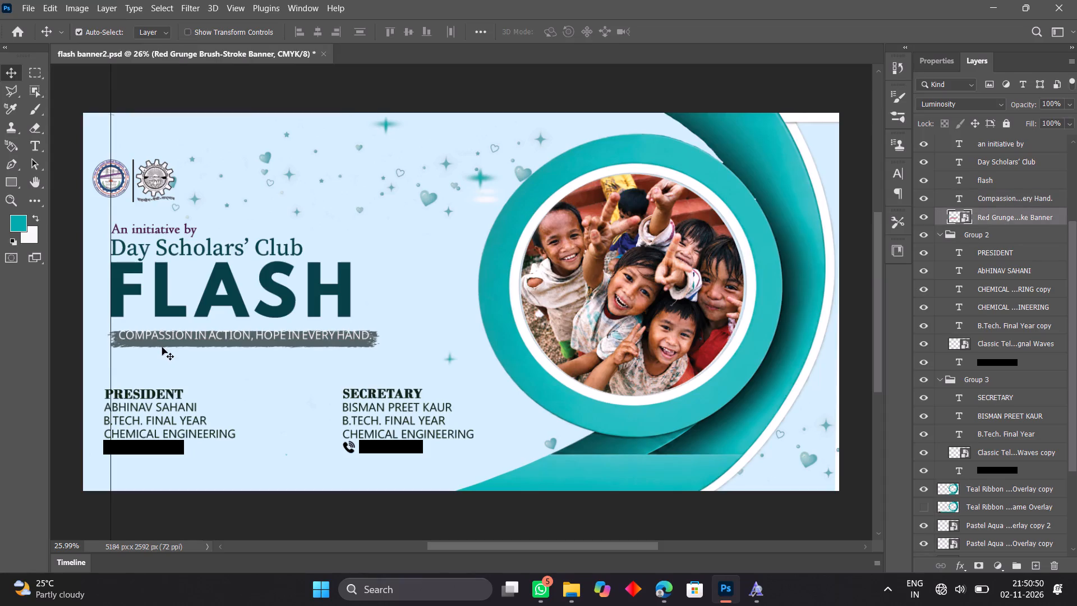
pyautogui.press('Up')
pyautogui.press('Up')
pyautogui.press('Up')
pyautogui.press('Up')
pyautogui.press('Up')
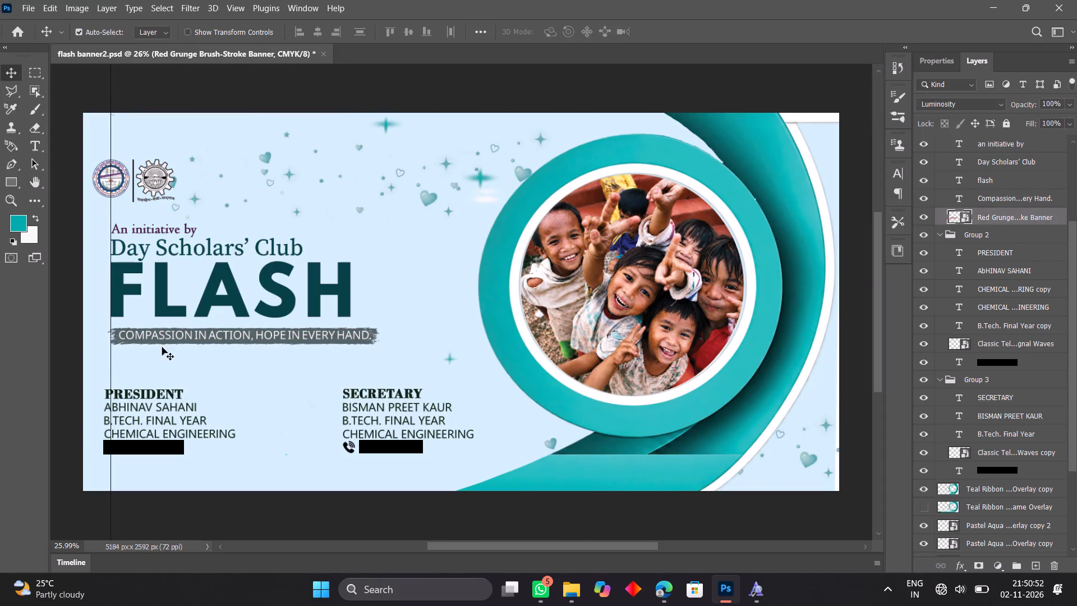
pyautogui.press('Up')
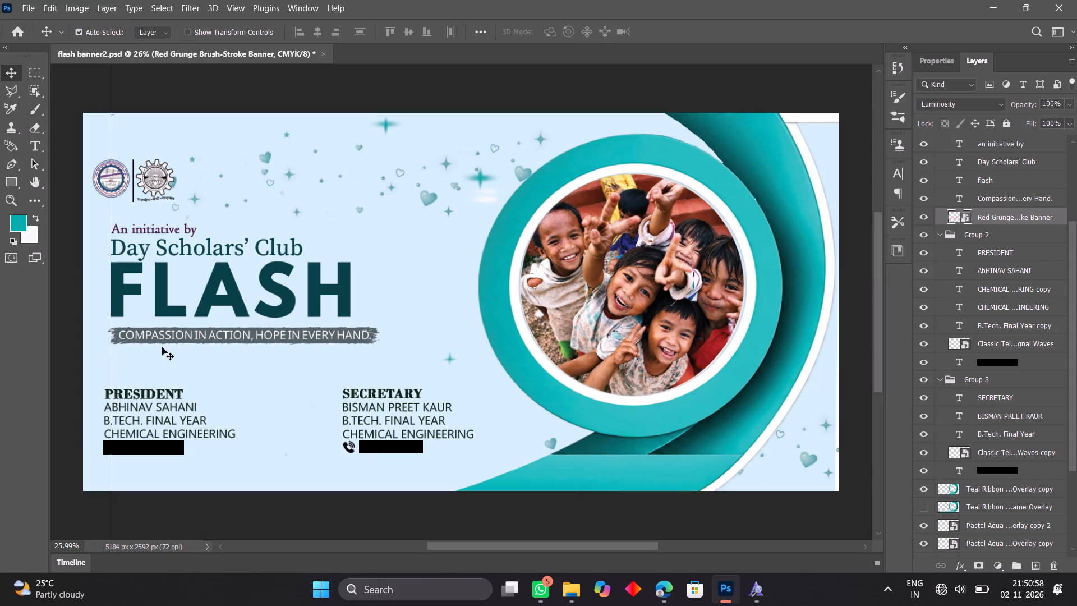
# Nudge the PRESIDENT heading slightly right toward the vertical guide.
pyautogui.click(142, 397)
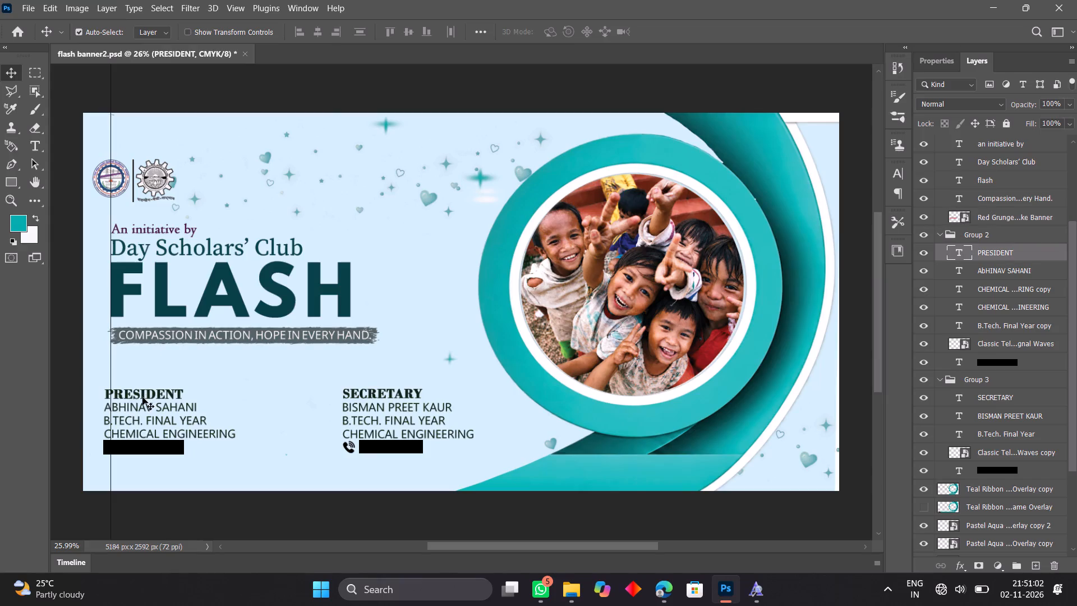
pyautogui.press('Right')
# Create a new horizontal guide at 0 px with the custom near-black color.
pyautogui.click(278, 12)
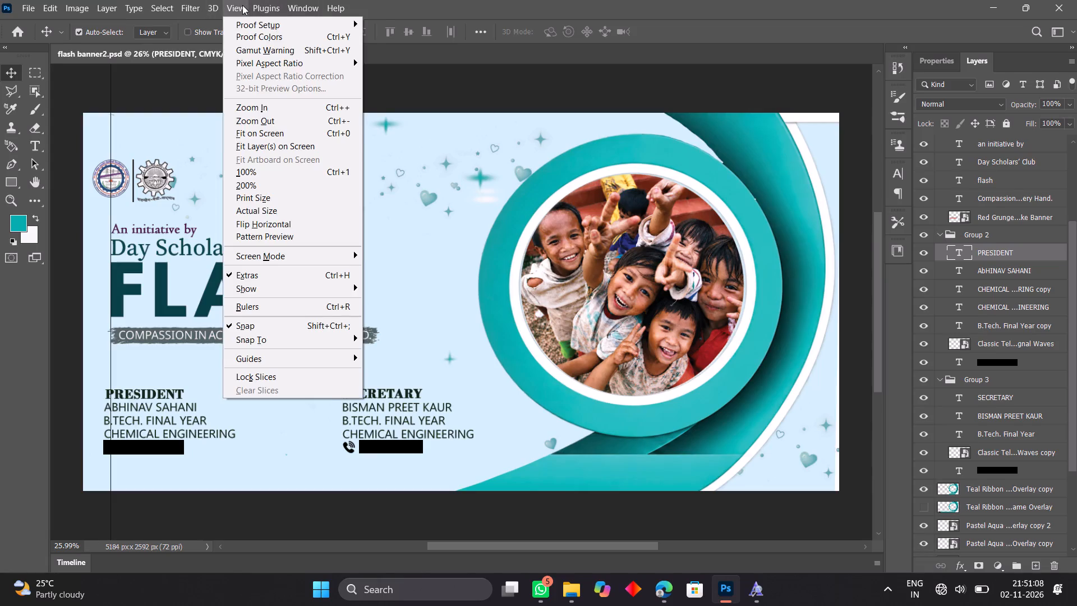
pyautogui.click(237, 9)
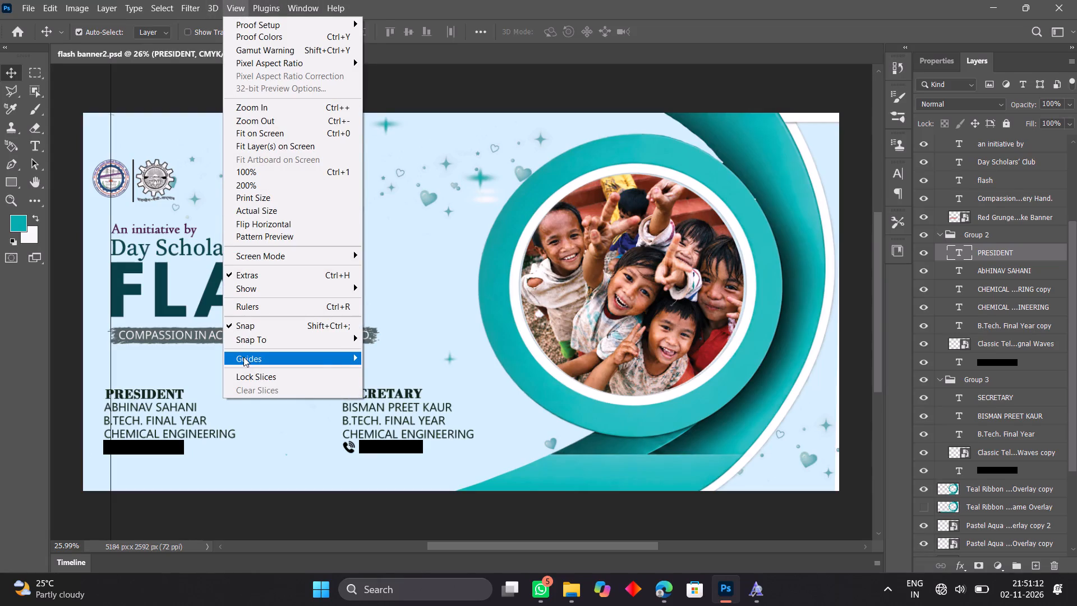
pyautogui.click(386, 433)
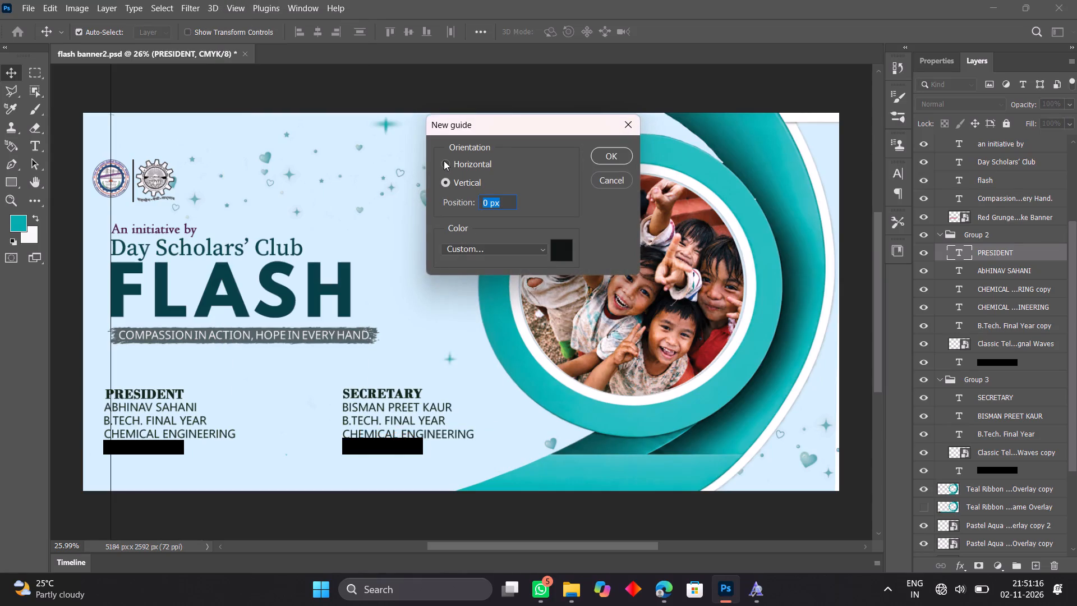
pyautogui.click(444, 160)
pyautogui.click(601, 157)
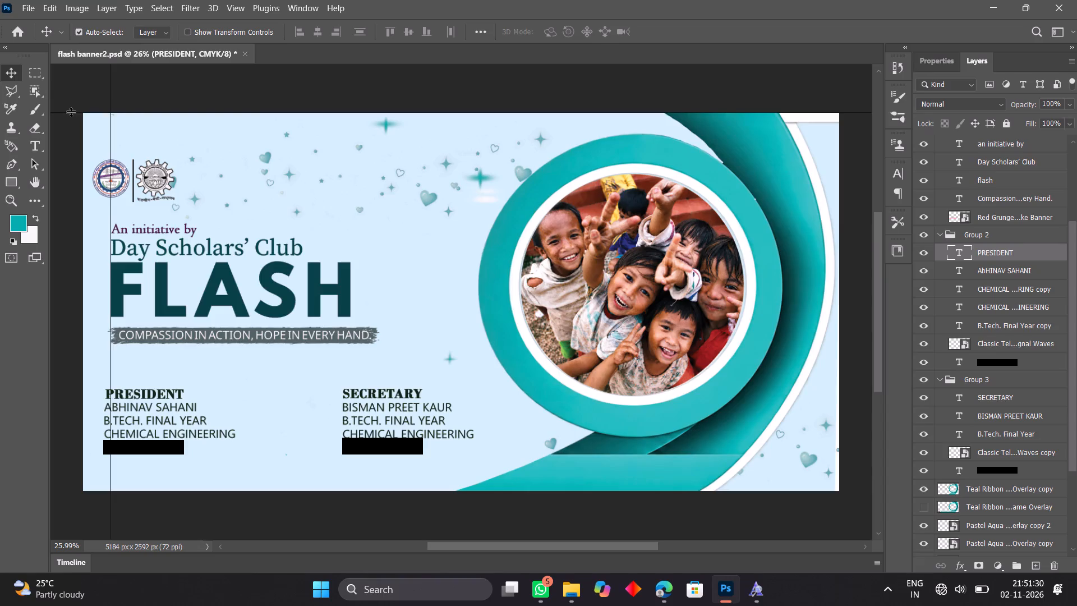
# Move the horizontal guide down to the top edge of the PRESIDENT and SECRETARY headings, at about 1895 px.
pyautogui.moveTo(71, 112); pyautogui.dragTo(66, 274)
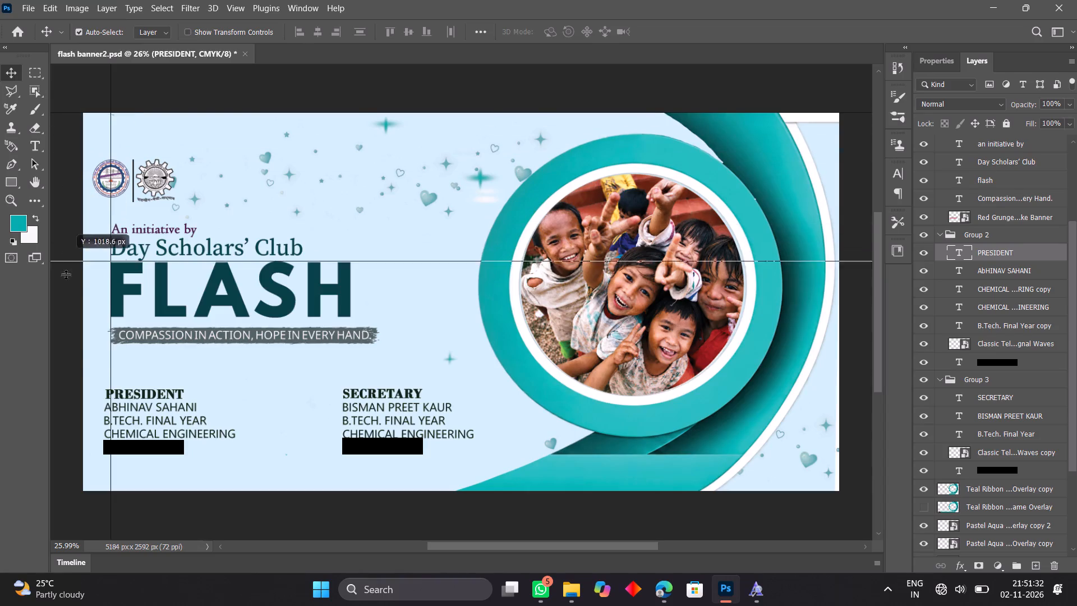
pyautogui.moveTo(66, 274); pyautogui.dragTo(61, 374)
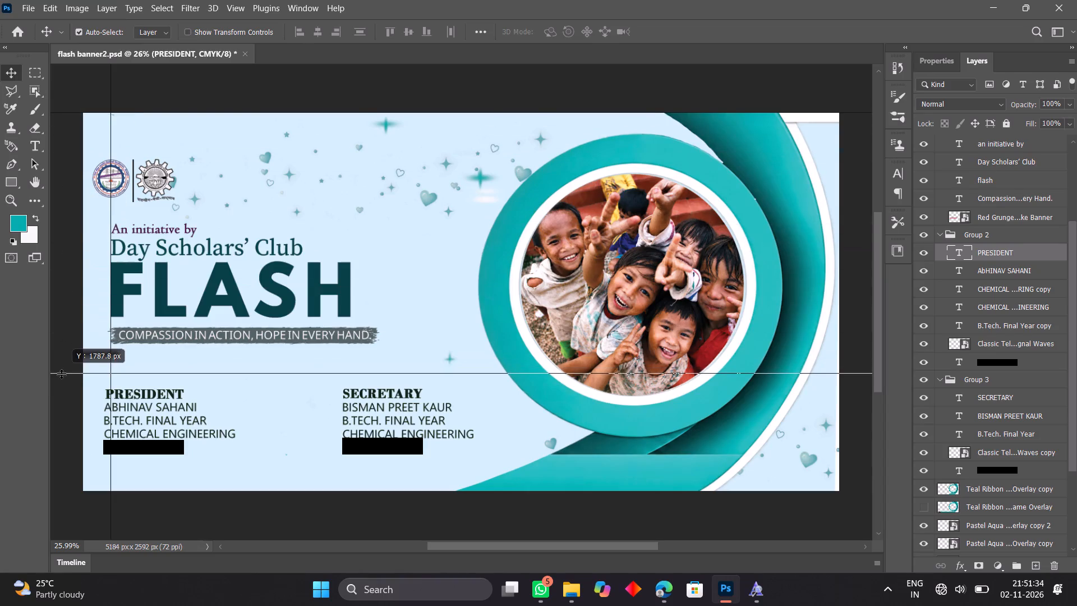
pyautogui.moveTo(61, 374); pyautogui.dragTo(60, 385)
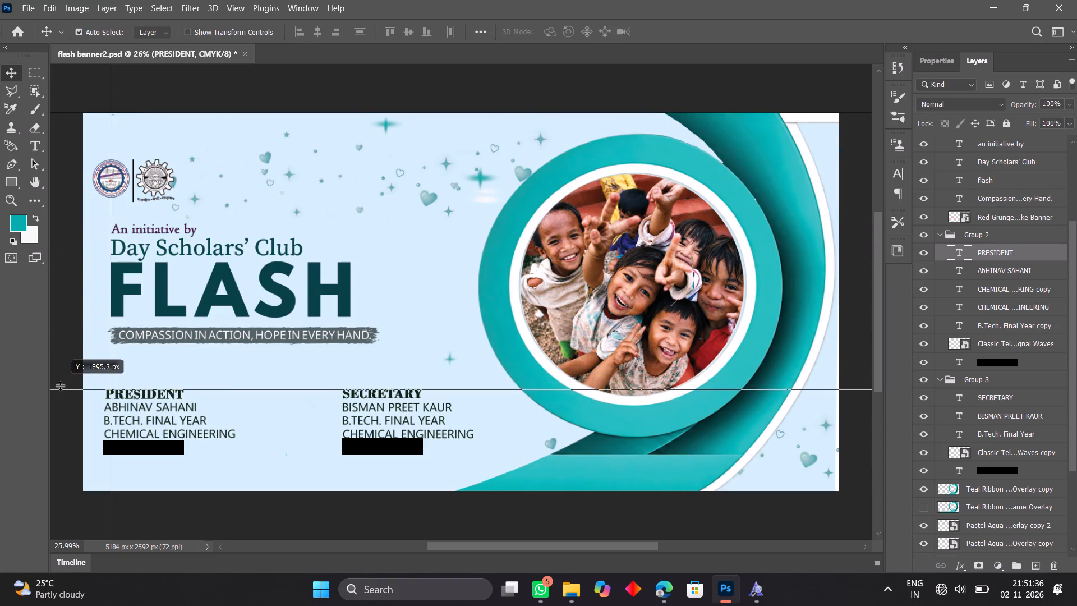
pyautogui.moveTo(60, 385); pyautogui.dragTo(60, 381)
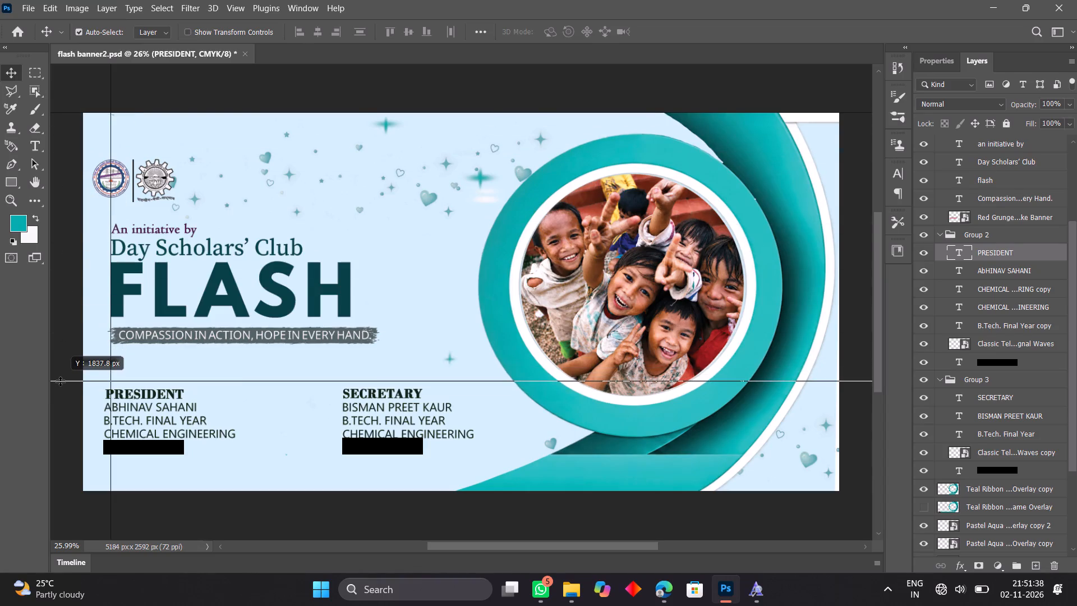
pyautogui.moveTo(60, 381); pyautogui.dragTo(60, 385)
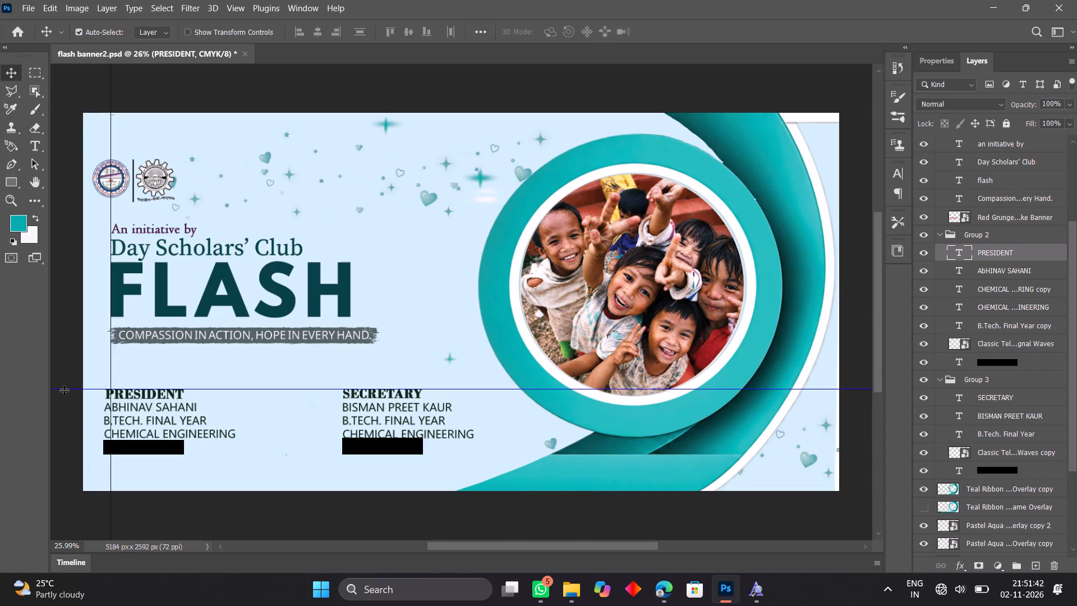
pyautogui.moveTo(66, 391); pyautogui.dragTo(71, 386)
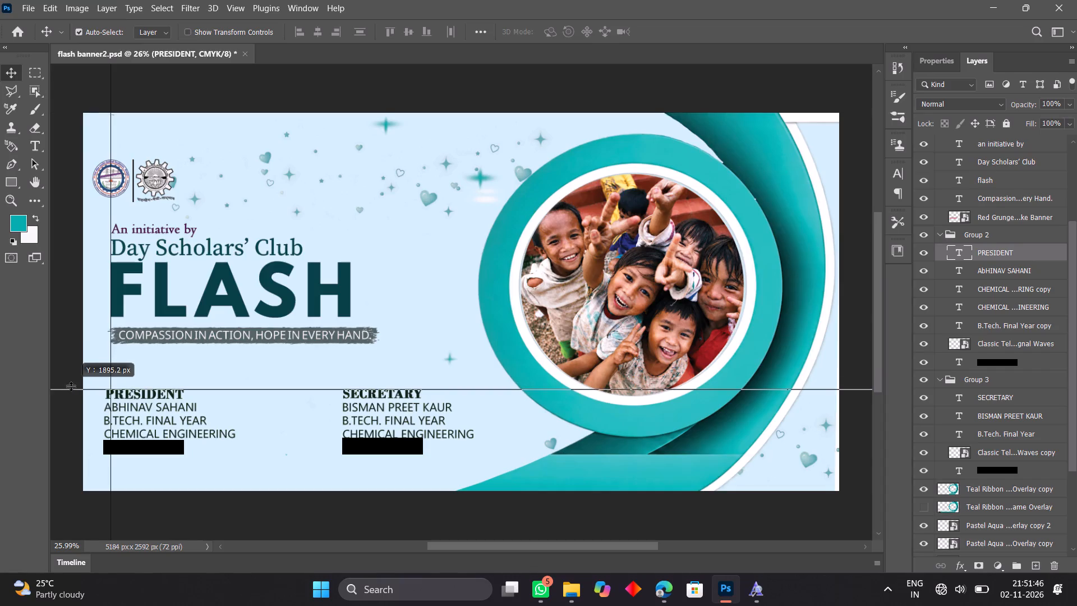
pyautogui.moveTo(71, 386); pyautogui.dragTo(72, 383)
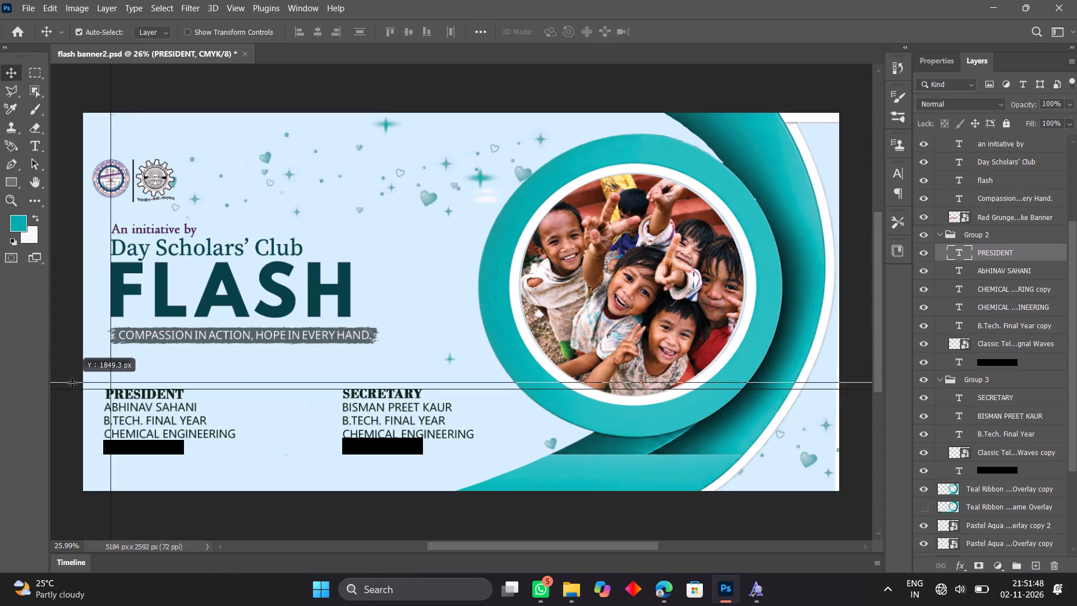
pyautogui.moveTo(72, 383); pyautogui.dragTo(72, 384)
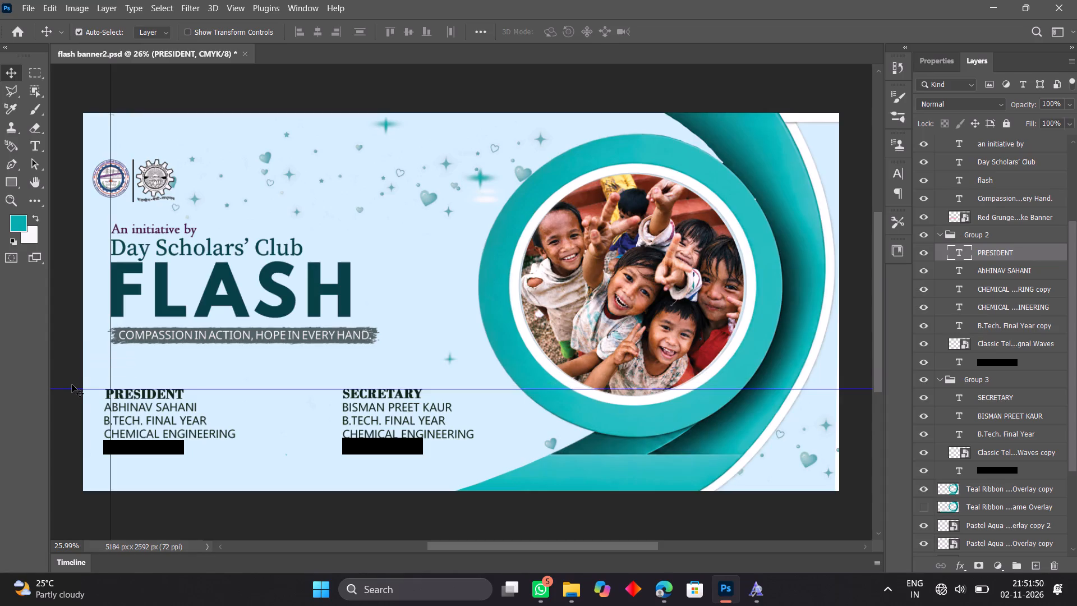
pyautogui.press('Up')
pyautogui.press('Down')
pyautogui.moveTo(254, 388); pyautogui.dragTo(255, 379)
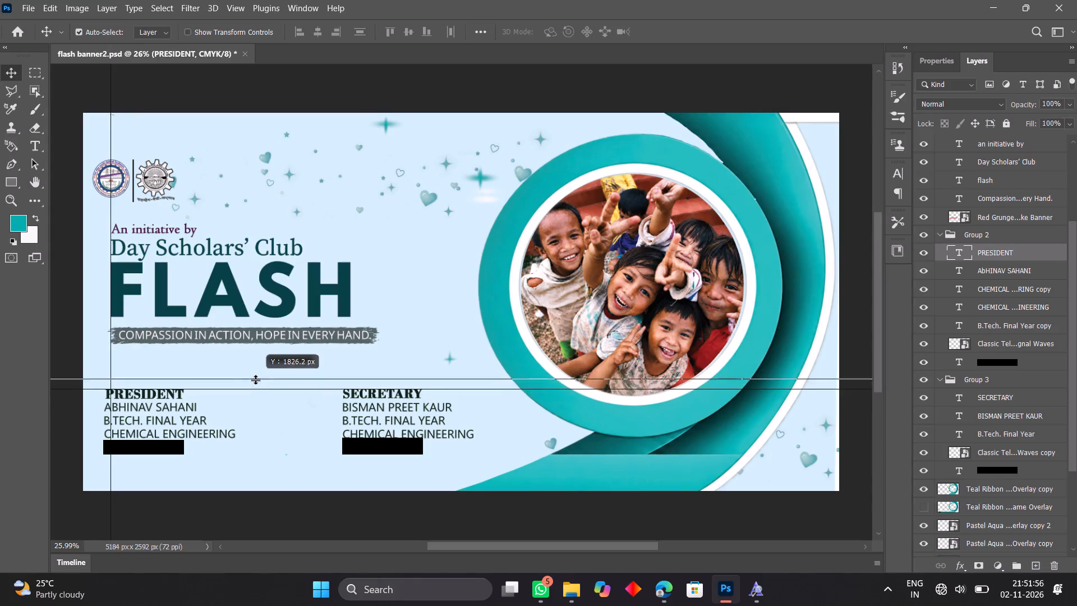
pyautogui.moveTo(255, 379); pyautogui.dragTo(256, 371)
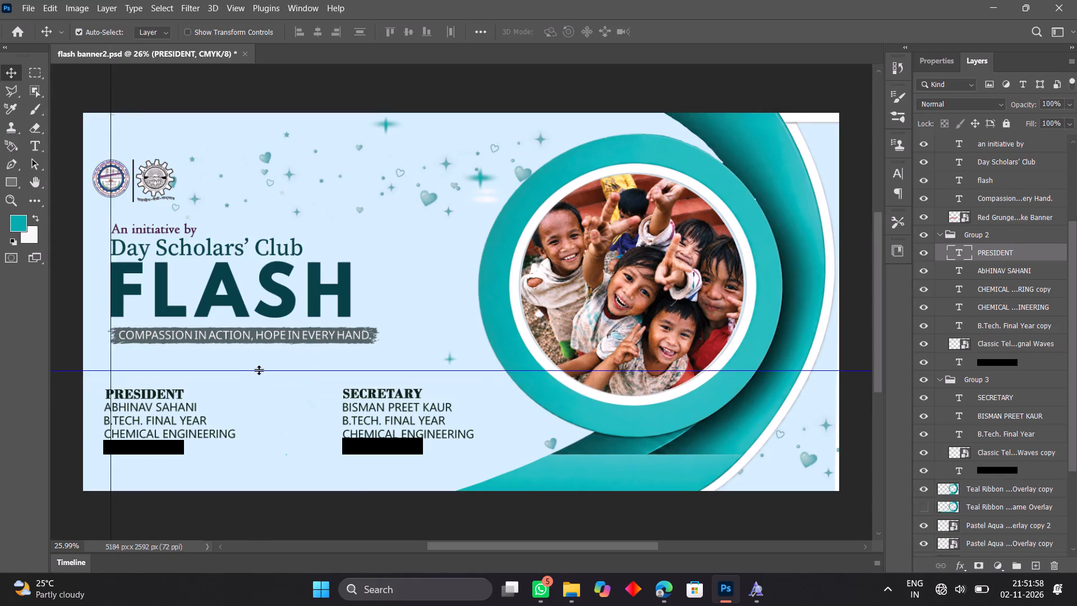
pyautogui.moveTo(259, 370); pyautogui.dragTo(259, 379)
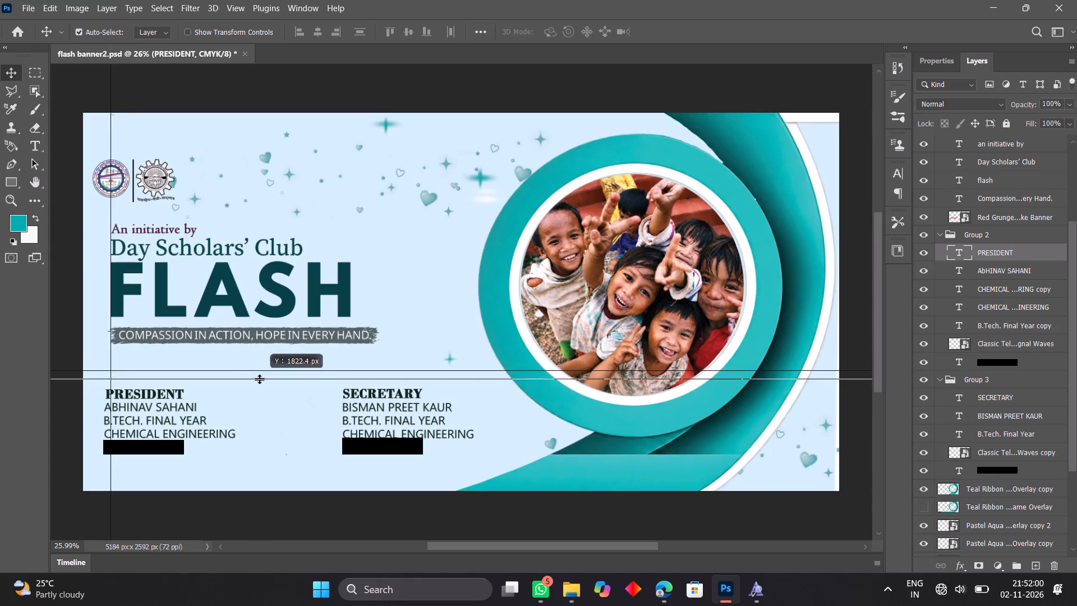
pyautogui.moveTo(259, 379); pyautogui.dragTo(260, 383)
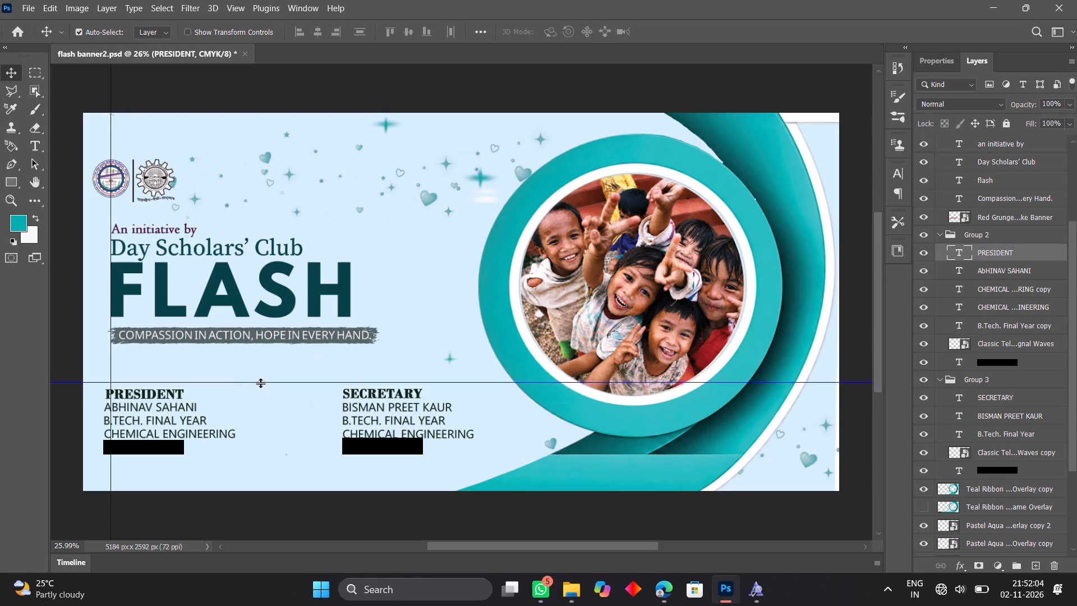
pyautogui.click(260, 383)
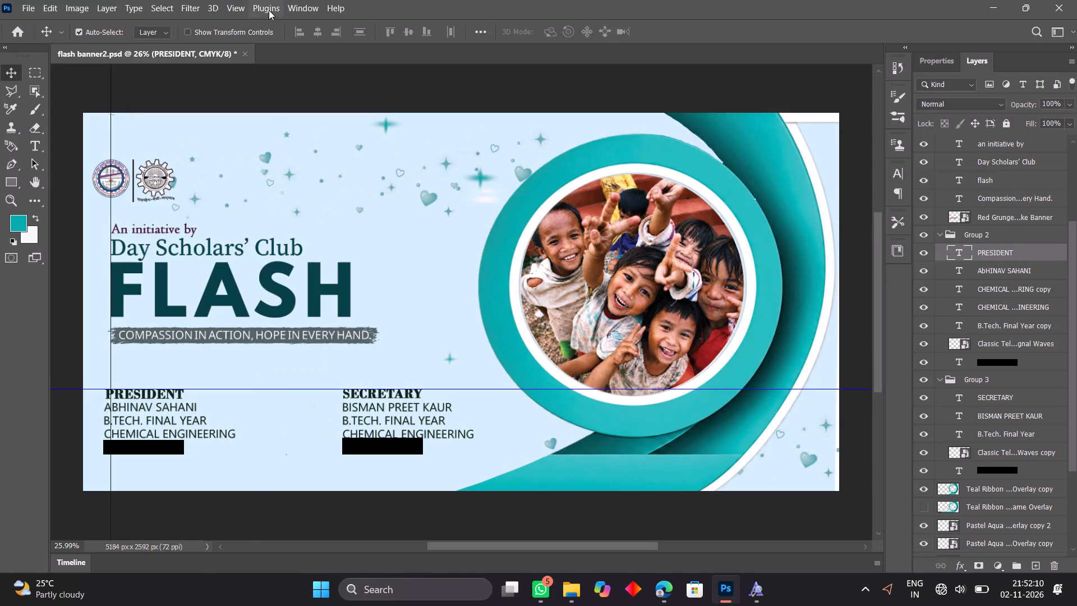
# Create a vertical guide at 0 px and move it to the left edge of the SECRETARY contact block.
pyautogui.click(239, 6)
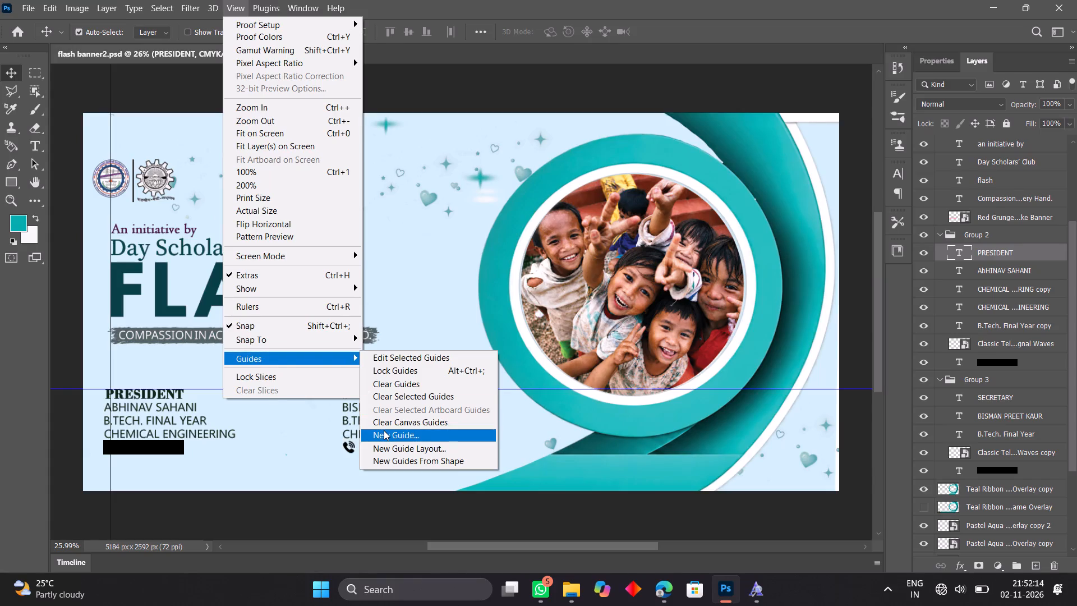
pyautogui.click(384, 430)
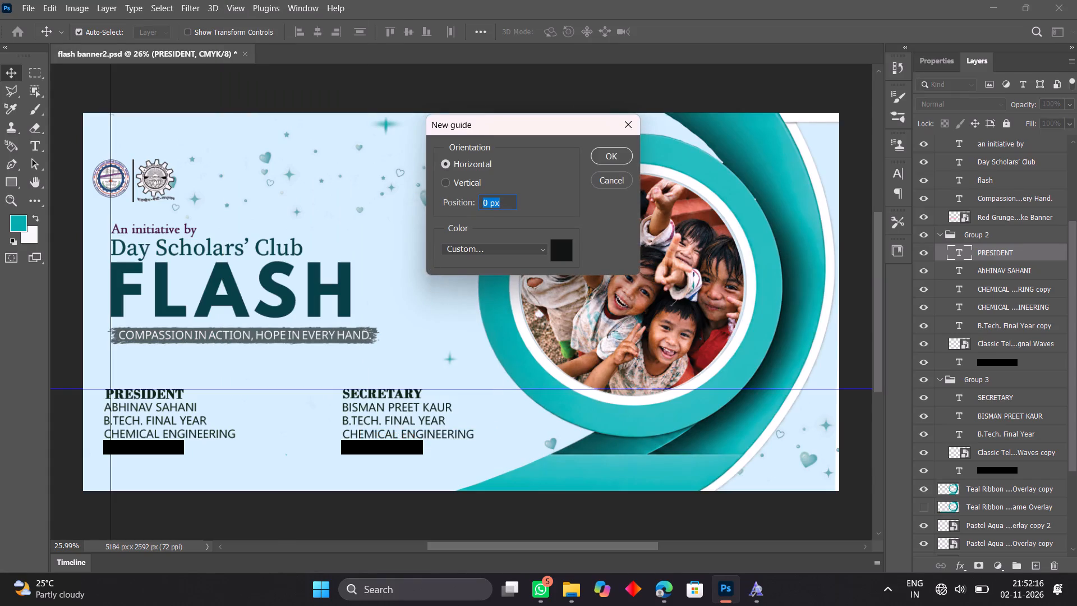
pyautogui.click(487, 201)
pyautogui.press('BackSpace')
pyautogui.press('0')
pyautogui.click(447, 183)
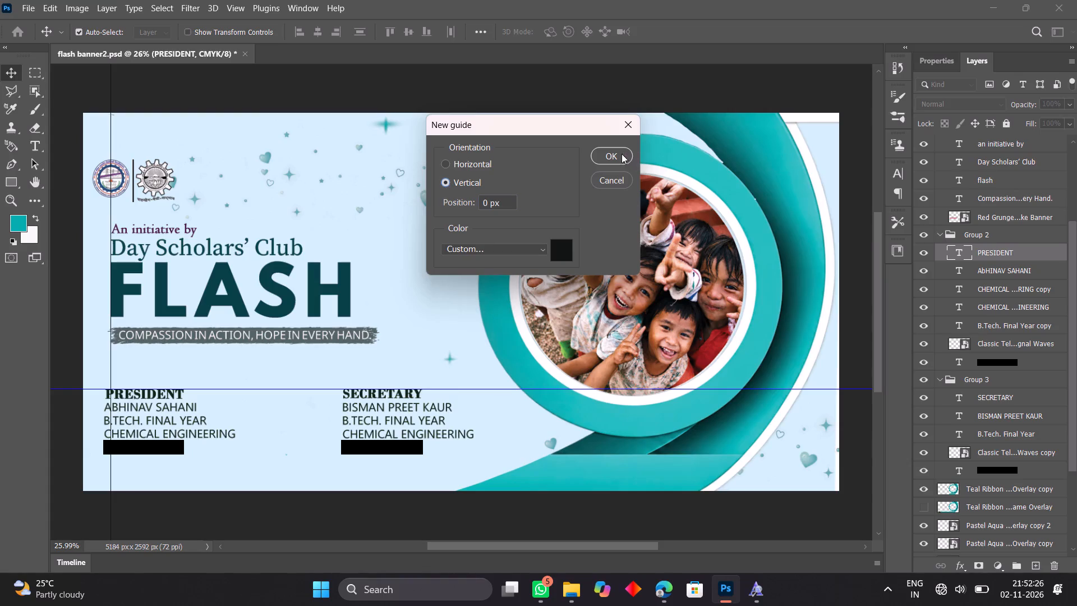
pyautogui.click(622, 154)
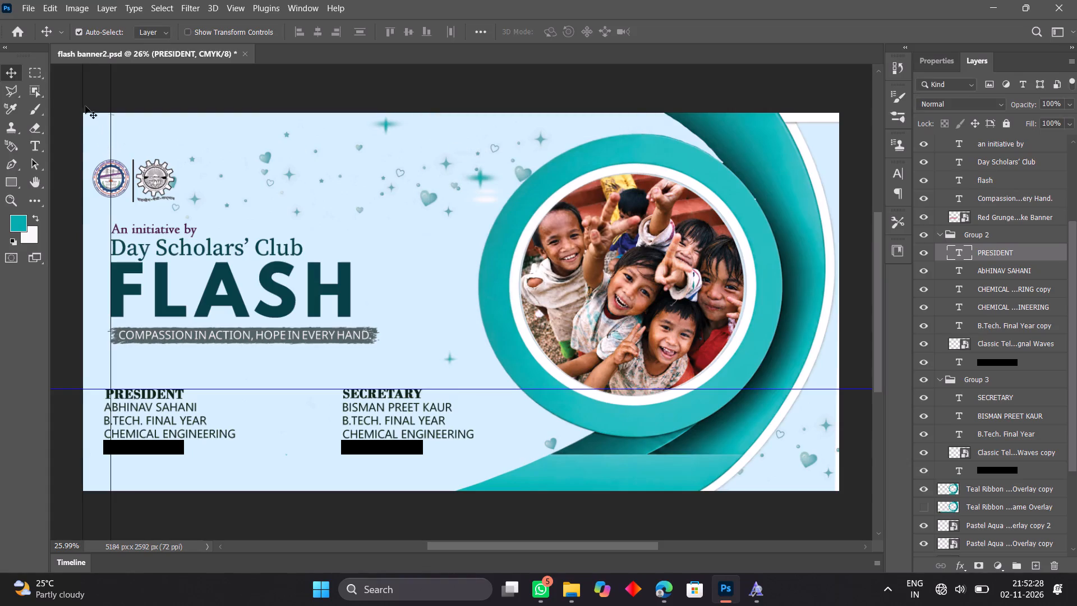
pyautogui.moveTo(82, 104); pyautogui.dragTo(337, 115)
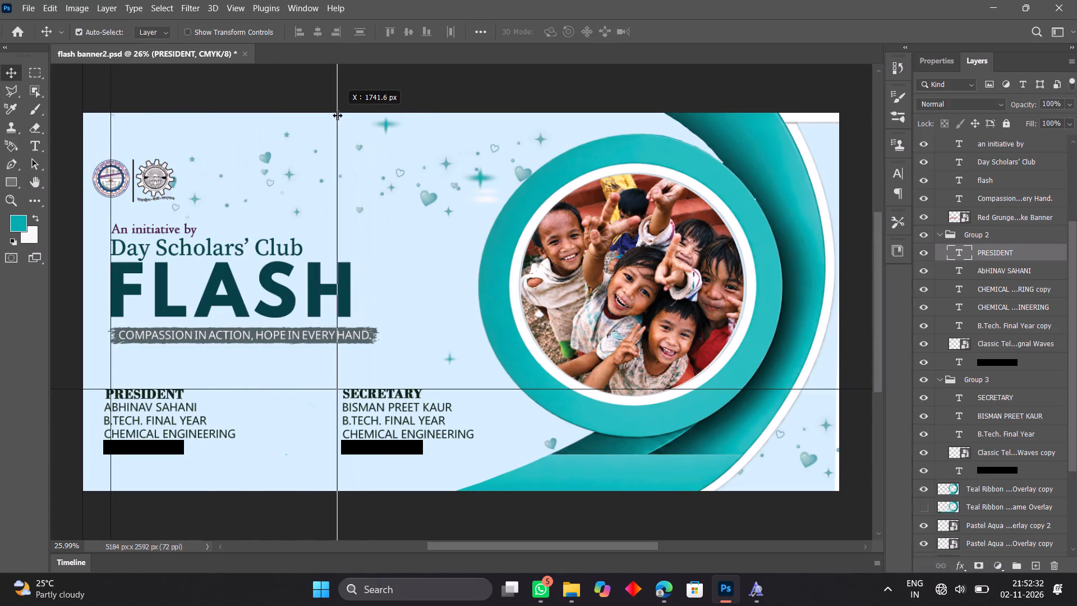
pyautogui.moveTo(337, 115); pyautogui.dragTo(342, 115)
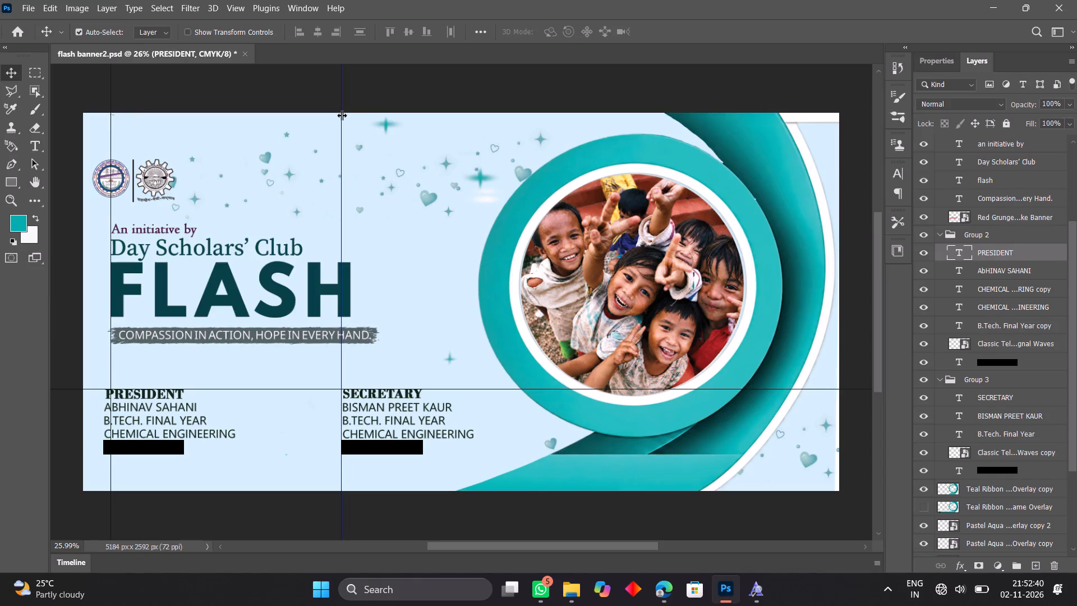
# Nudge the PRESIDENT heading right until its left edge meets the first vertical guide.
pyautogui.click(142, 395)
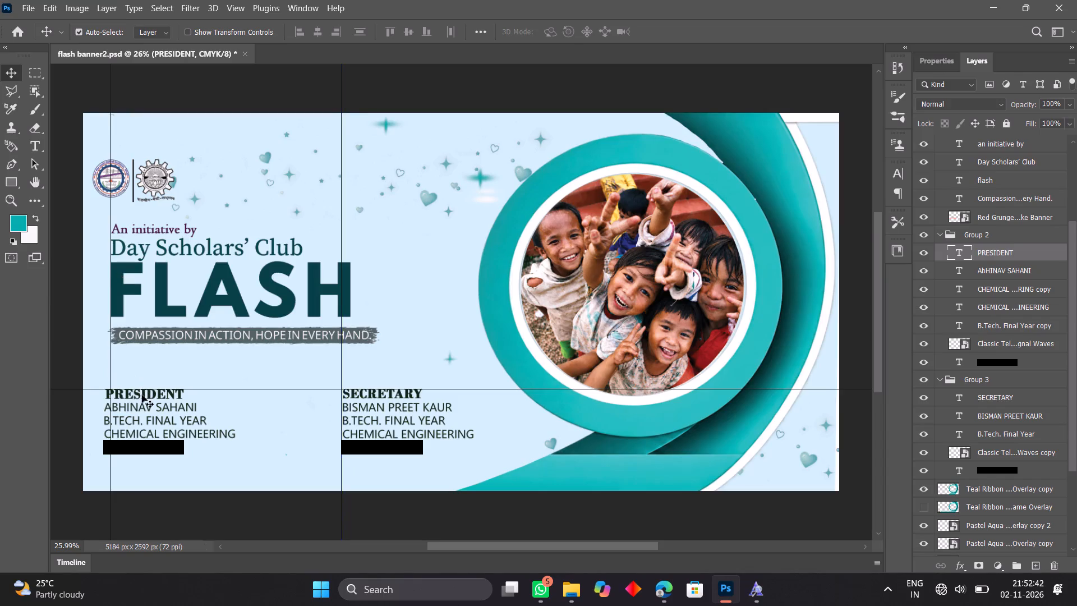
pyautogui.press('Right')
pyautogui.press('Right')
pyautogui.press('Right')
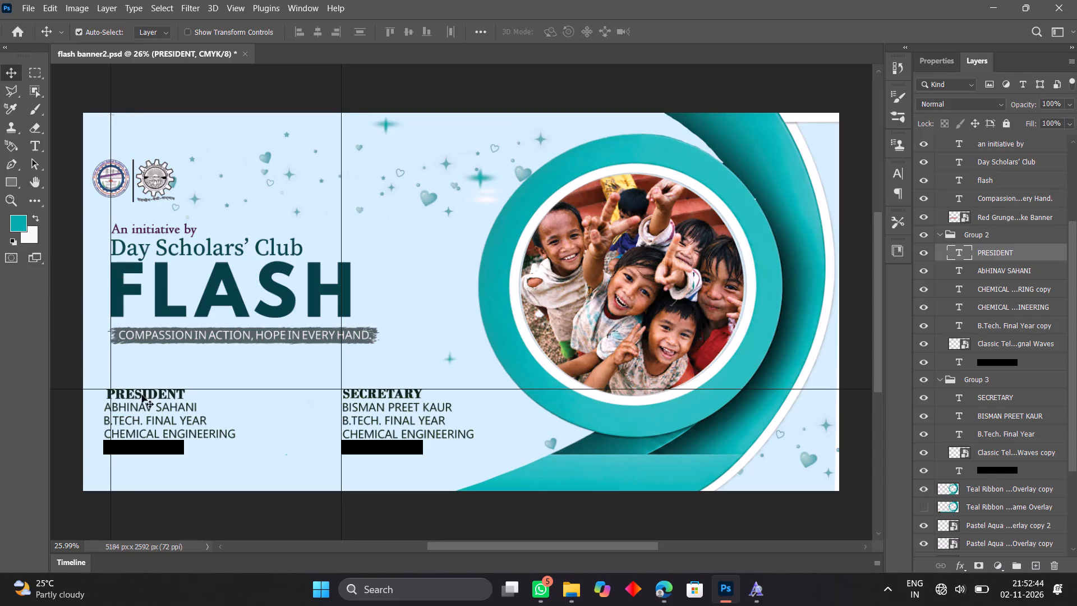
pyautogui.press('Right')
pyautogui.press('Right')
pyautogui.press('Right')
pyautogui.press('Right')
pyautogui.press('Right')
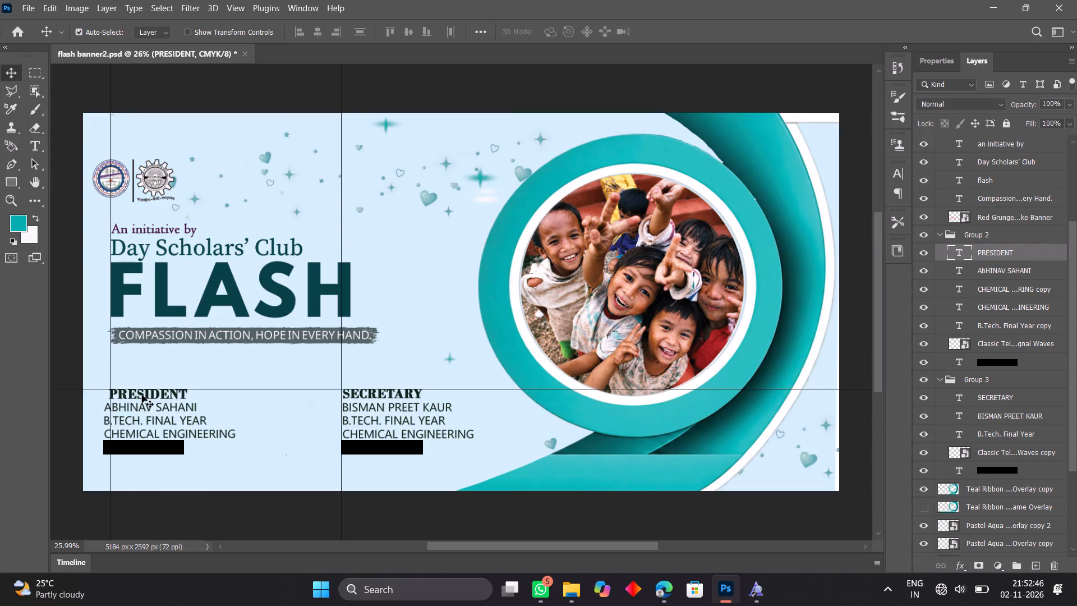
pyautogui.press('Right')
pyautogui.press('Right')
pyautogui.press('Right')
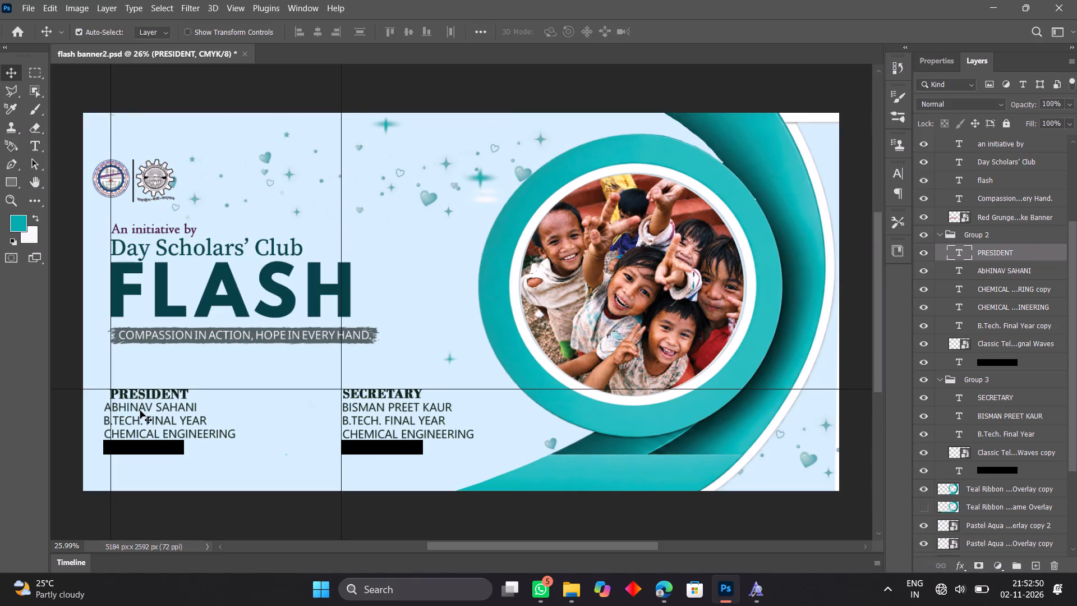
# Nudge the president's name line right until it aligns with the first vertical guide under the PRESIDENT heading.
pyautogui.click(139, 408)
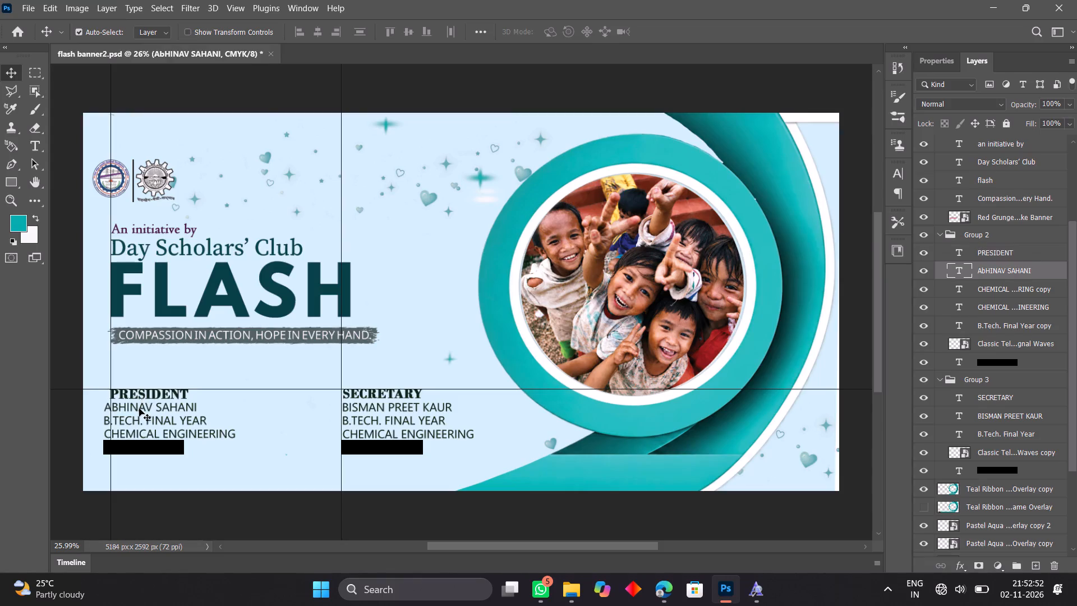
pyautogui.press('Right')
pyautogui.press('Right')
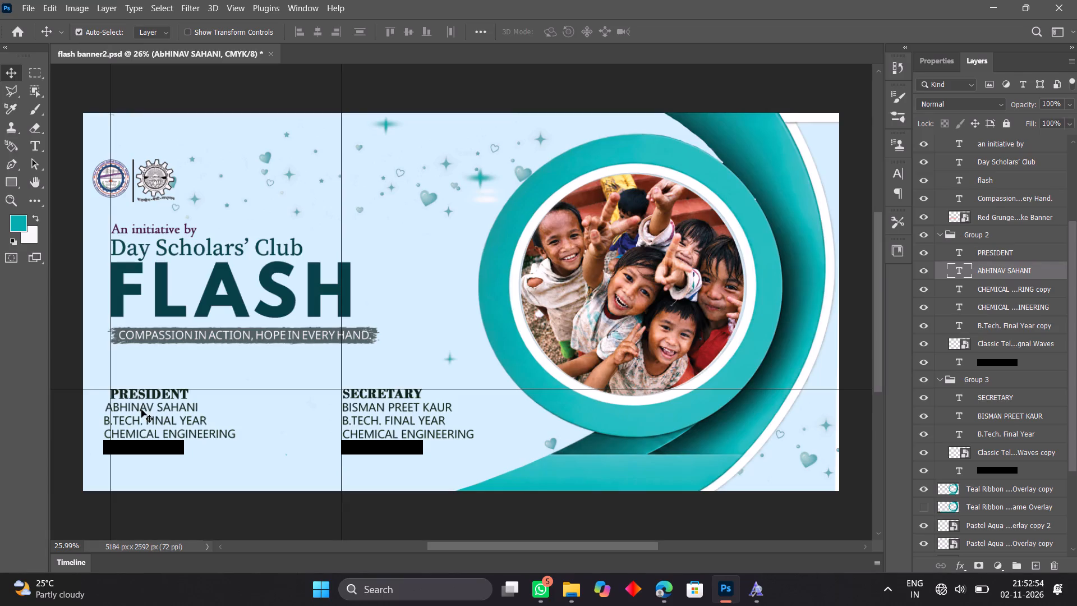
pyautogui.press('Right')
pyautogui.press('Right')
pyautogui.press('Right')
pyautogui.press('Right')
pyautogui.press('Right')
pyautogui.press('Right')
pyautogui.press('Right')
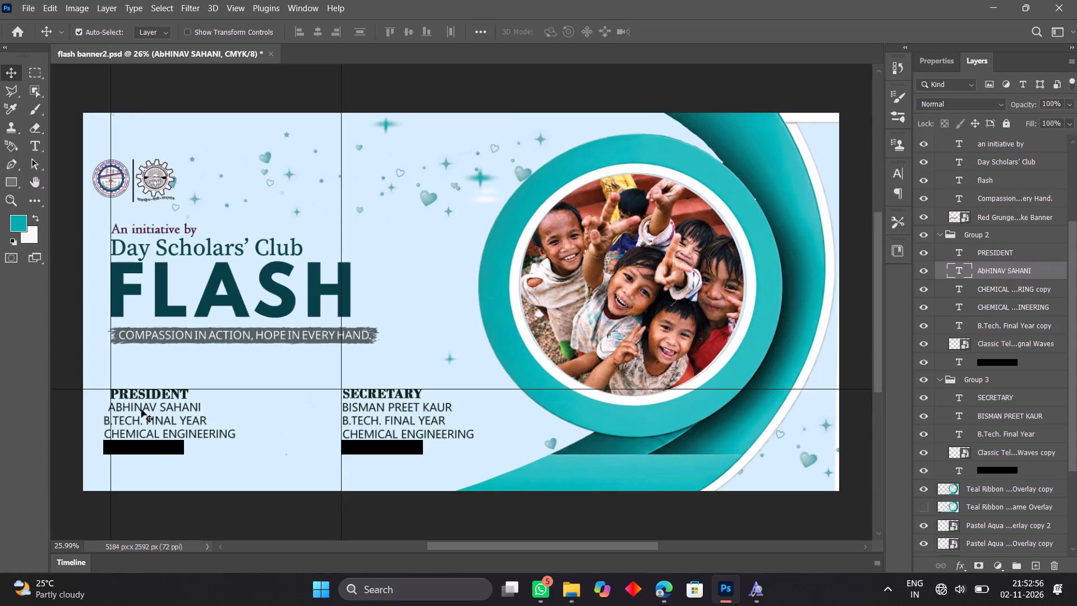
pyautogui.press('Right')
pyautogui.press('Right')
pyautogui.press('Right')
pyautogui.press('Right')
pyautogui.press('Right')
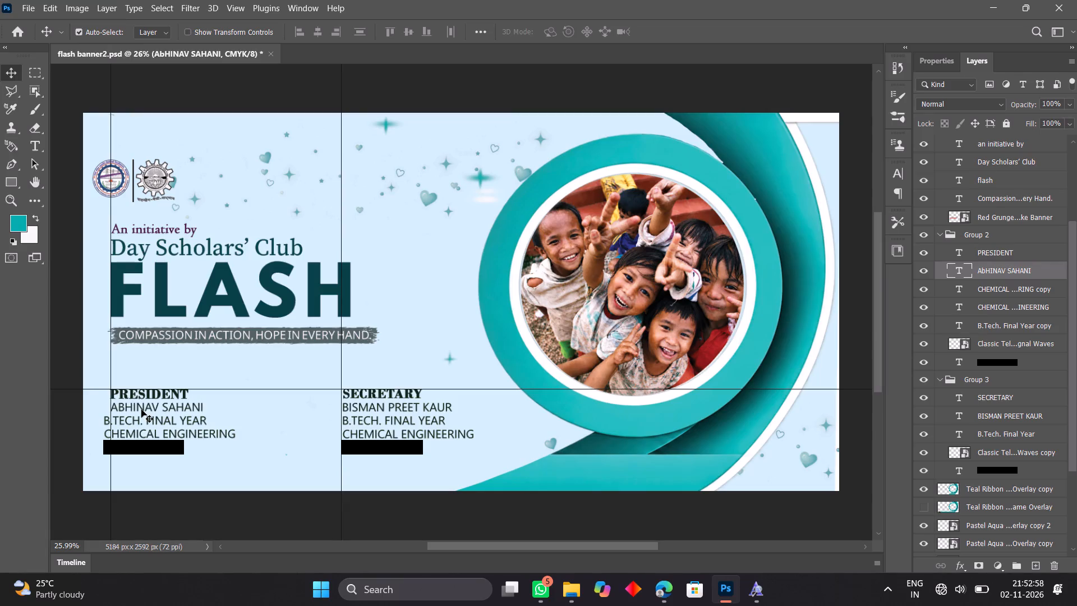
# Nudge the president's B.TECH. FINAL YEAR line right to the first vertical guide.
pyautogui.click(139, 423)
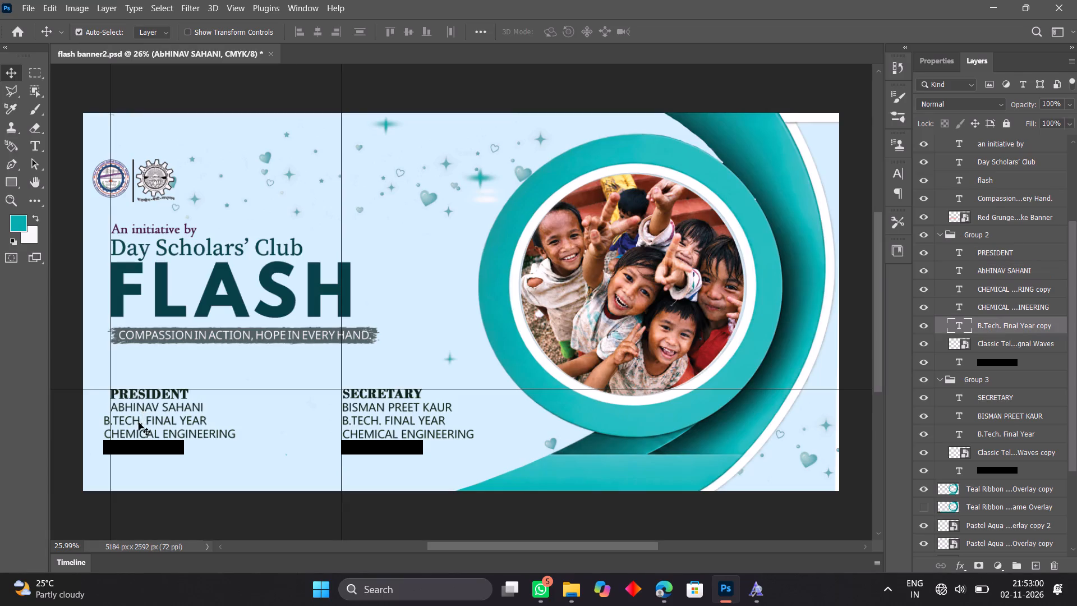
pyautogui.press('Right')
pyautogui.press('Right')
pyautogui.press('Right')
pyautogui.press('Right')
pyautogui.press('Right')
pyautogui.press('Right')
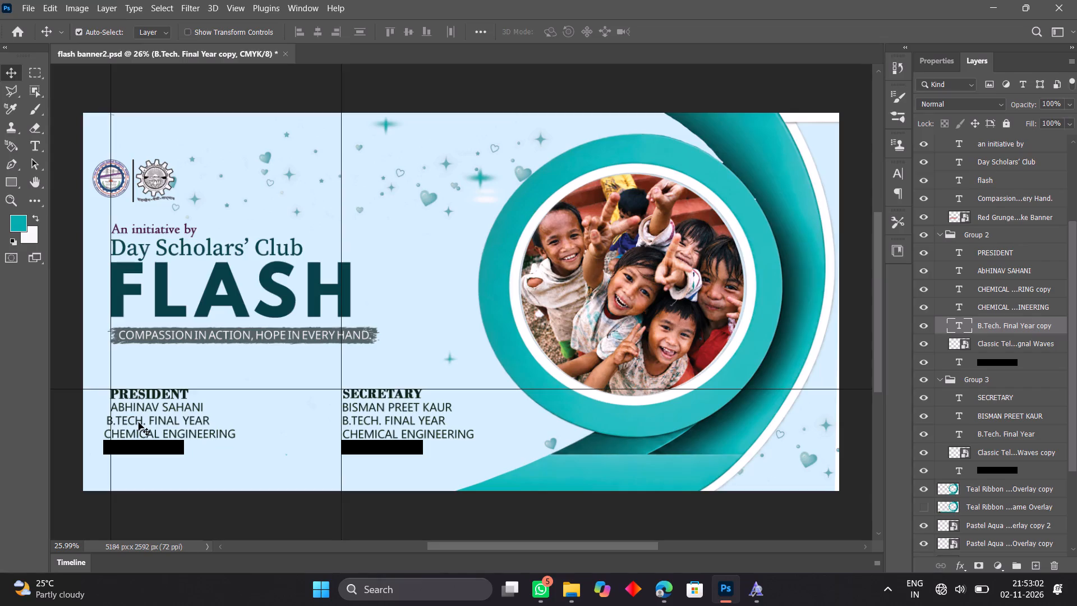
pyautogui.press('Right')
pyautogui.press('Right')
pyautogui.press('Right')
pyautogui.press('Right')
pyautogui.press('Right')
pyautogui.press('Right')
pyautogui.press('Right')
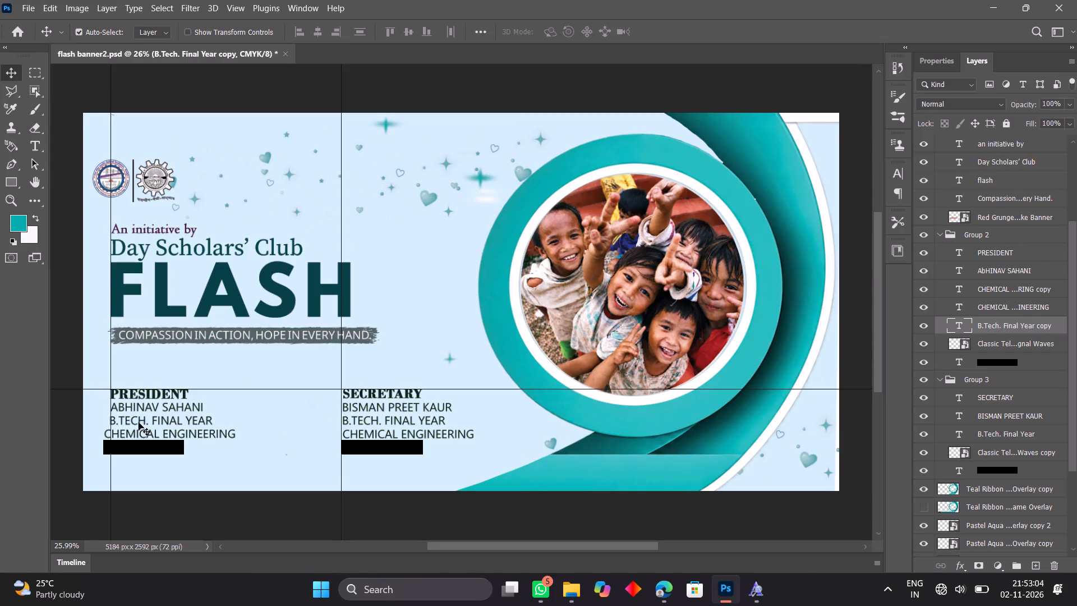
# Nudge the president's CHEMICAL ENGINEERING line right to the first vertical guide.
pyautogui.click(137, 431)
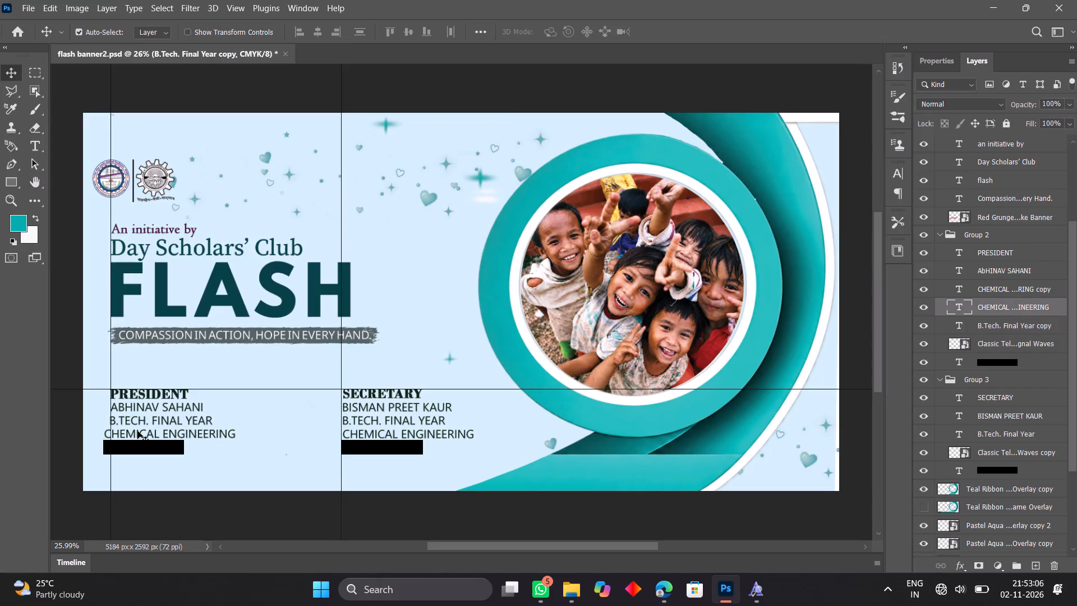
pyautogui.press('Right')
pyautogui.press('Right')
pyautogui.press('Right')
pyautogui.press('Right')
pyautogui.press('Right')
pyautogui.press('Right')
pyautogui.press('Right')
pyautogui.press('Right')
pyautogui.press('Right')
pyautogui.press('Right')
pyautogui.press('Right')
pyautogui.press('Right')
pyautogui.press('Right')
pyautogui.press('Right')
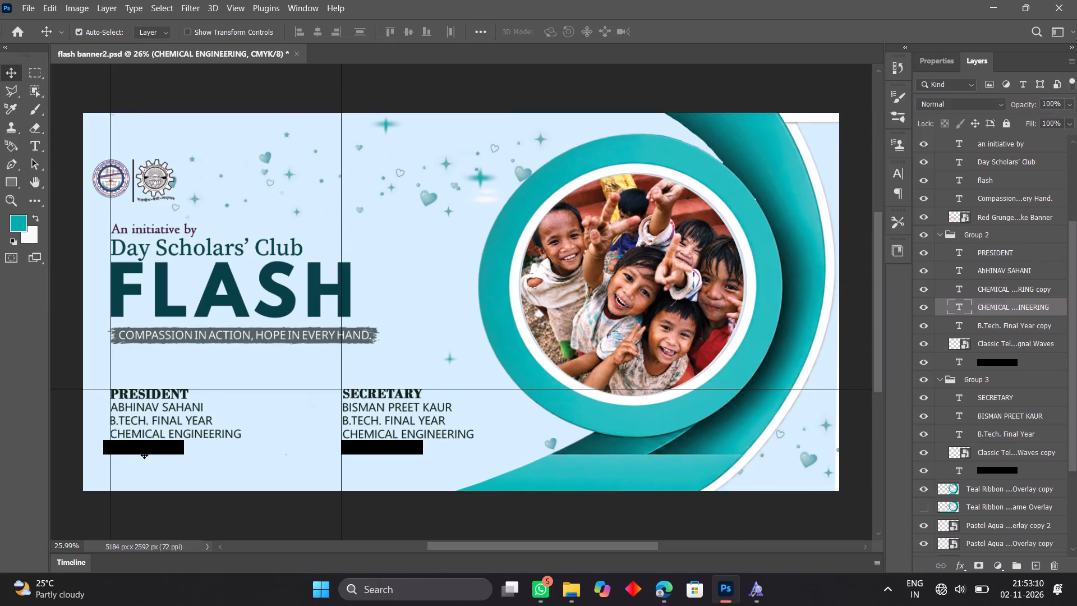
# Nudge the president's phone number text right to follow the realigned lines above it.
pyautogui.click(136, 446)
pyautogui.press('Right')
pyautogui.press('Right')
pyautogui.press('Right')
pyautogui.press('Right')
pyautogui.press('Right')
pyautogui.press('Right')
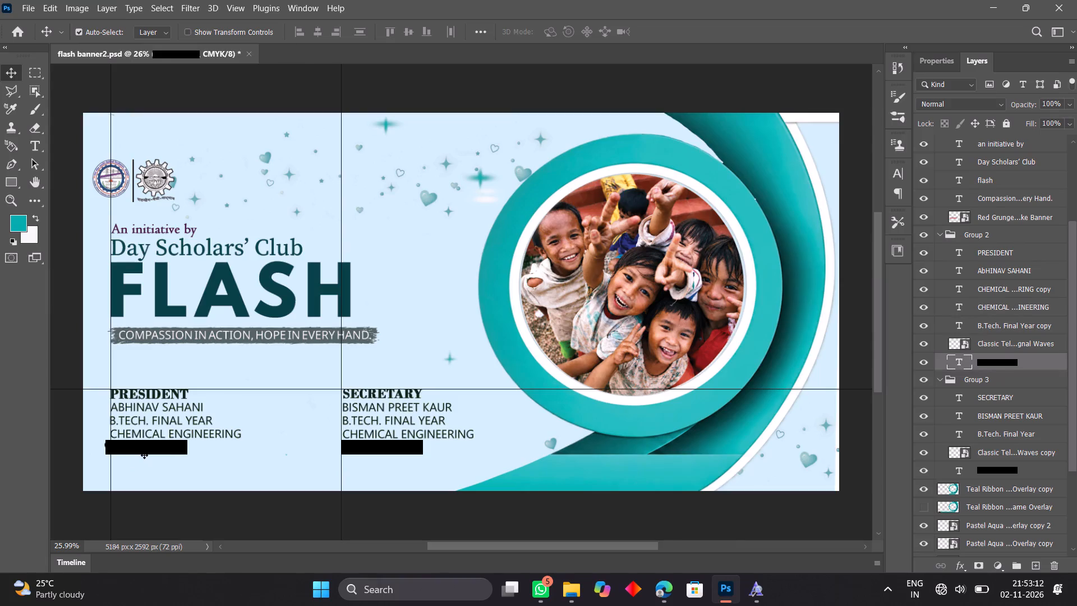
pyautogui.press('Right')
pyautogui.press('Right')
pyautogui.press('Right')
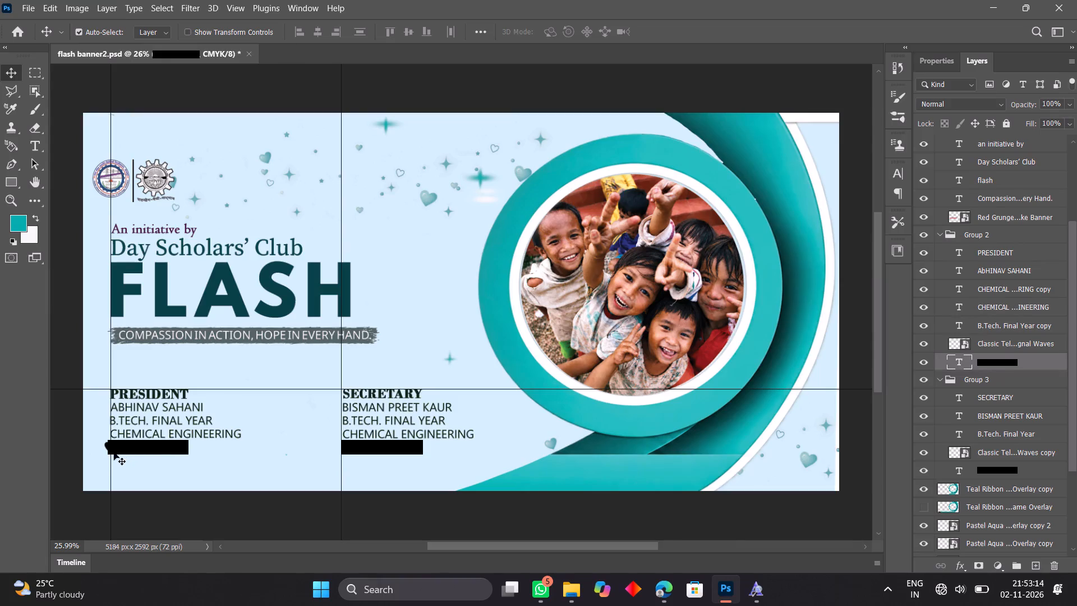
# Nudge the telephone icon beside the president's phone number right toward the first vertical guide.
pyautogui.click(114, 452)
pyautogui.press('Right')
pyautogui.press('Right')
pyautogui.press('Right')
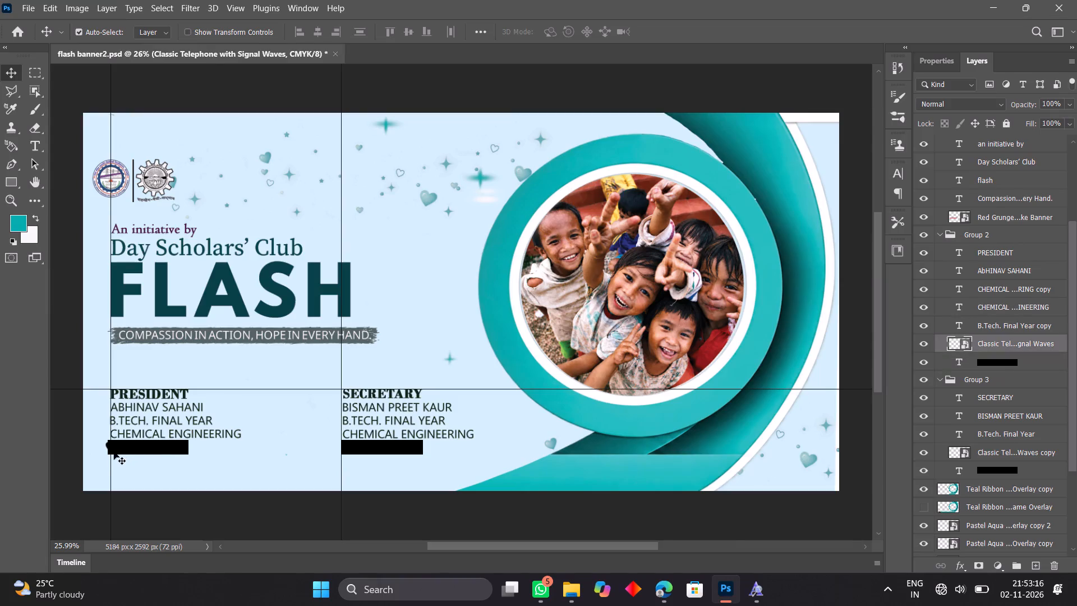
pyautogui.press('Right')
pyautogui.press('Right')
pyautogui.press('Right')
pyautogui.press('Right')
pyautogui.press('Right')
pyautogui.press('Right')
pyautogui.press('Right')
pyautogui.press('Right')
pyautogui.press('Right')
pyautogui.press('Right')
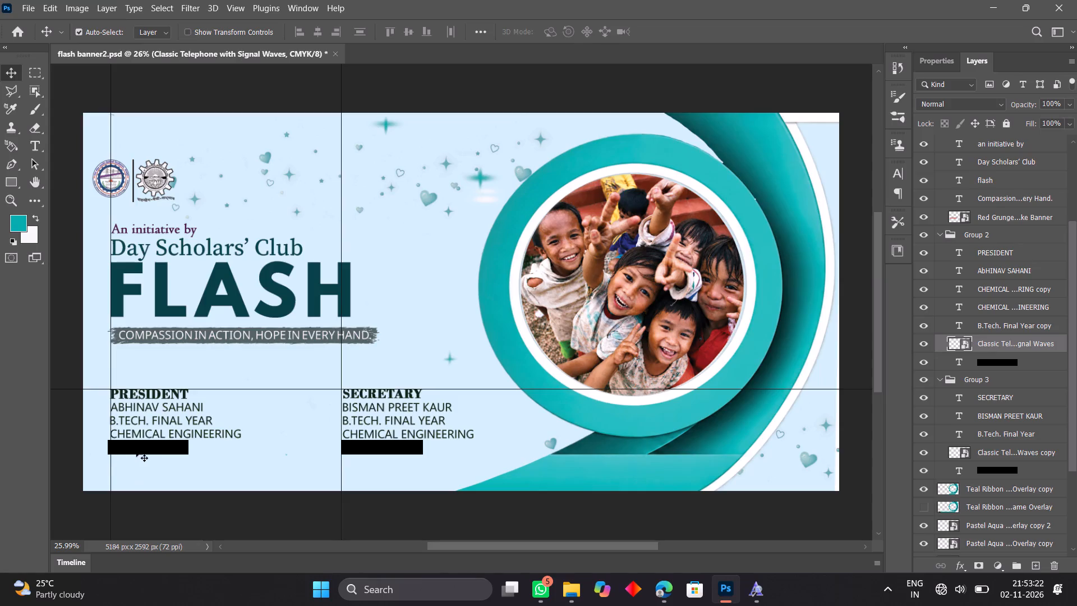
# Nudge the president's phone number text slightly further right, away from the telephone icon.
pyautogui.click(136, 449)
pyautogui.press('Right')
pyautogui.press('Right')
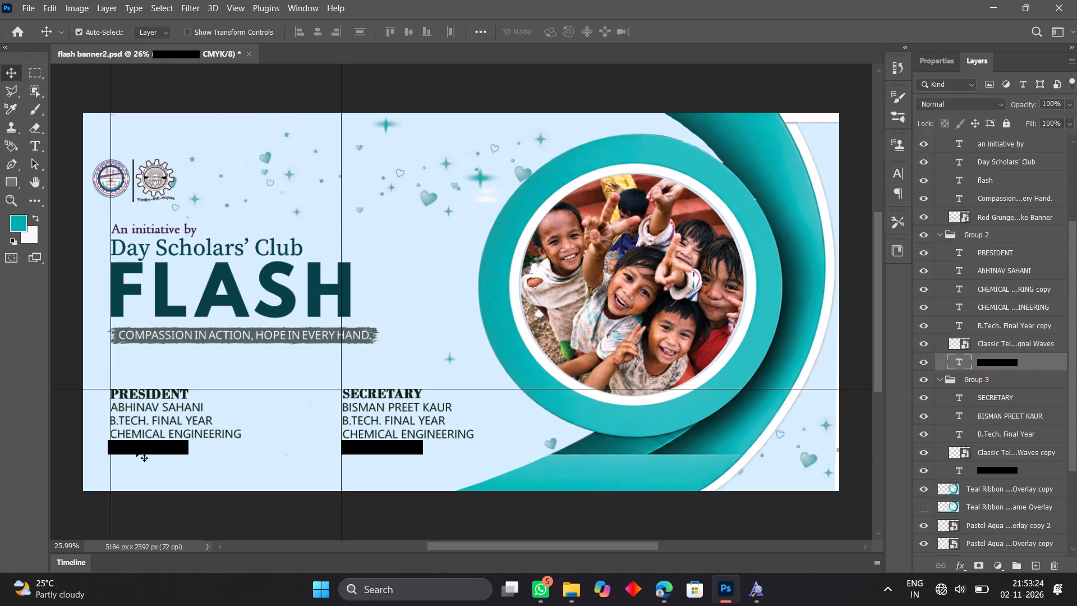
# Nudge the SECRETARY heading and the secretary's name line left onto the second vertical guide.
pyautogui.click(363, 397)
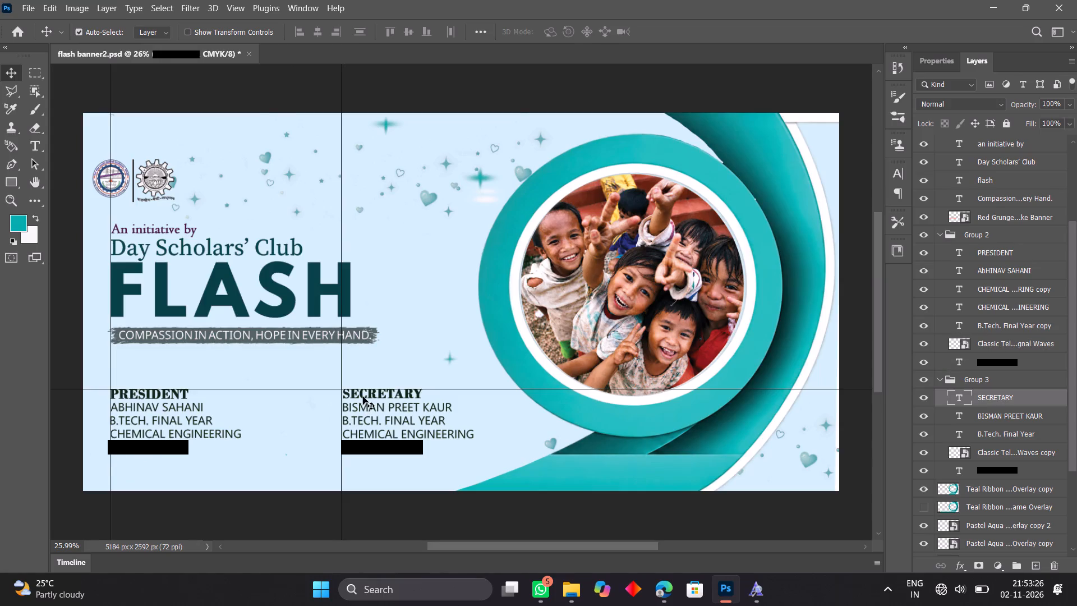
pyautogui.press('Left')
pyautogui.press('Left')
pyautogui.press('Left')
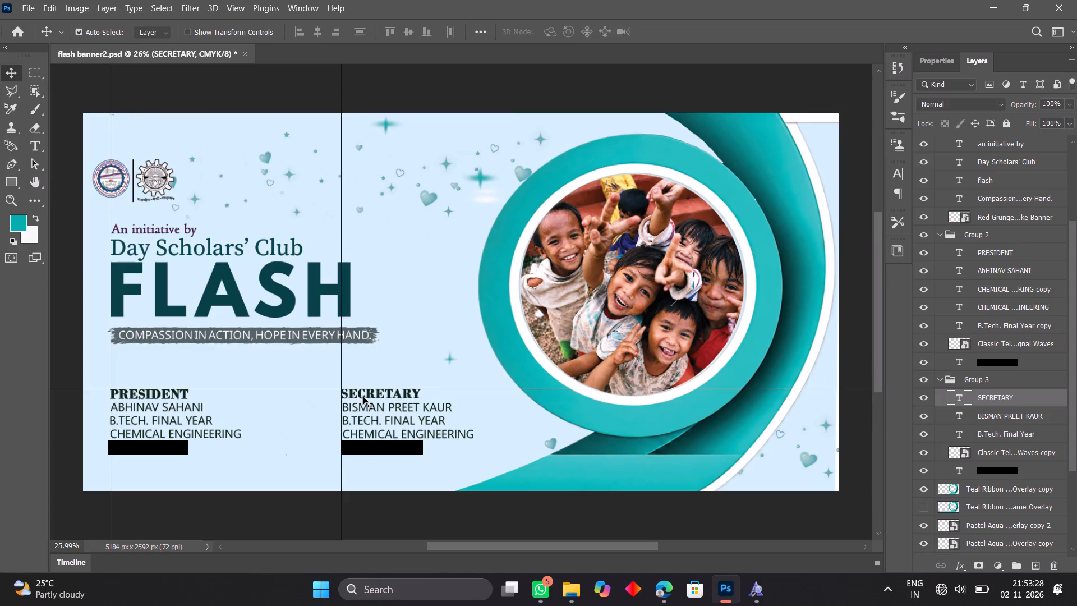
pyautogui.click(355, 407)
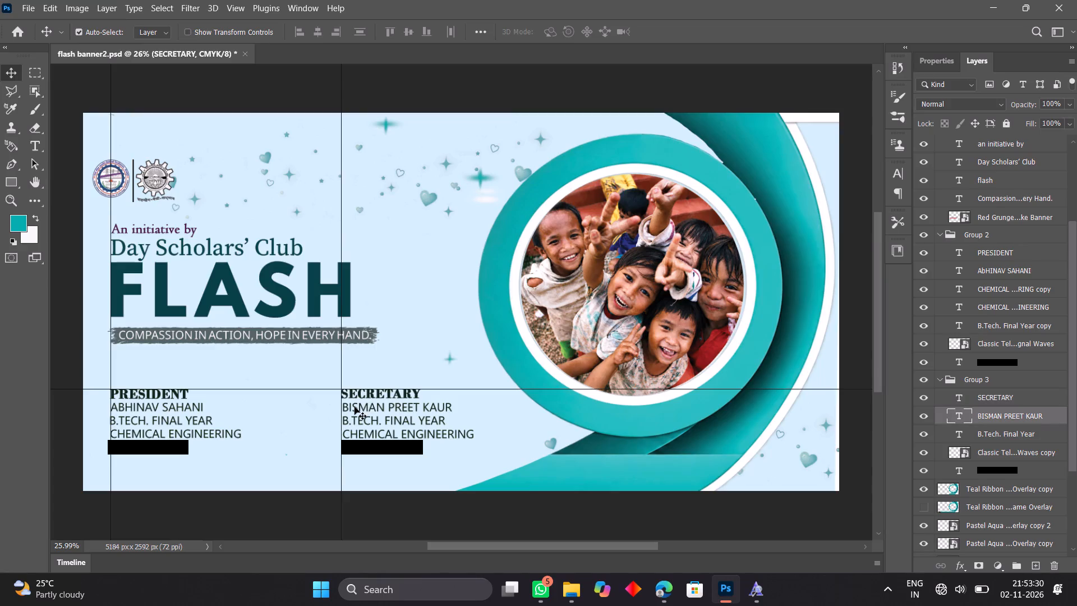
pyautogui.press('Left')
pyautogui.press('Left')
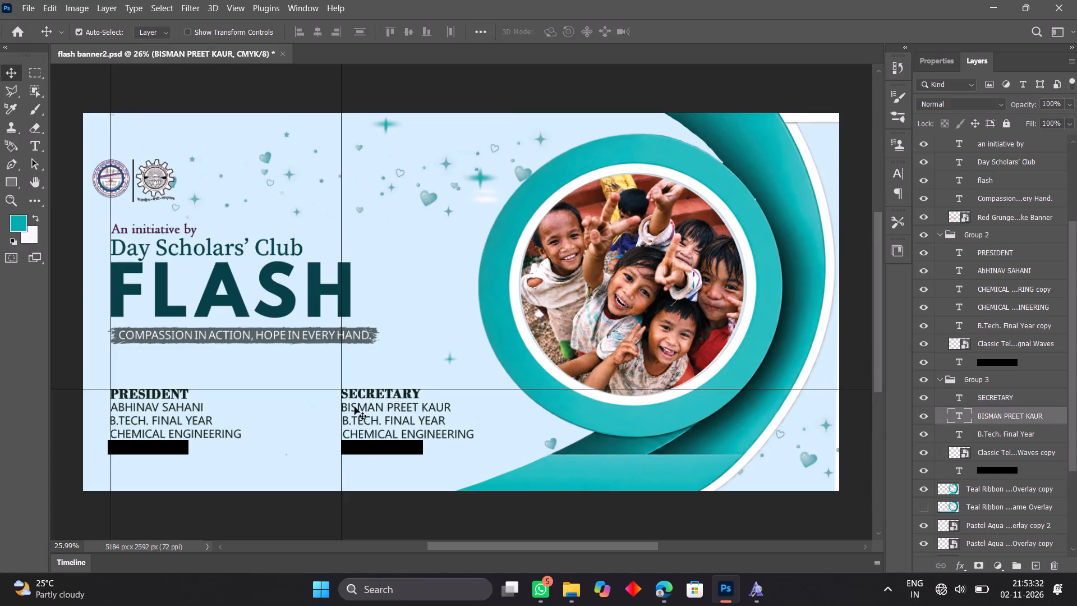
pyautogui.press('Left')
# Nudge the secretary's B.TECH. FINAL YEAR and CHEMICAL ENGINEERING lines left onto the second vertical guide.
pyautogui.click(352, 420)
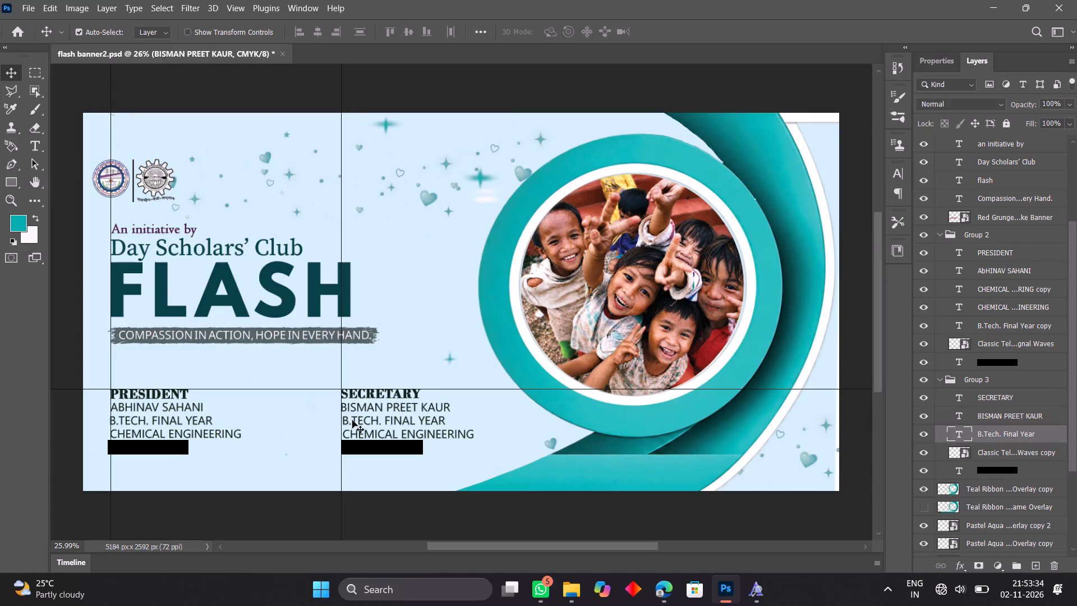
pyautogui.press('Left')
pyautogui.press('Left')
pyautogui.press('Left')
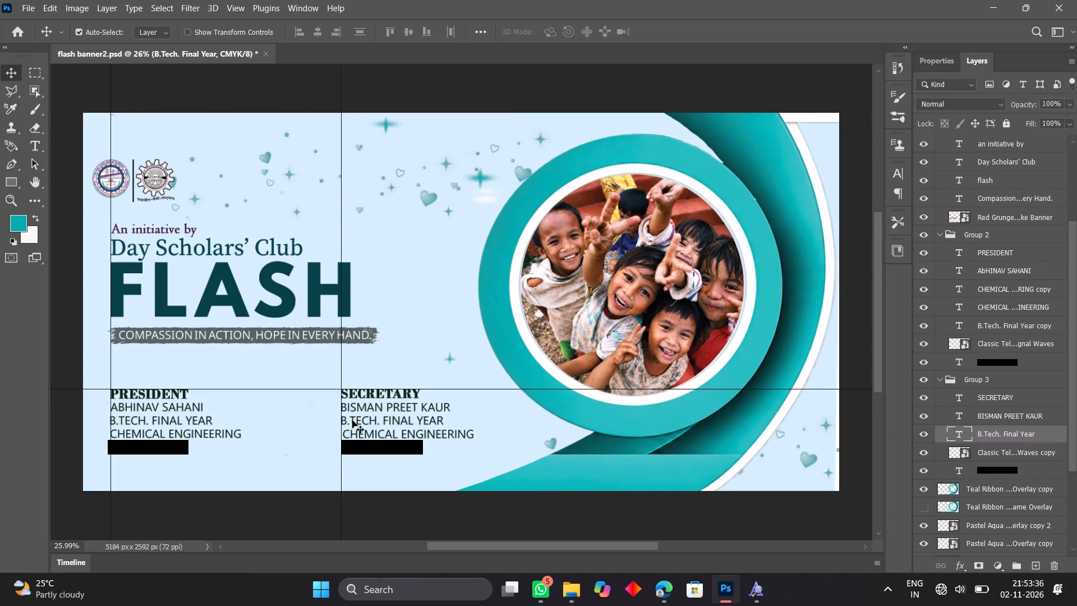
pyautogui.click(356, 432)
pyautogui.press('Left')
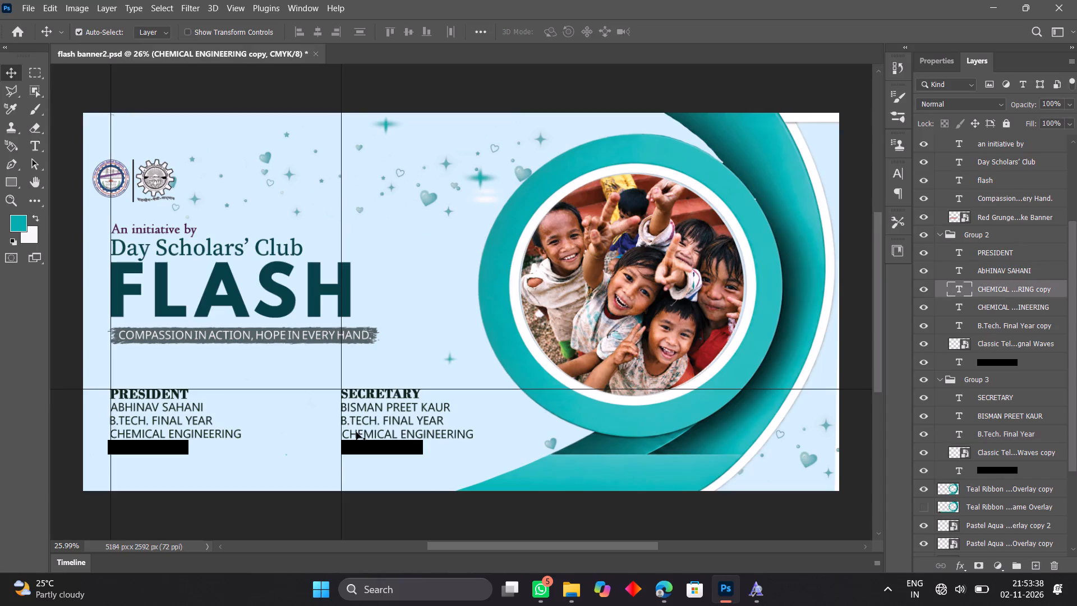
pyautogui.press('Left')
pyautogui.press('Left')
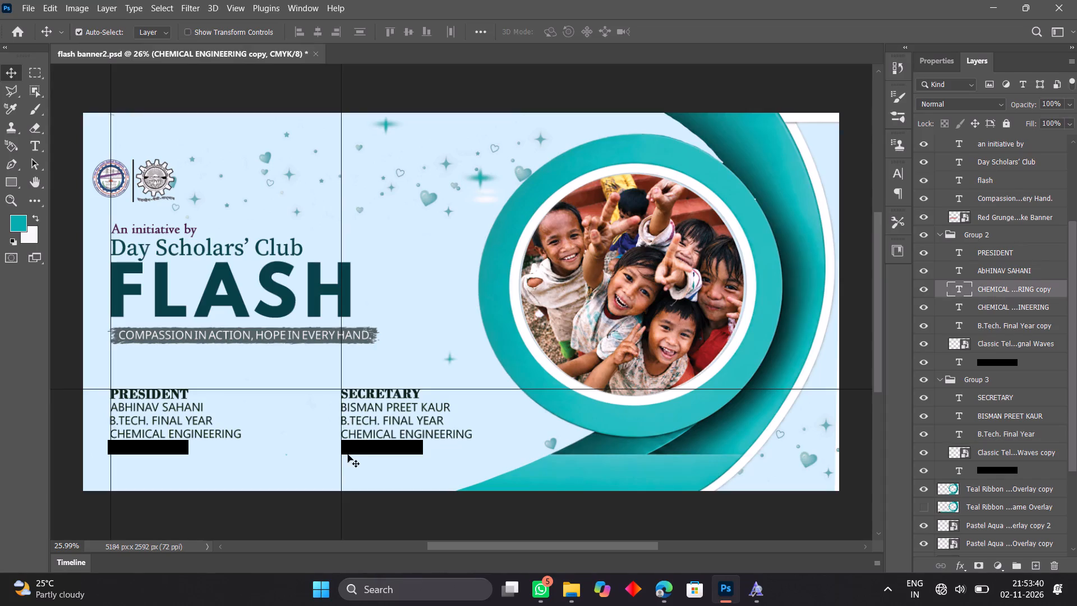
# Nudge the secretary's telephone icon and phone number text left to line up with the second vertical guide.
pyautogui.click(350, 451)
pyautogui.press('Left')
pyautogui.press('Left')
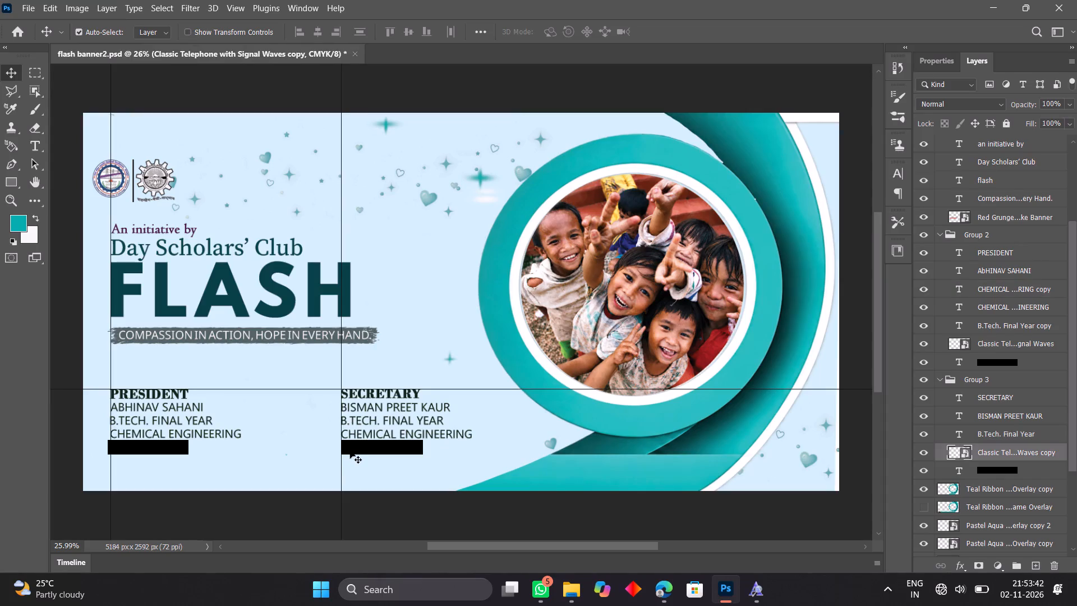
pyautogui.press('Left')
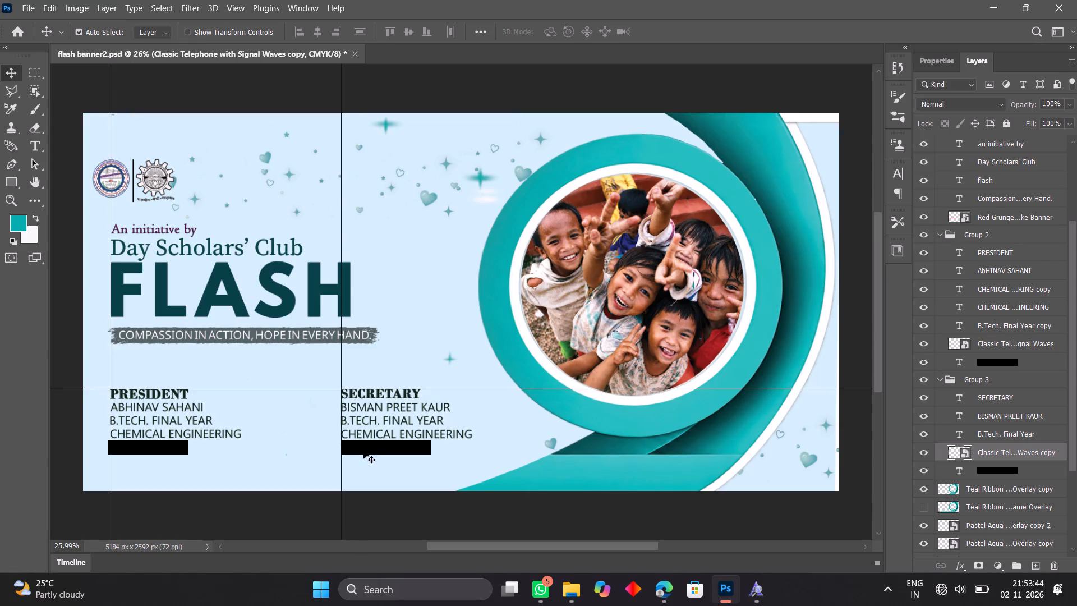
pyautogui.click(363, 451)
pyautogui.press('Left')
pyautogui.press('Left')
pyautogui.press('Left')
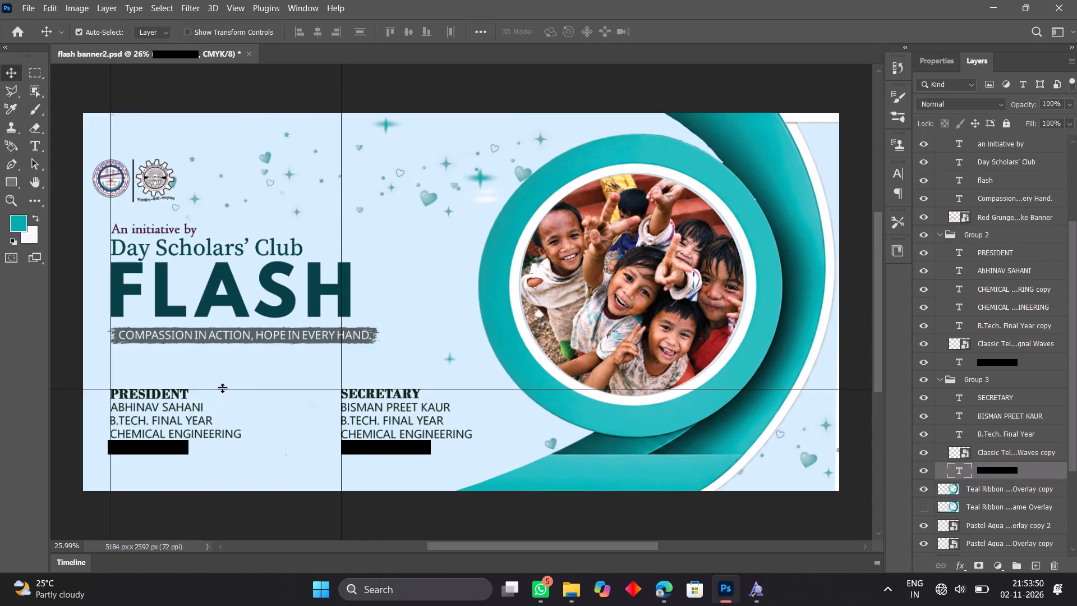
# Move the horizontal guide down row by row through both contact blocks to check that their text lines are level.
pyautogui.moveTo(222, 388); pyautogui.dragTo(222, 397)
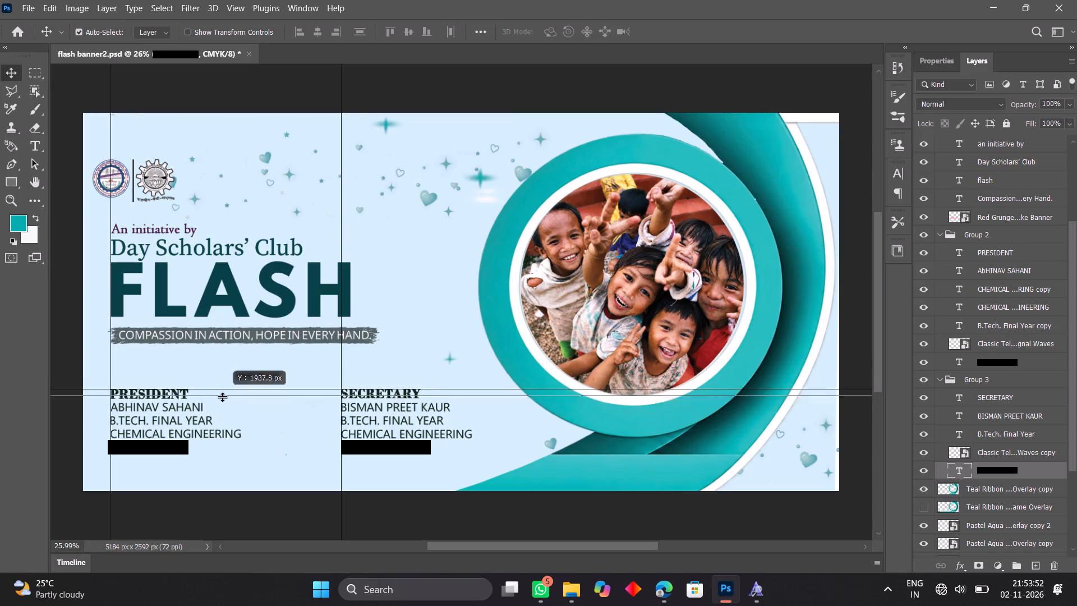
pyautogui.moveTo(222, 397); pyautogui.dragTo(222, 403)
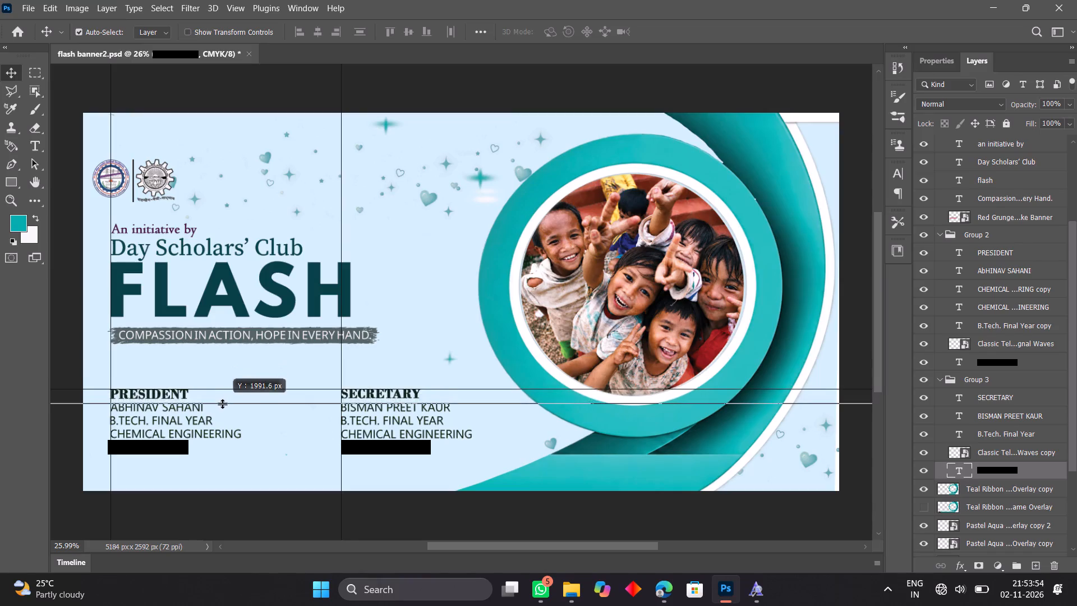
pyautogui.moveTo(222, 403); pyautogui.dragTo(223, 402)
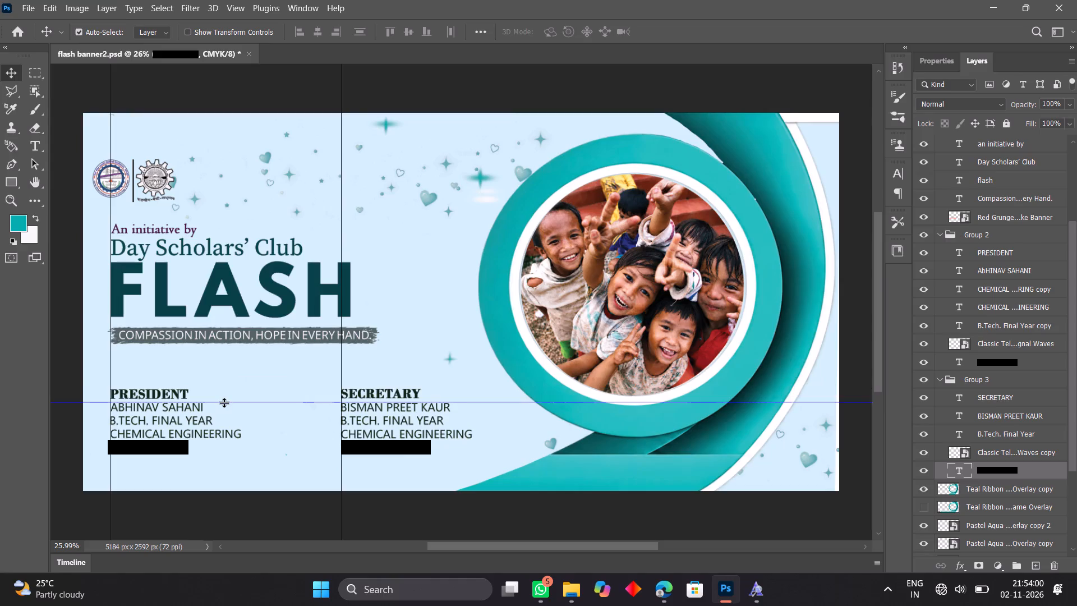
pyautogui.click(224, 402)
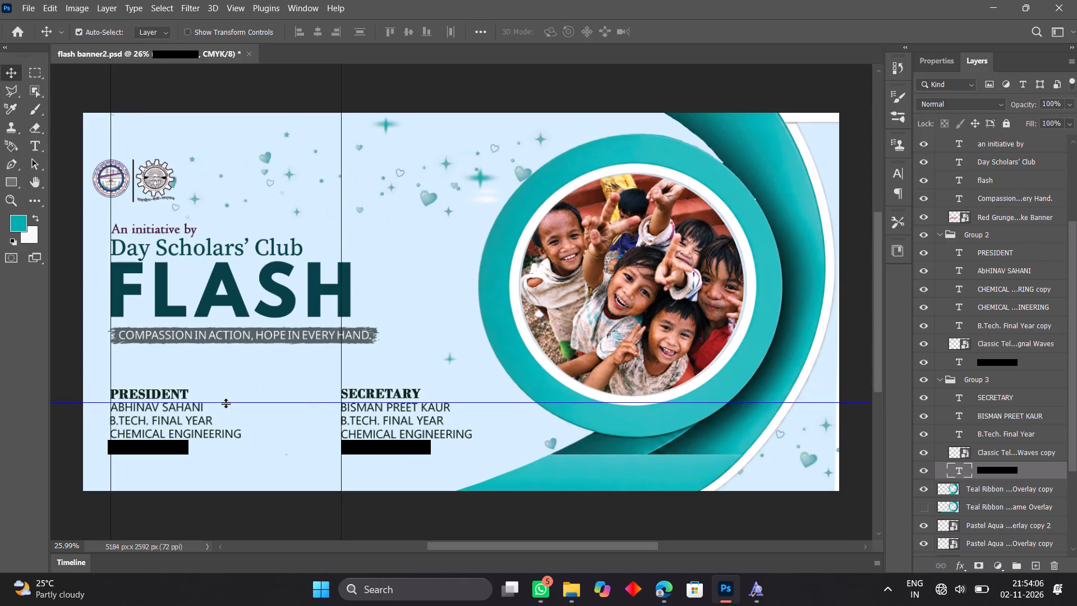
pyautogui.moveTo(225, 403); pyautogui.dragTo(225, 415)
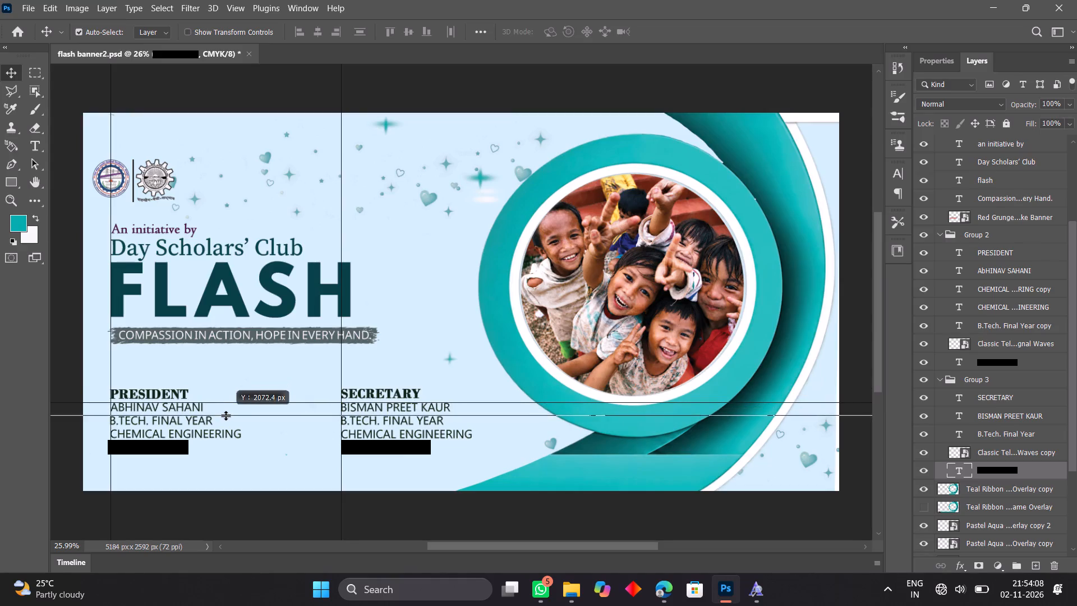
pyautogui.moveTo(225, 415); pyautogui.dragTo(225, 416)
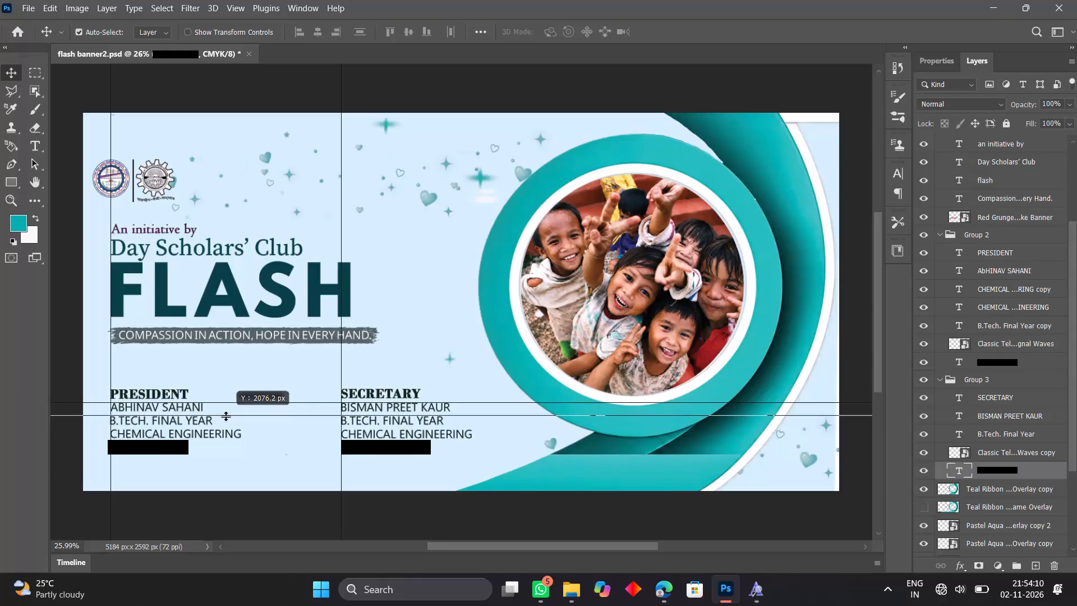
pyautogui.moveTo(225, 416); pyautogui.dragTo(225, 416)
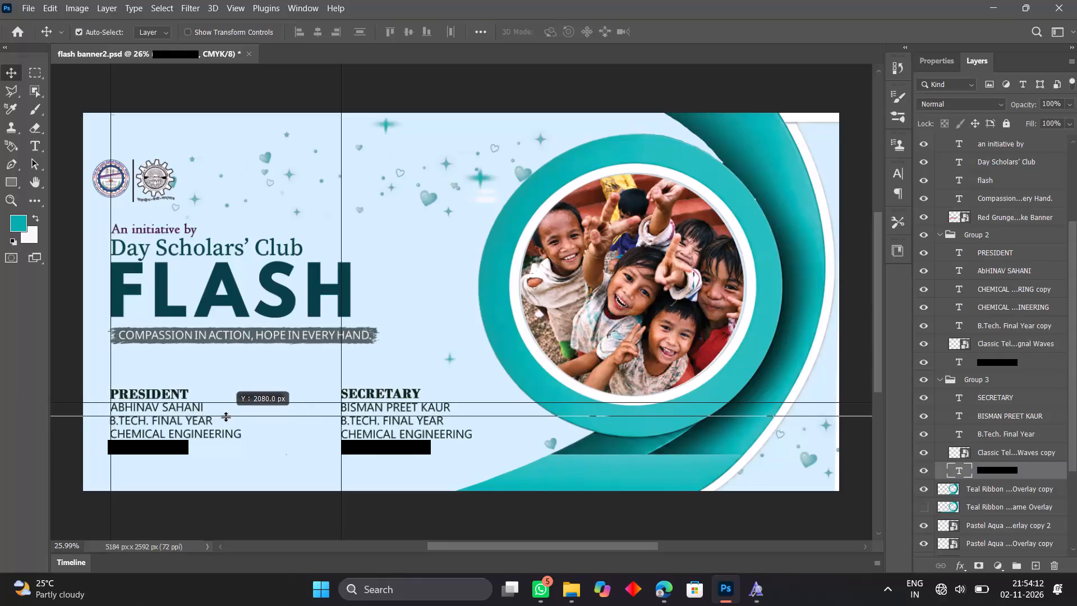
pyautogui.moveTo(225, 416); pyautogui.dragTo(228, 429)
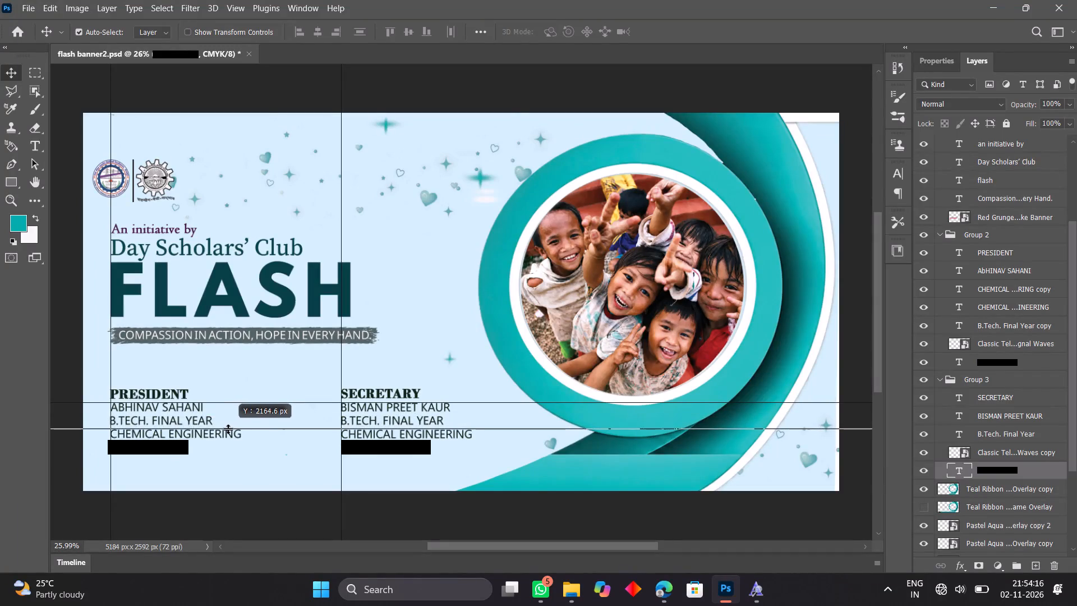
pyautogui.moveTo(228, 429); pyautogui.dragTo(228, 430)
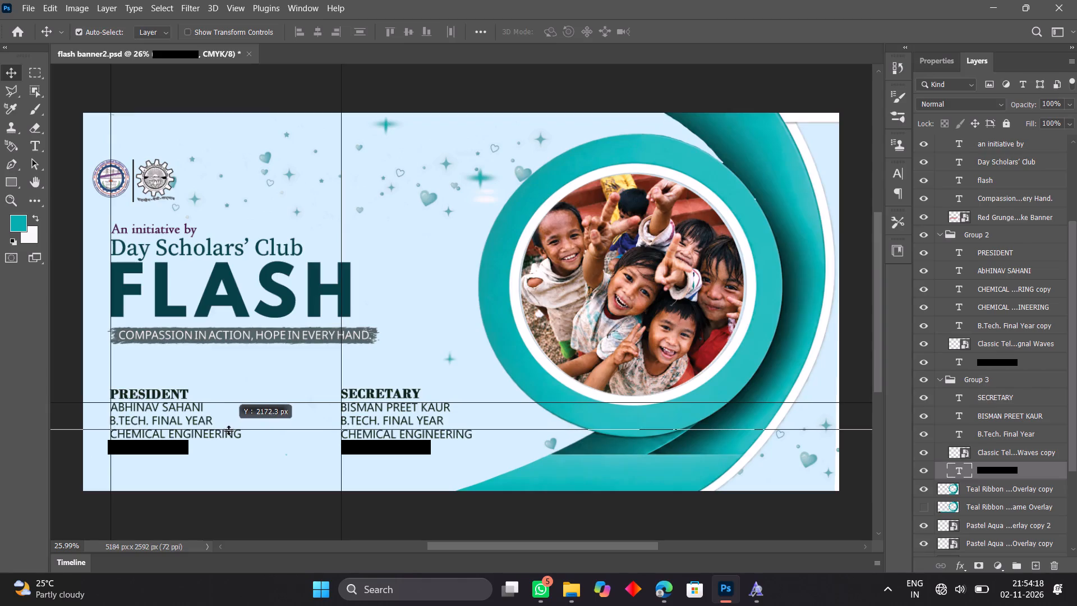
pyautogui.moveTo(228, 430); pyautogui.dragTo(231, 441)
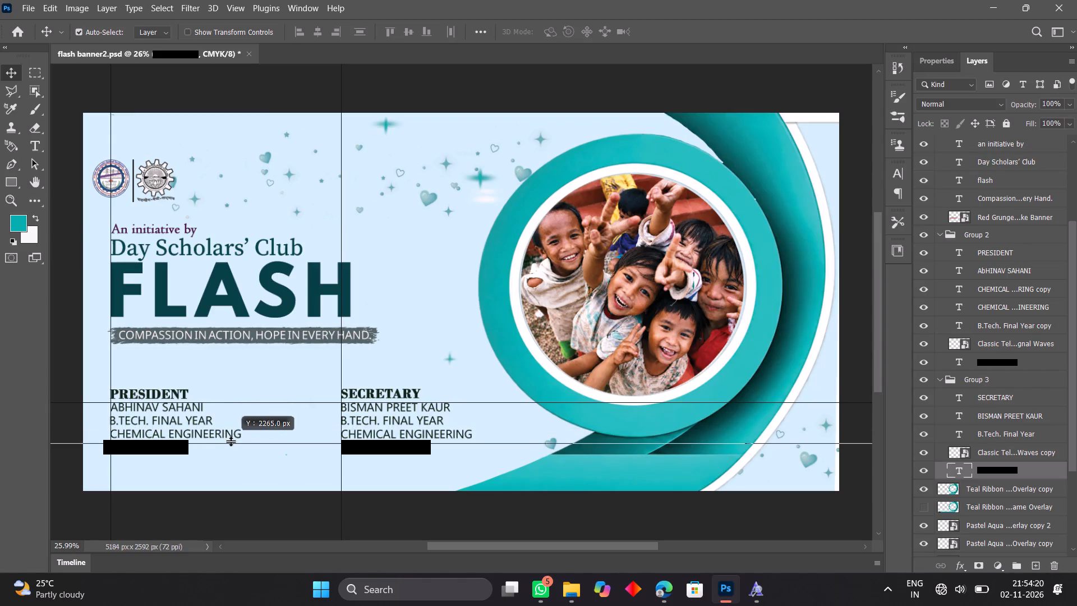
pyautogui.moveTo(231, 441); pyautogui.dragTo(232, 440)
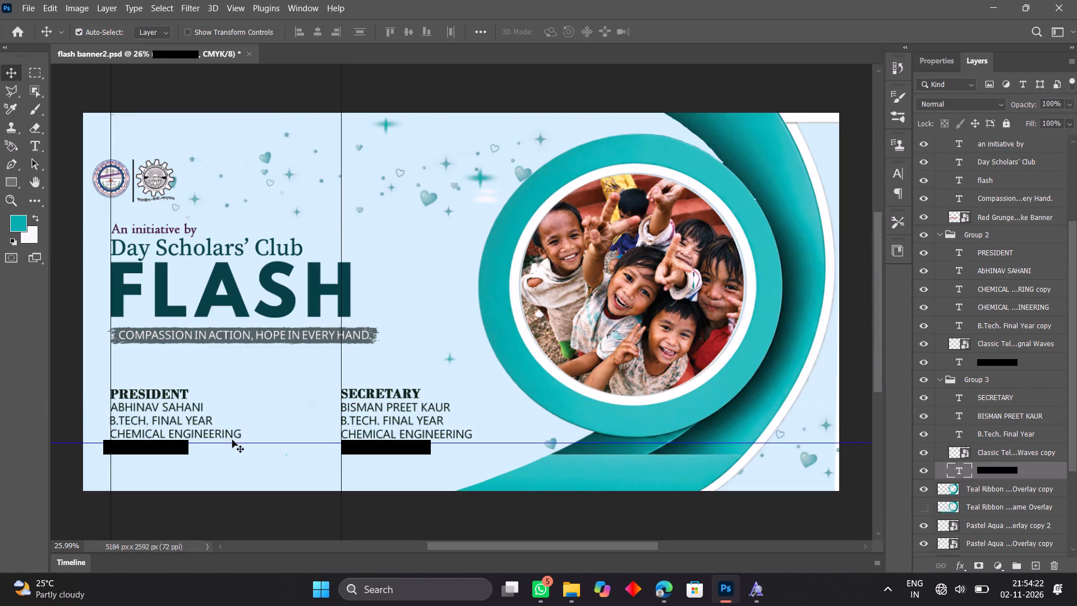
# Clear all guides from the canvas.
pyautogui.click(238, 10)
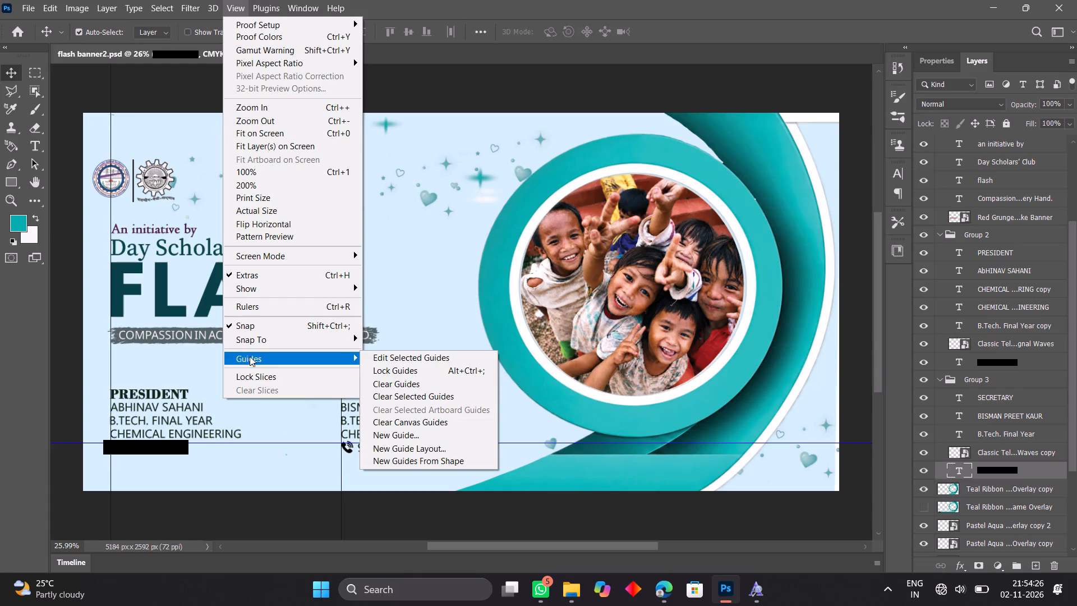
pyautogui.click(389, 424)
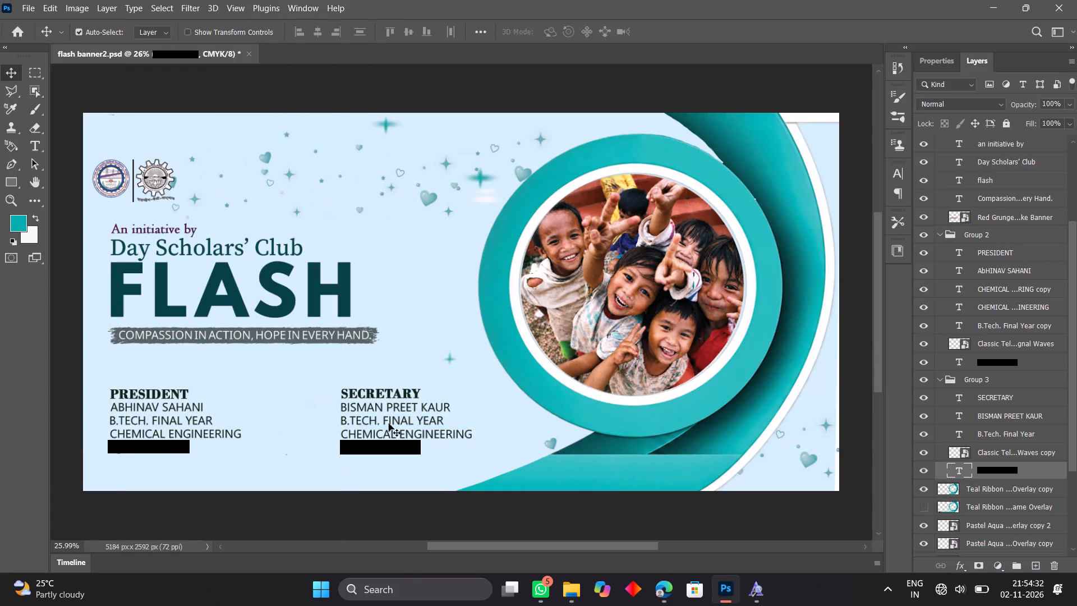
# Show the Move tool's transform controls with the pale-blue background layer selected.
pyautogui.click(384, 183)
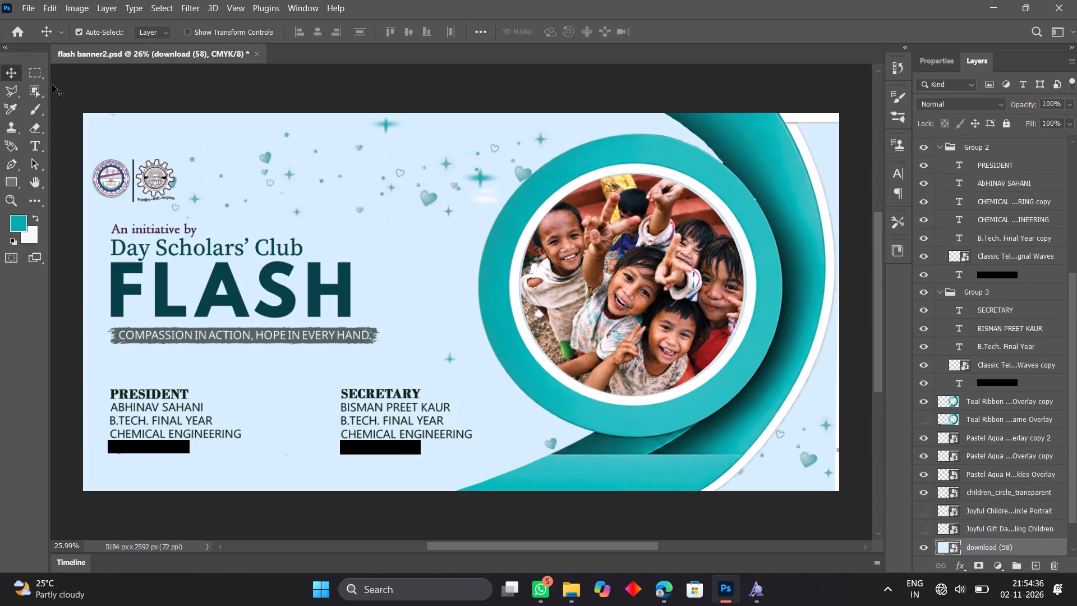
pyautogui.click(186, 30)
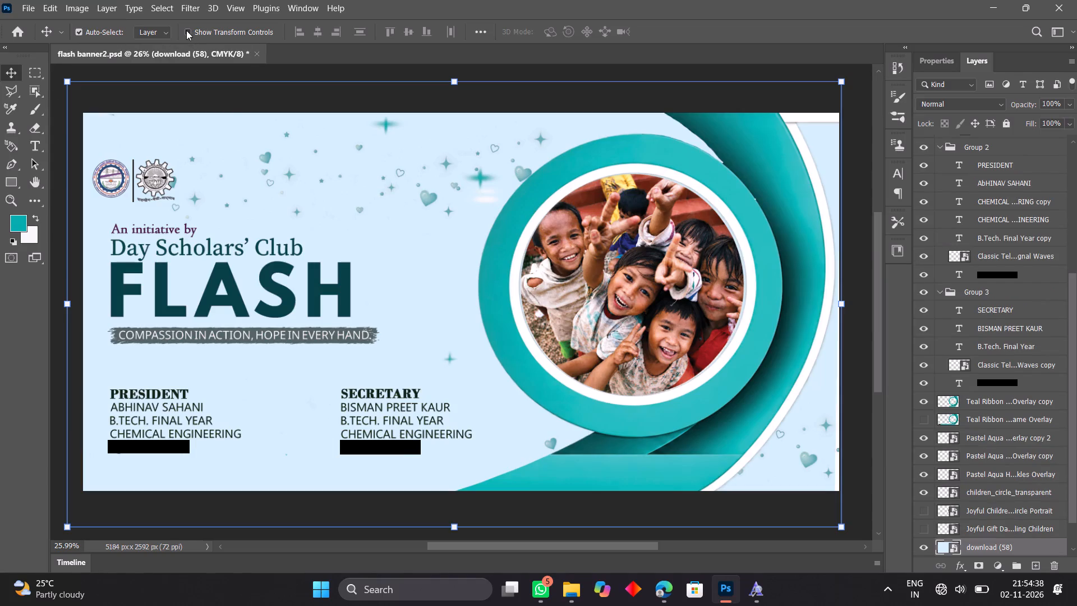
pyautogui.click(311, 182)
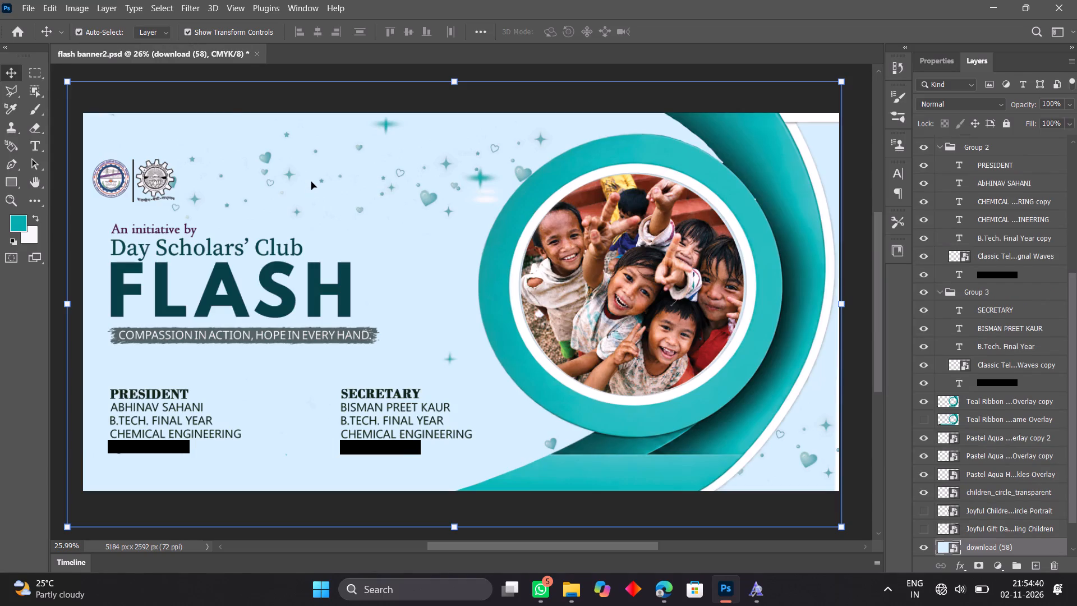
pyautogui.click(311, 182)
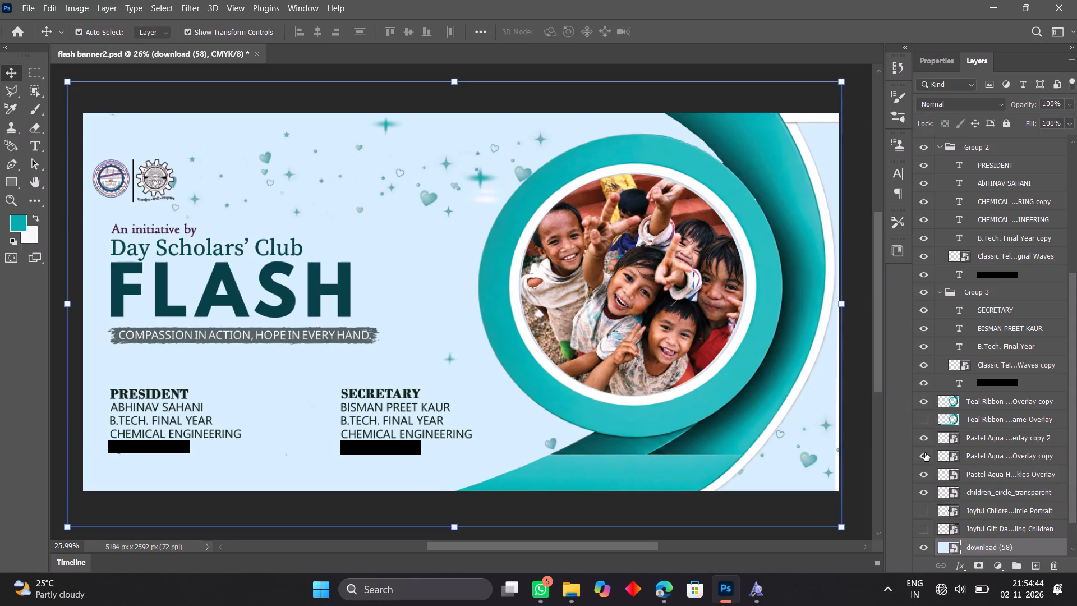
# Duplicate the Pastel Aqua Hearts and Sparkles Overlay copy layer above the title and nudge the duplicate slightly down.
pyautogui.click(975, 456)
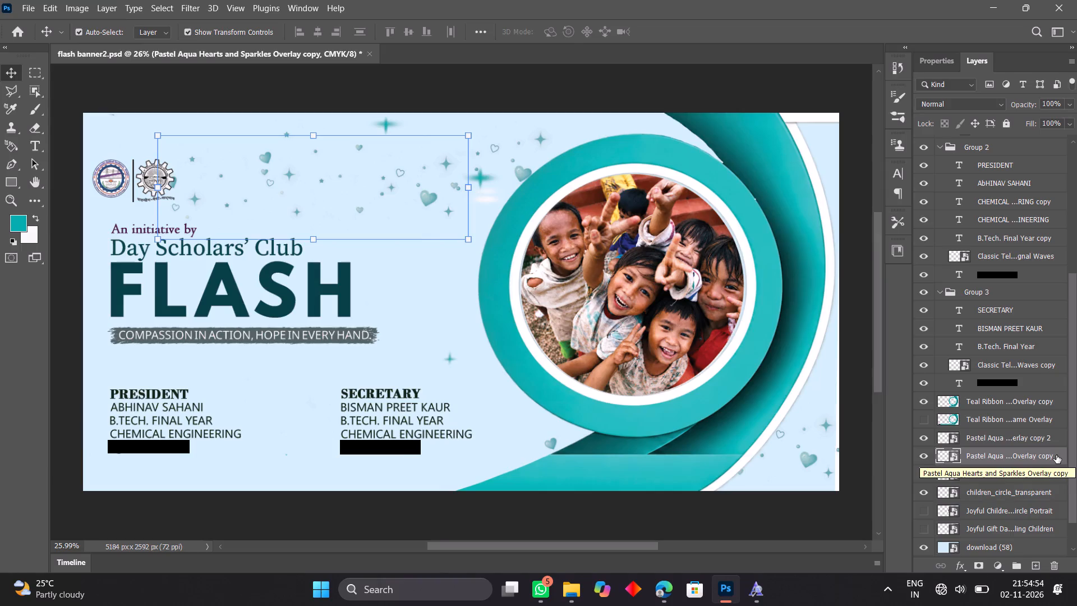
pyautogui.hotkey('ctrl', 'j')
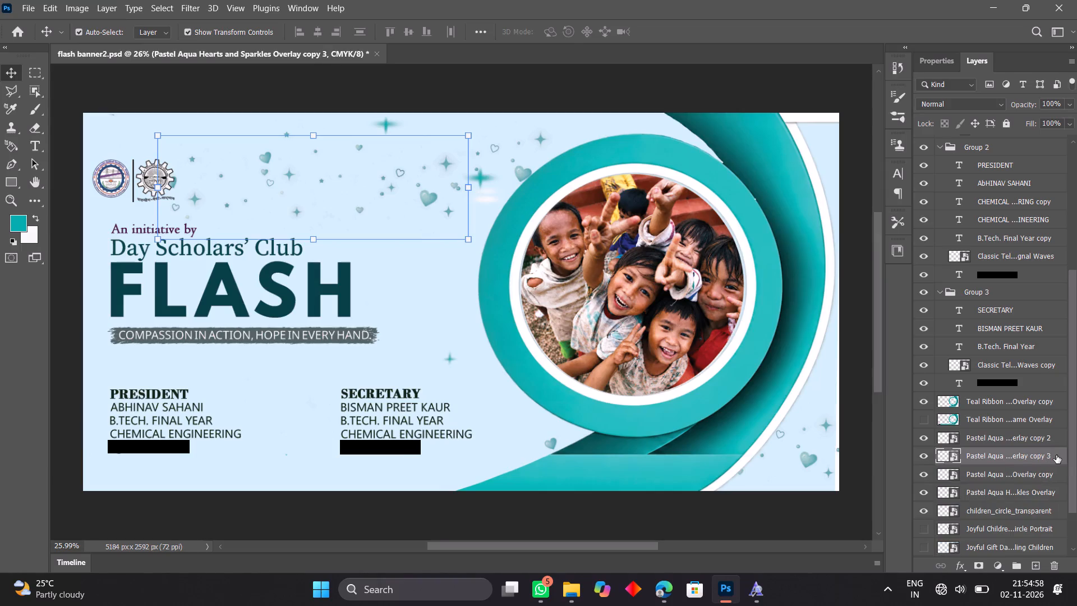
pyautogui.press('Down')
pyautogui.press('Down')
pyautogui.press('Down')
pyautogui.press('Down')
pyautogui.press('Down')
pyautogui.press('Down')
pyautogui.press('Down')
pyautogui.press('Down')
pyautogui.press('Down')
pyautogui.press('Down')
pyautogui.press('Down')
pyautogui.press('Down')
pyautogui.press('Down')
pyautogui.press('Down')
pyautogui.press('Down')
pyautogui.press('Down')
pyautogui.press('Down')
pyautogui.press('Down')
pyautogui.press('Down')
pyautogui.press('Down')
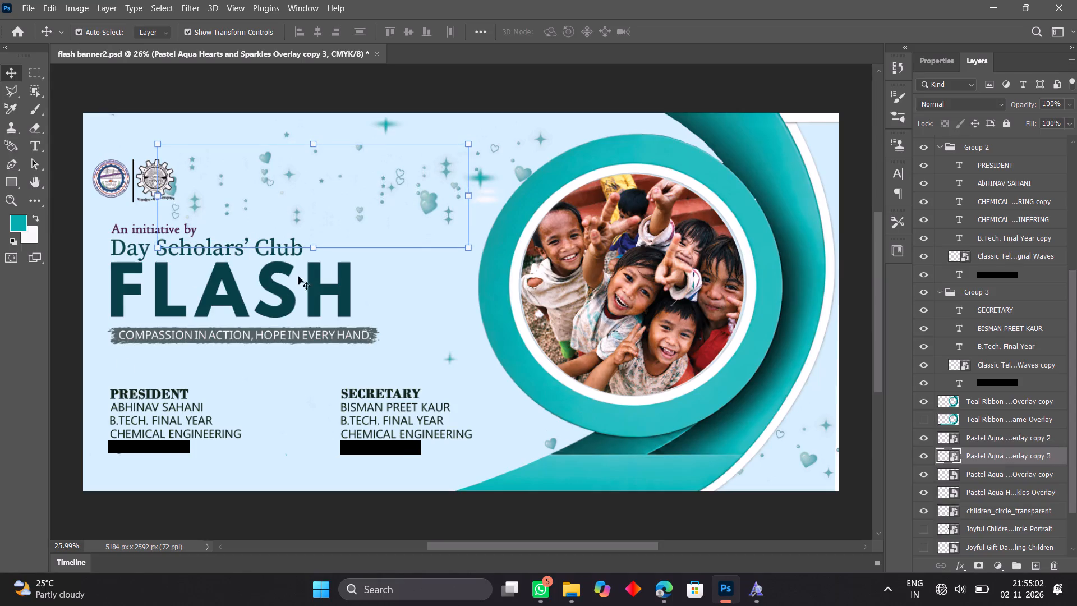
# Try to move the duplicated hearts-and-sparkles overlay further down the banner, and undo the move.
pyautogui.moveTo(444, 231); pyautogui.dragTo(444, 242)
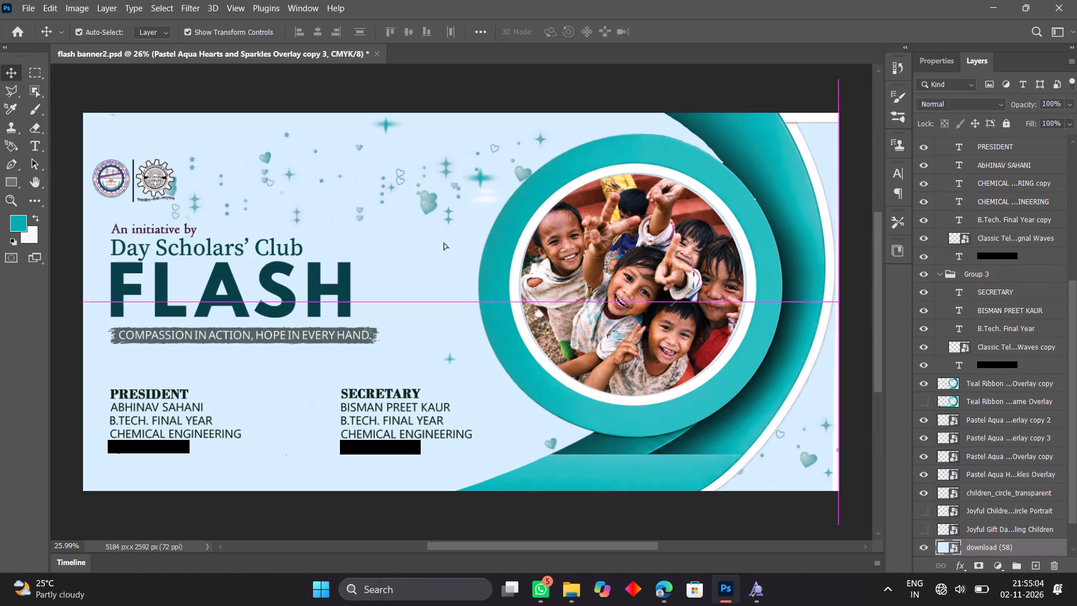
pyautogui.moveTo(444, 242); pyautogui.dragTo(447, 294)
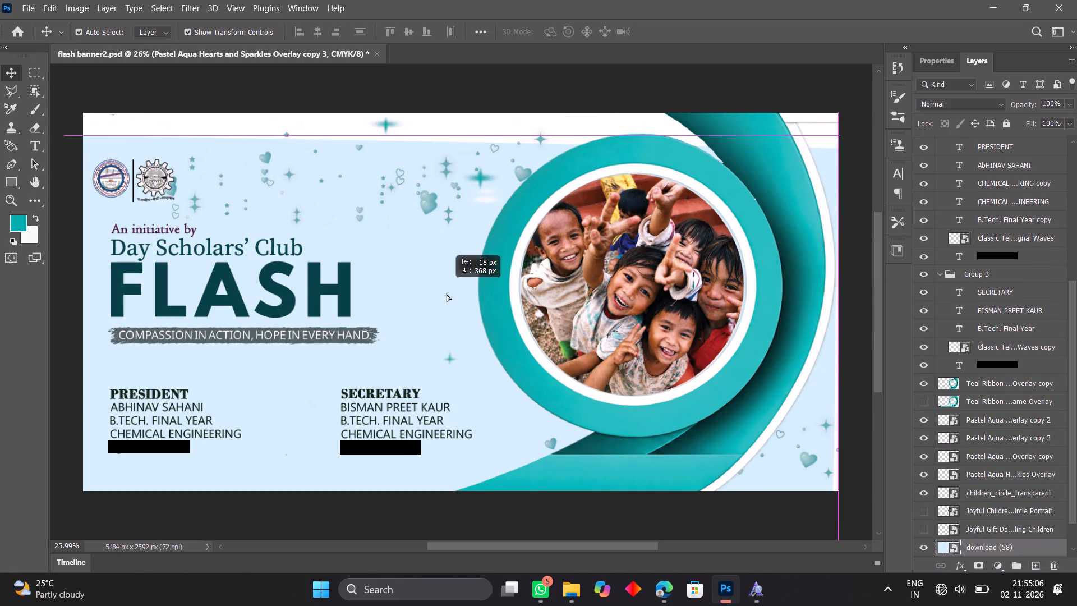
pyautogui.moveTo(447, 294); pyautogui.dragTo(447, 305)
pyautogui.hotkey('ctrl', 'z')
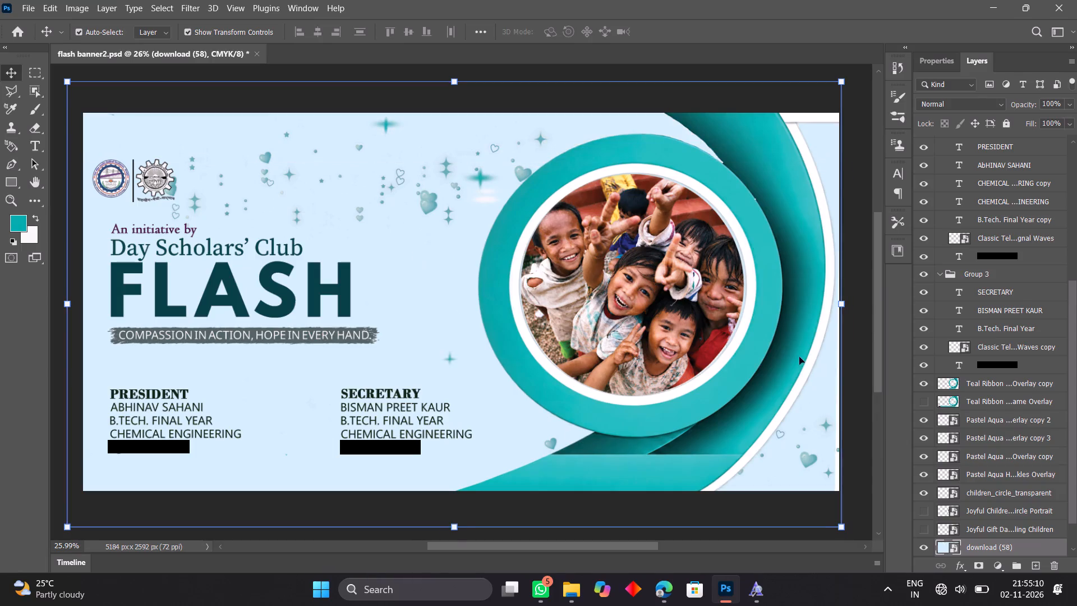
# Select the duplicated hearts-and-sparkles overlay layer and nudge it down until it sits behind the FLASH title.
pyautogui.click(1058, 421)
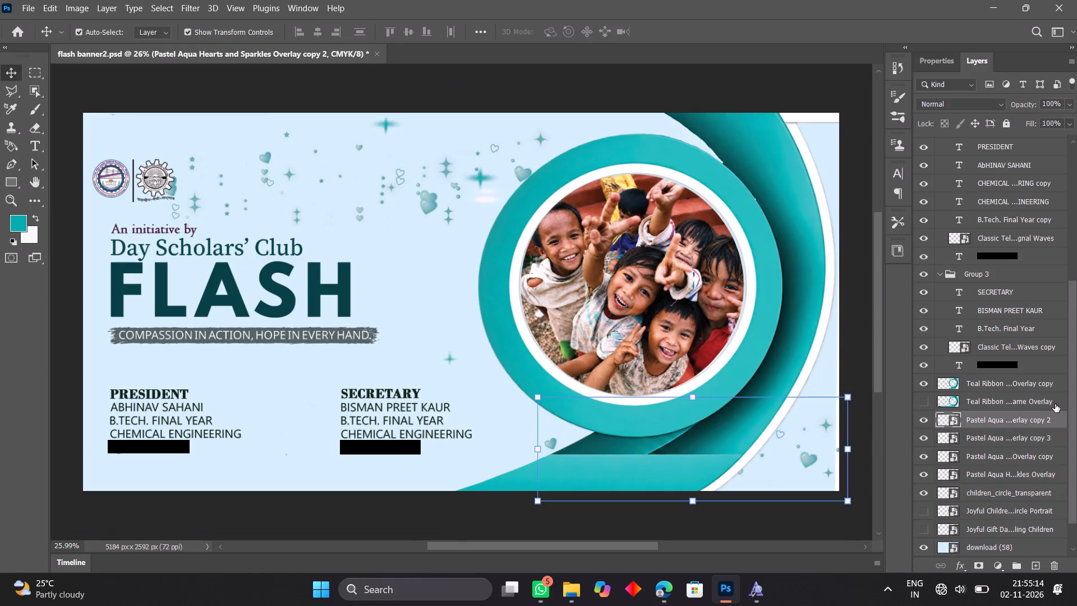
pyautogui.click(1055, 404)
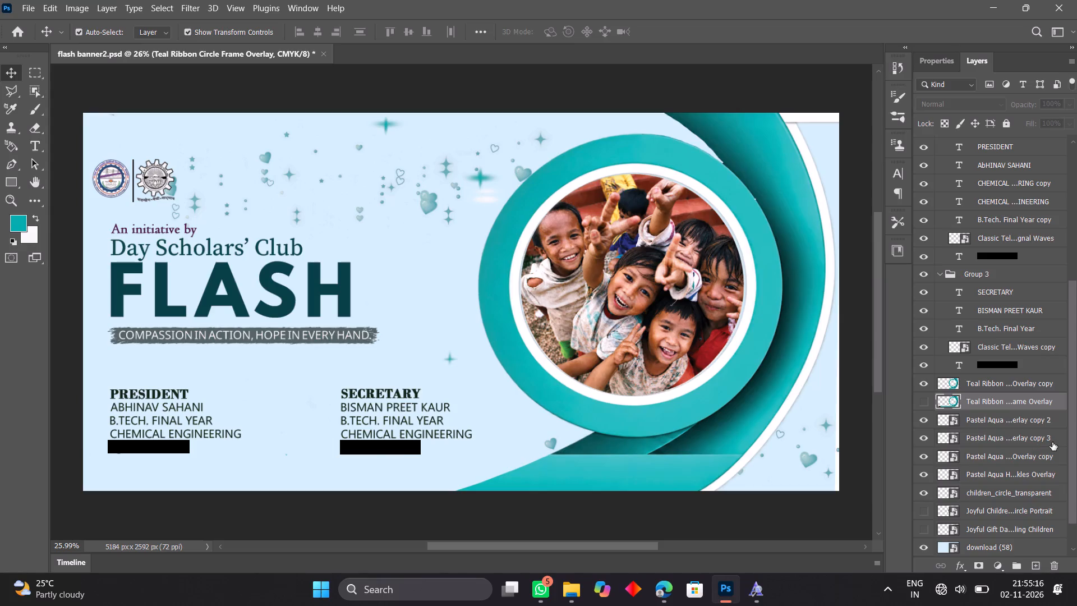
pyautogui.click(1057, 439)
pyautogui.click(1058, 458)
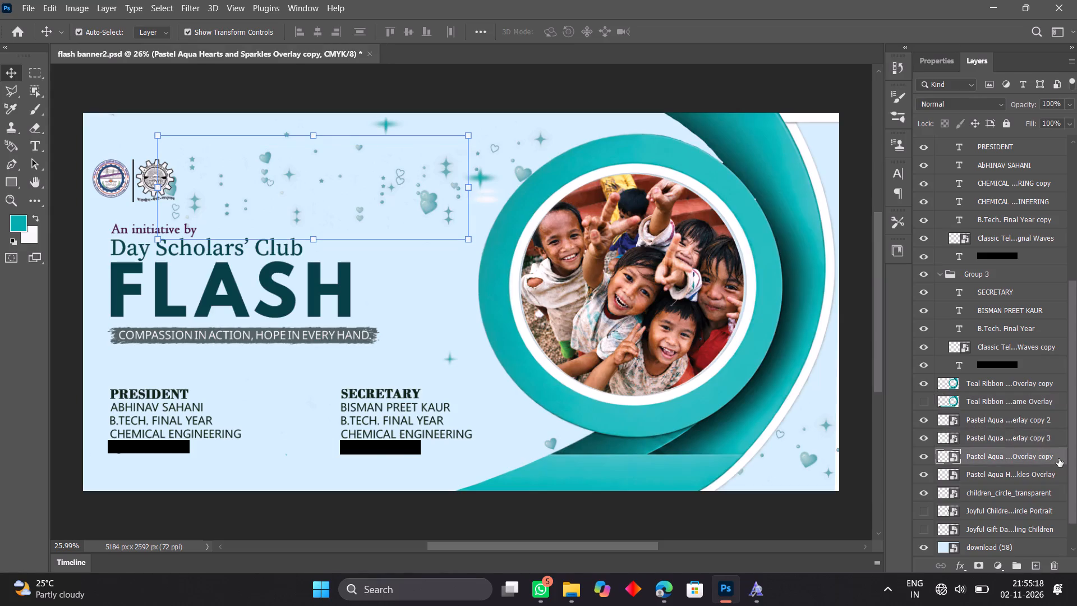
pyautogui.click(1058, 437)
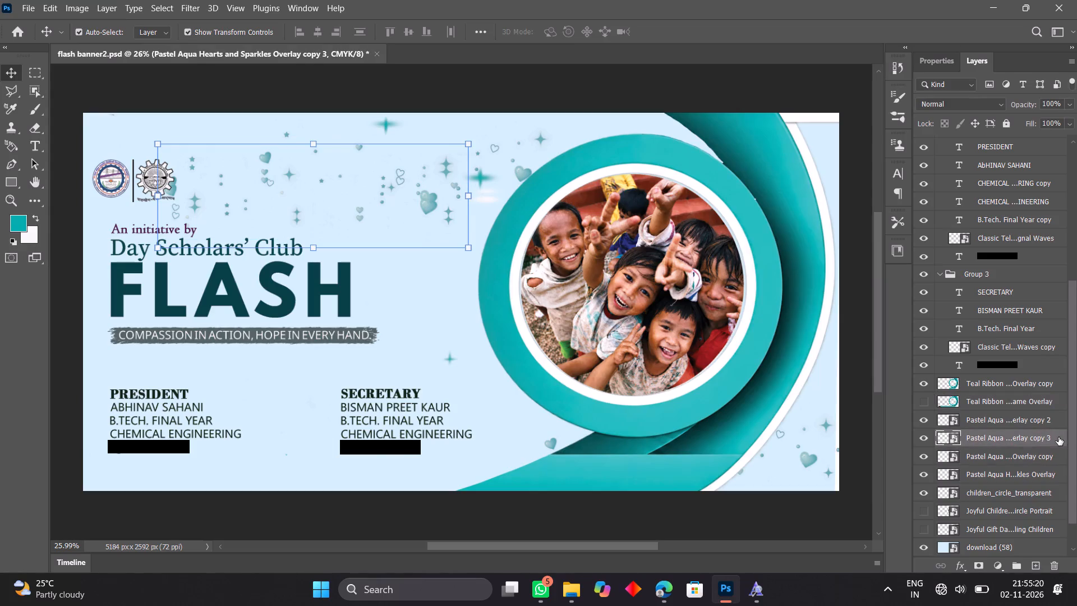
pyautogui.press('Down')
pyautogui.press('Down')
pyautogui.press('Down')
pyautogui.press('Down')
pyautogui.press('Down')
pyautogui.press('Down')
pyautogui.press('Down')
pyautogui.press('Down')
pyautogui.press('Down')
pyautogui.press('Down')
pyautogui.press('Down')
pyautogui.press('Down')
pyautogui.press('Down')
pyautogui.press('Down')
pyautogui.press('Down')
pyautogui.press('Down')
pyautogui.press('Down')
pyautogui.press('Down')
pyautogui.press('Down')
pyautogui.press('Down')
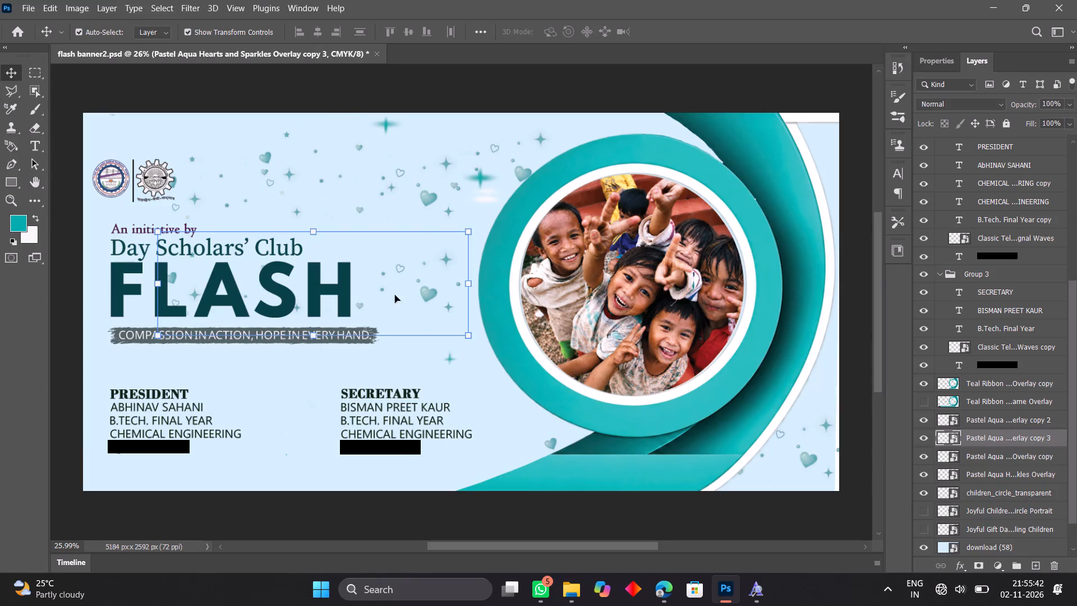
# Move the selected hearts-and-sparkles overlay copy down from behind the FLASH title so it sits over the President and Secretary contact blocks.
pyautogui.moveTo(425, 292); pyautogui.dragTo(425, 307)
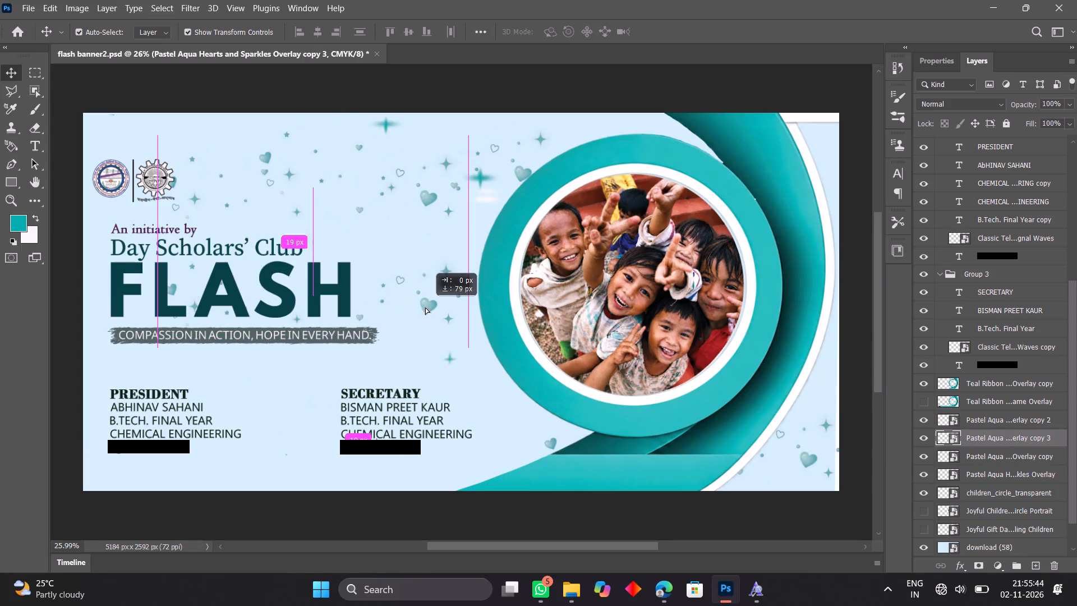
pyautogui.moveTo(425, 307); pyautogui.dragTo(461, 424)
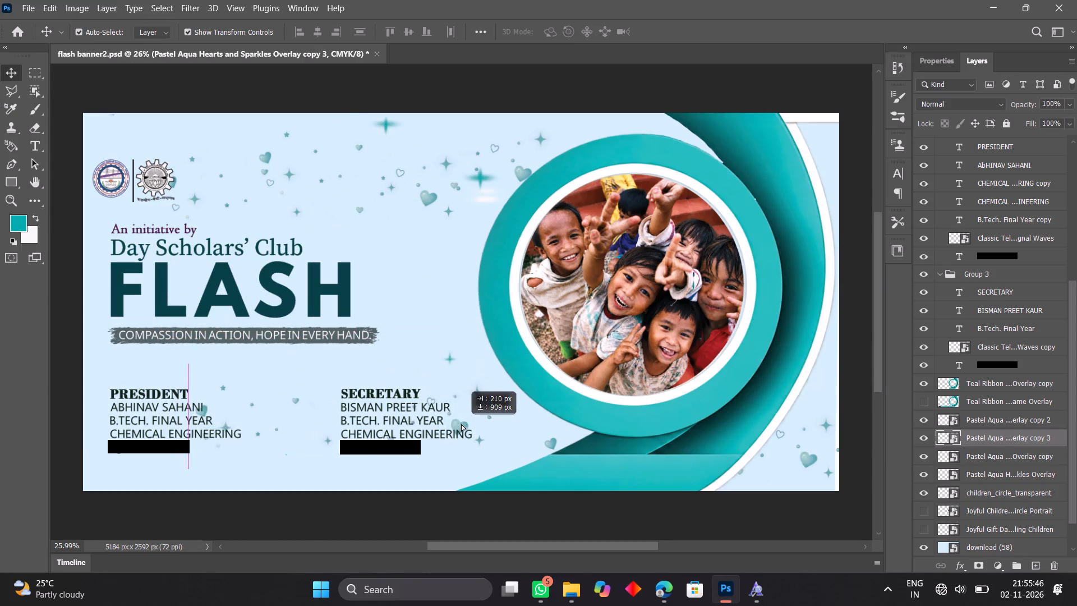
pyautogui.moveTo(461, 424); pyautogui.dragTo(449, 368)
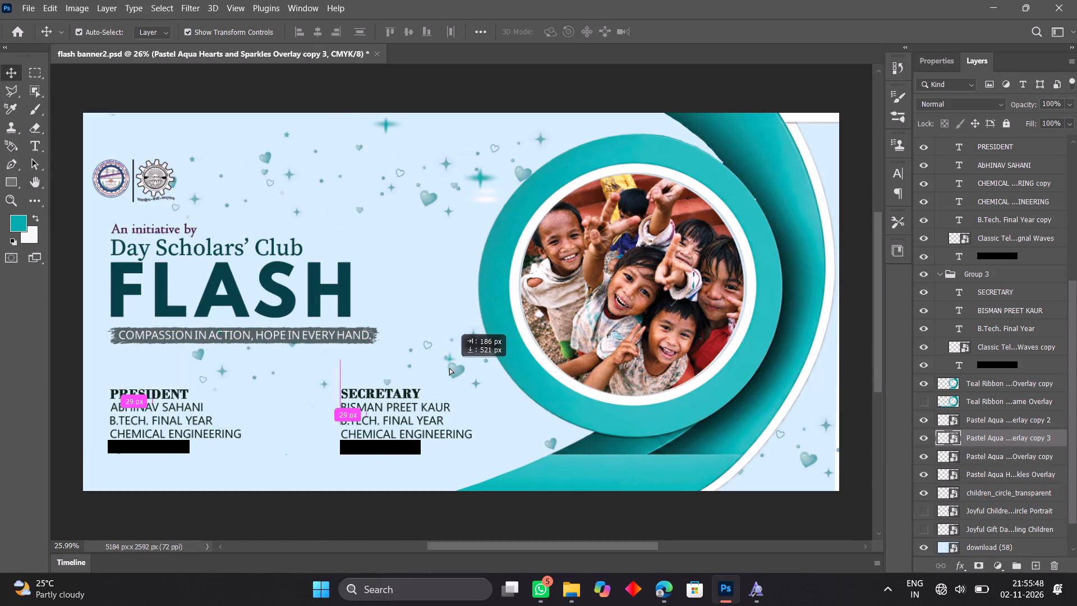
pyautogui.moveTo(449, 368); pyautogui.dragTo(433, 365)
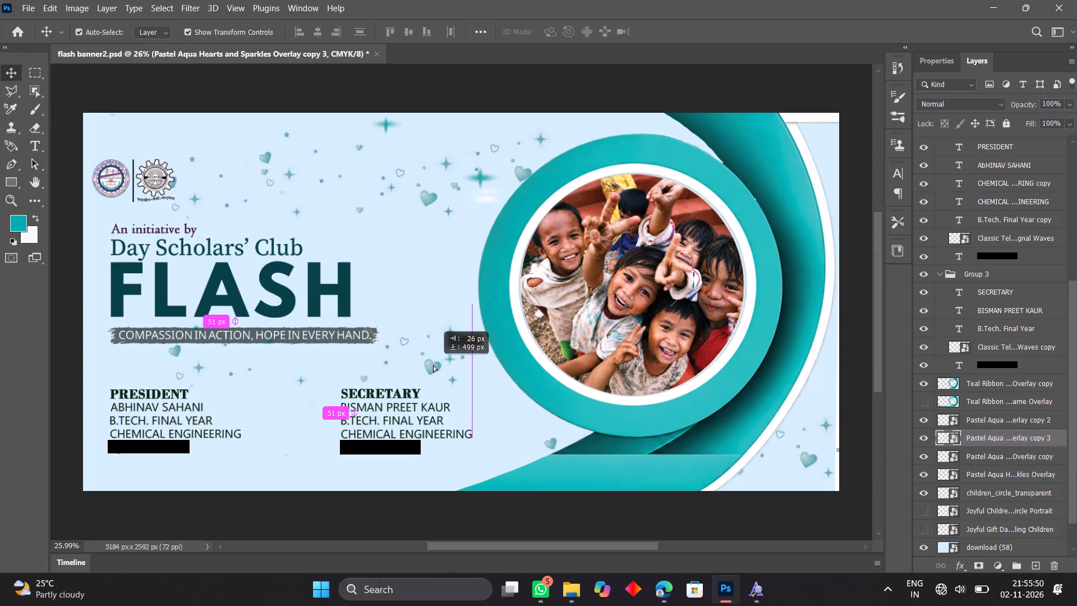
pyautogui.moveTo(433, 365); pyautogui.dragTo(470, 391)
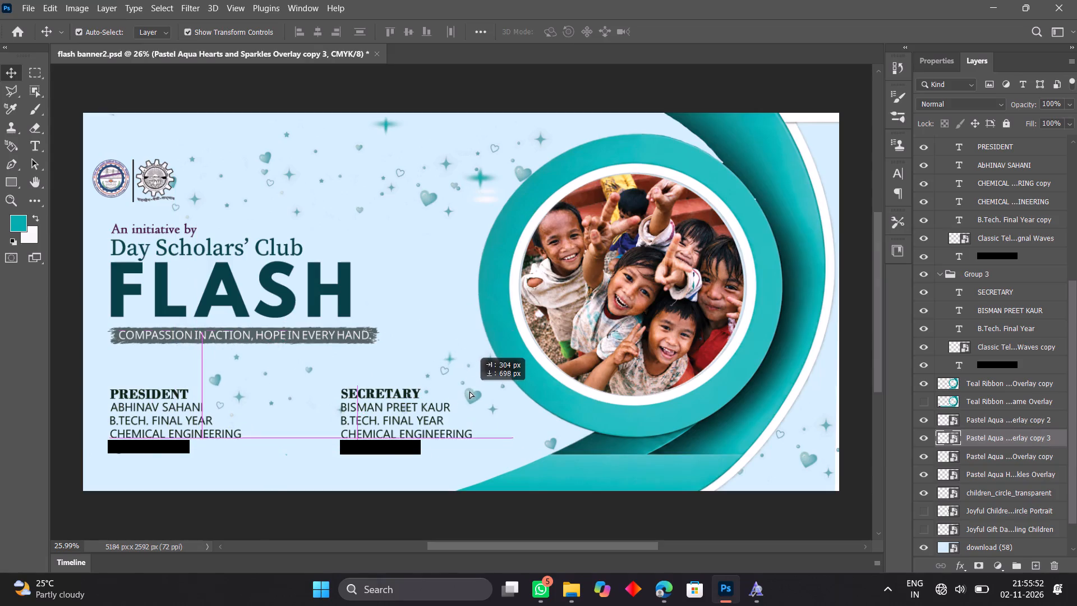
pyautogui.moveTo(470, 391); pyautogui.dragTo(467, 400)
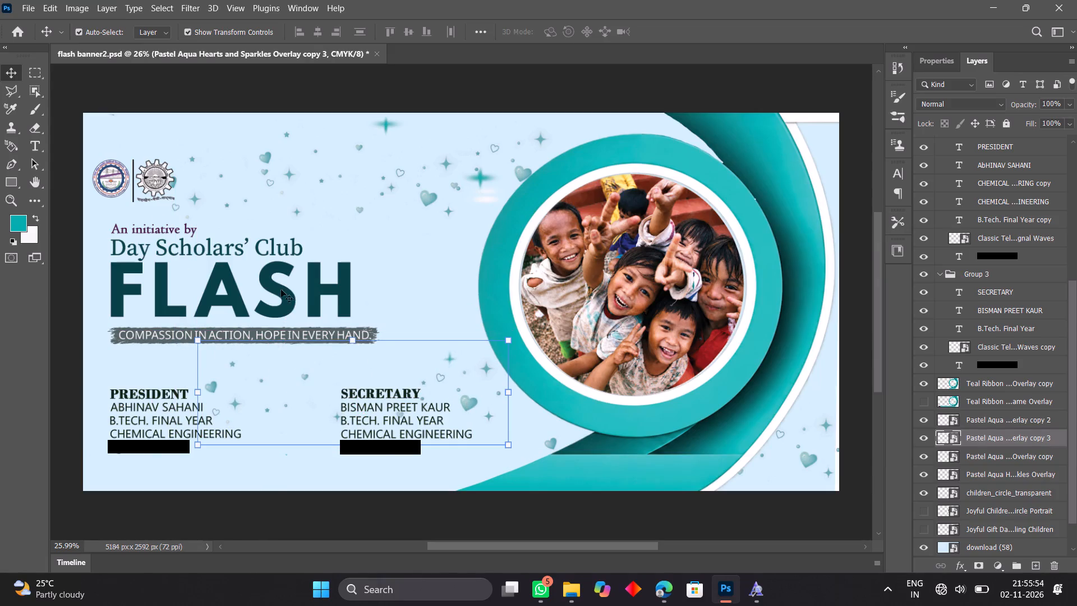
# Set the Eraser to the Hard Round Pressure Size brush at 300 px and rasterize the Pastel Aqua overlay copy 3 layer.
pyautogui.click(33, 132)
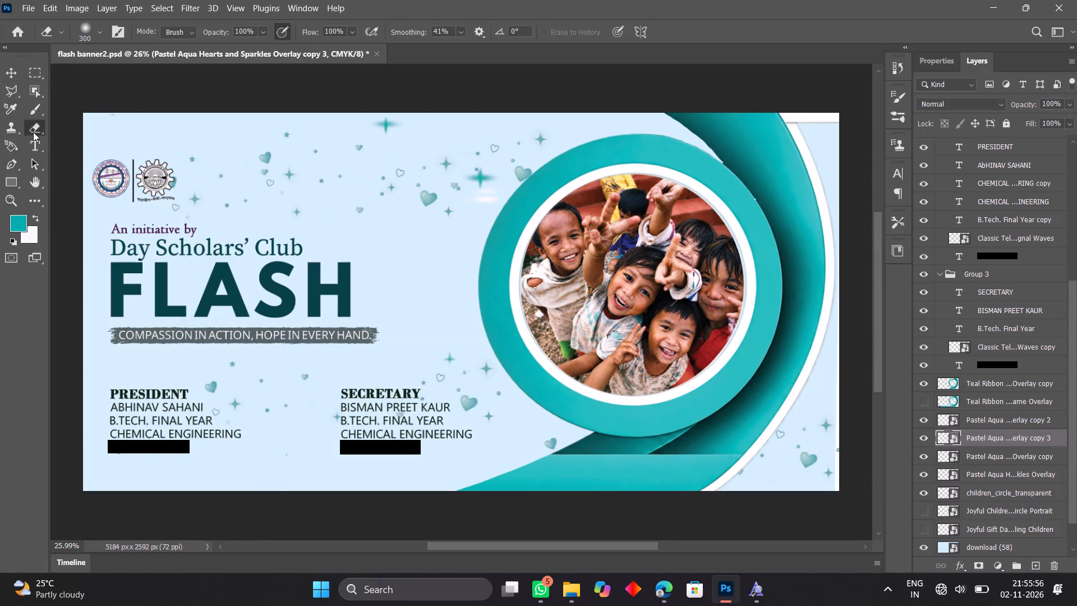
pyautogui.click(102, 33)
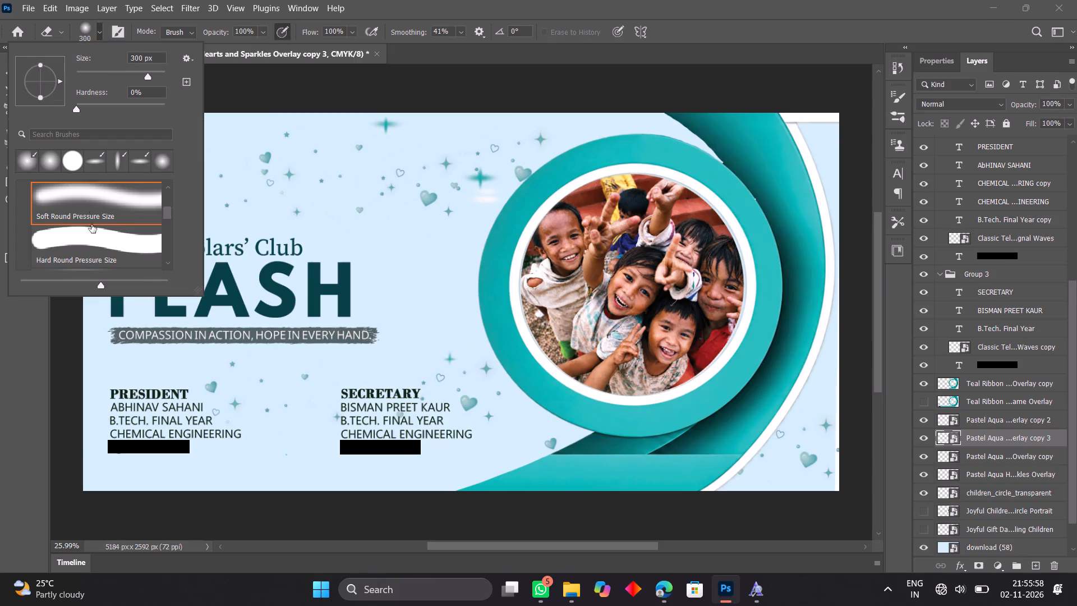
pyautogui.click(91, 247)
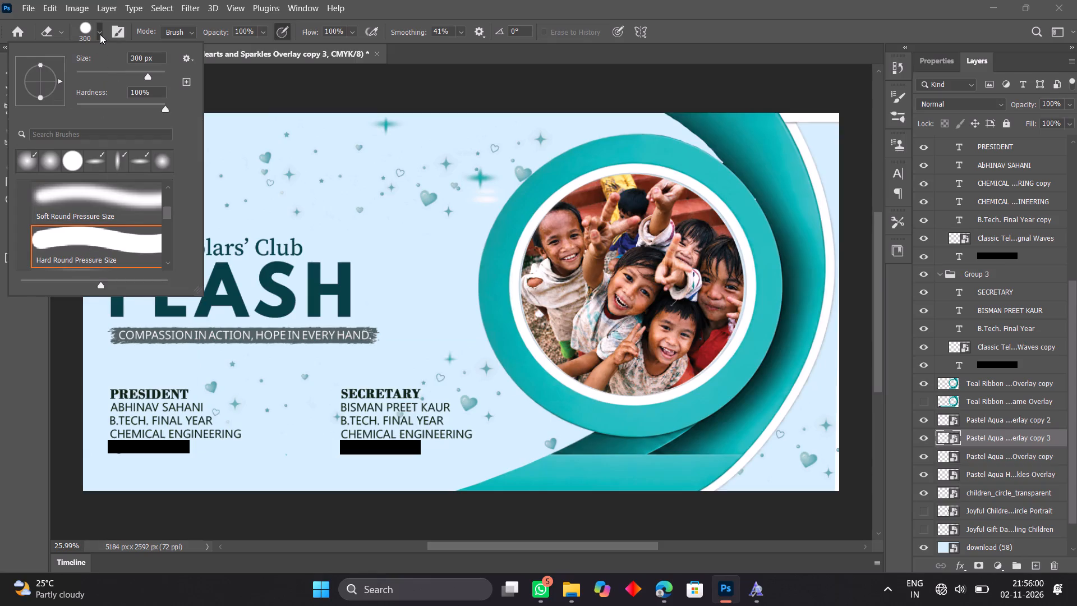
pyautogui.click(100, 34)
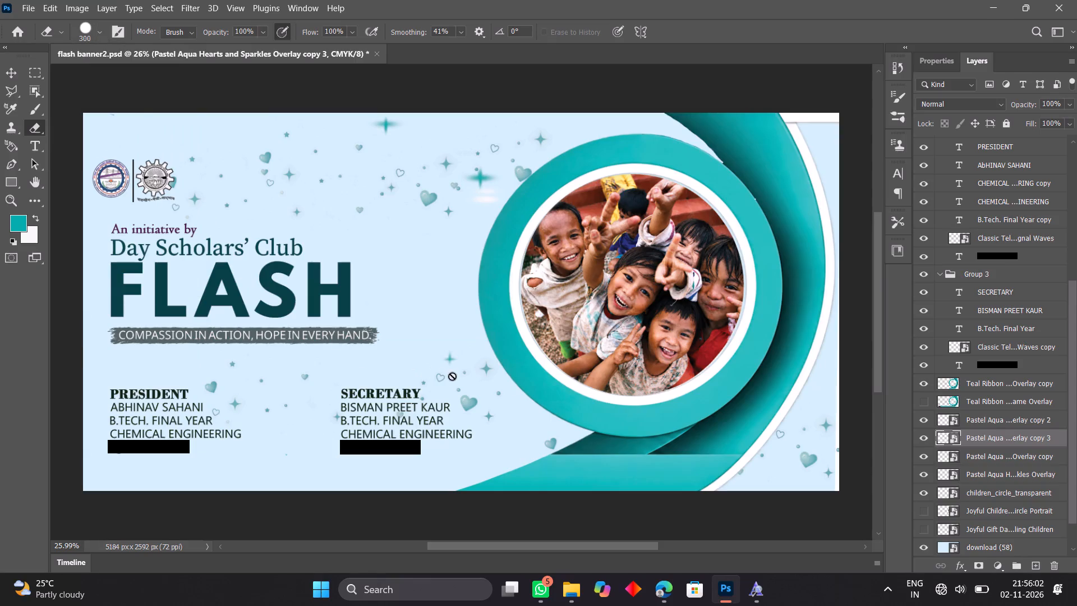
pyautogui.click(452, 376)
pyautogui.click(500, 236)
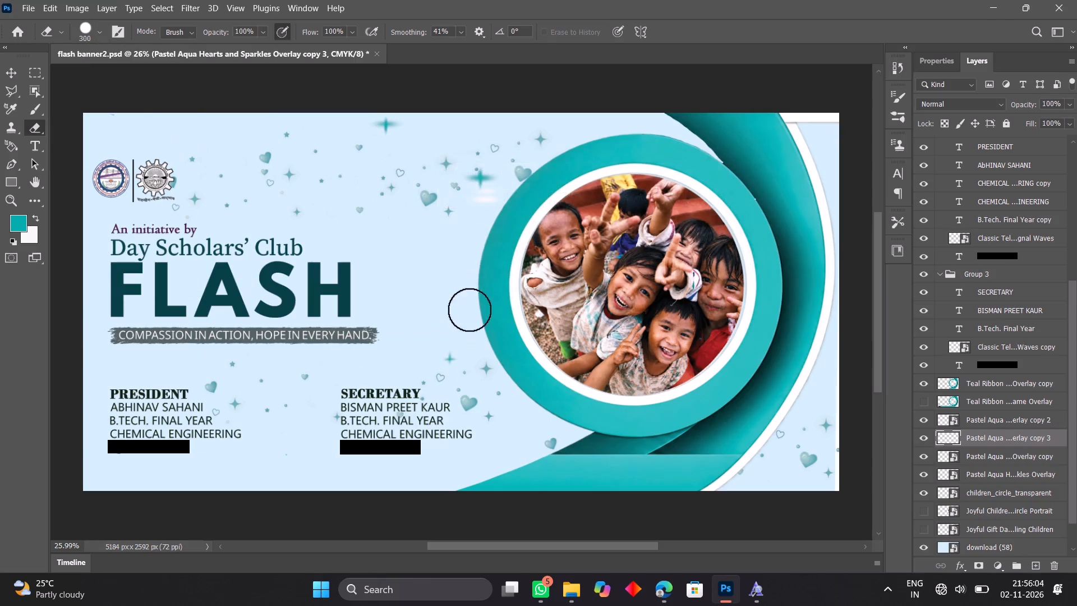
# Erase the hearts and sparkles overlapping the Secretary contact block on the rasterized overlay copy.
pyautogui.click(443, 367)
pyautogui.click(439, 367)
pyautogui.click(439, 351)
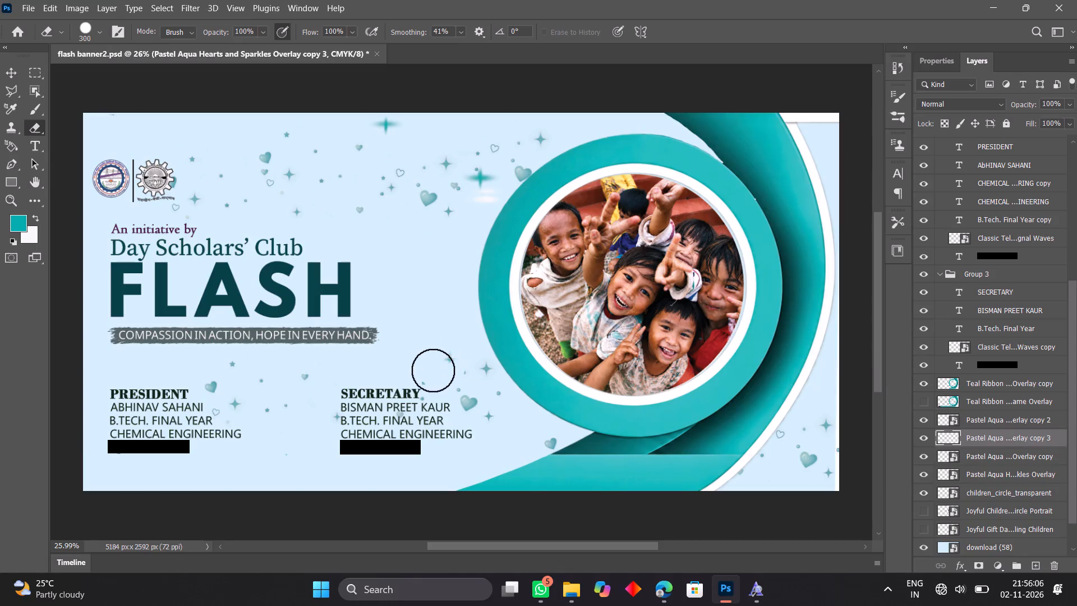
pyautogui.click(428, 378)
pyautogui.click(417, 402)
pyautogui.click(397, 404)
pyautogui.click(376, 423)
pyautogui.click(339, 417)
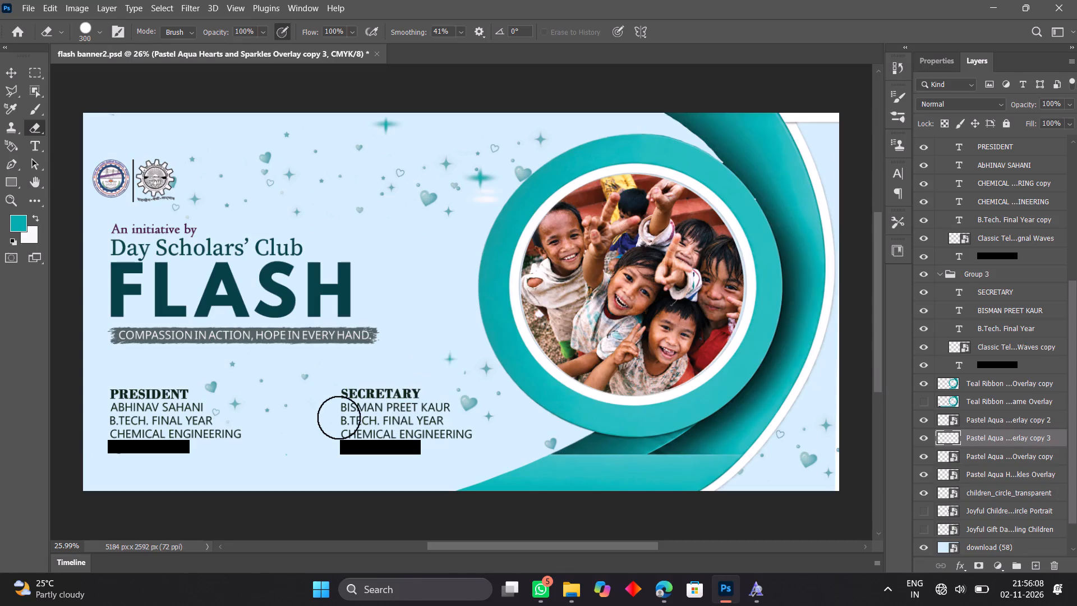
# Erase the overlay copy's hearts and sparkles between the two contact blocks and beside the President block, including stray specks above the Secretary text.
pyautogui.moveTo(339, 417); pyautogui.dragTo(325, 410)
pyautogui.click(293, 392)
pyautogui.moveTo(293, 392); pyautogui.dragTo(249, 399)
pyautogui.click(217, 401)
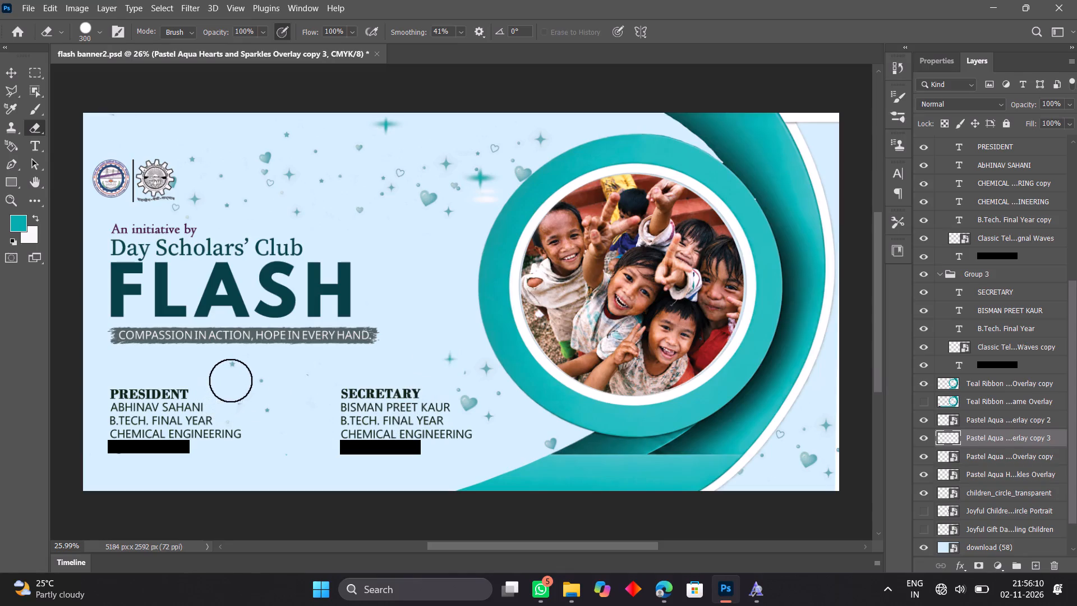
pyautogui.click(233, 375)
pyautogui.moveTo(245, 390); pyautogui.dragTo(243, 400)
pyautogui.click(220, 432)
pyautogui.click(231, 432)
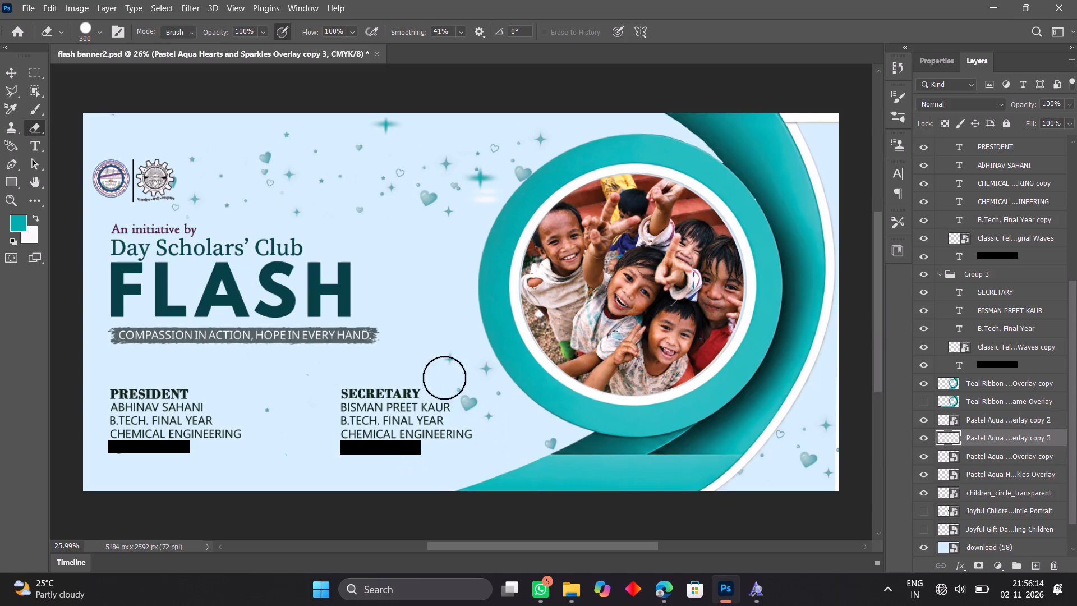
pyautogui.click(452, 363)
pyautogui.click(452, 355)
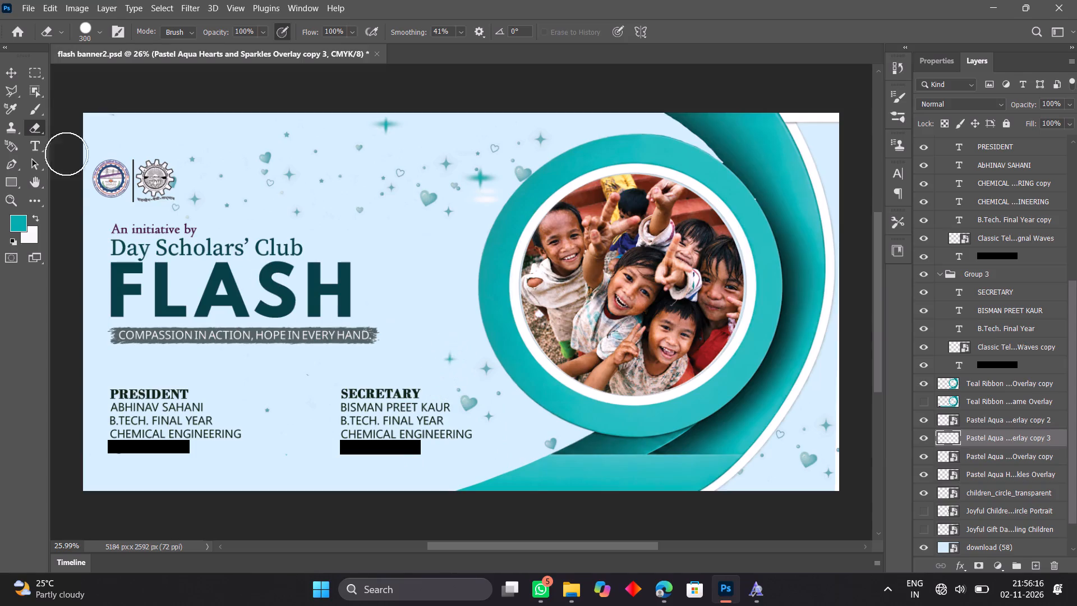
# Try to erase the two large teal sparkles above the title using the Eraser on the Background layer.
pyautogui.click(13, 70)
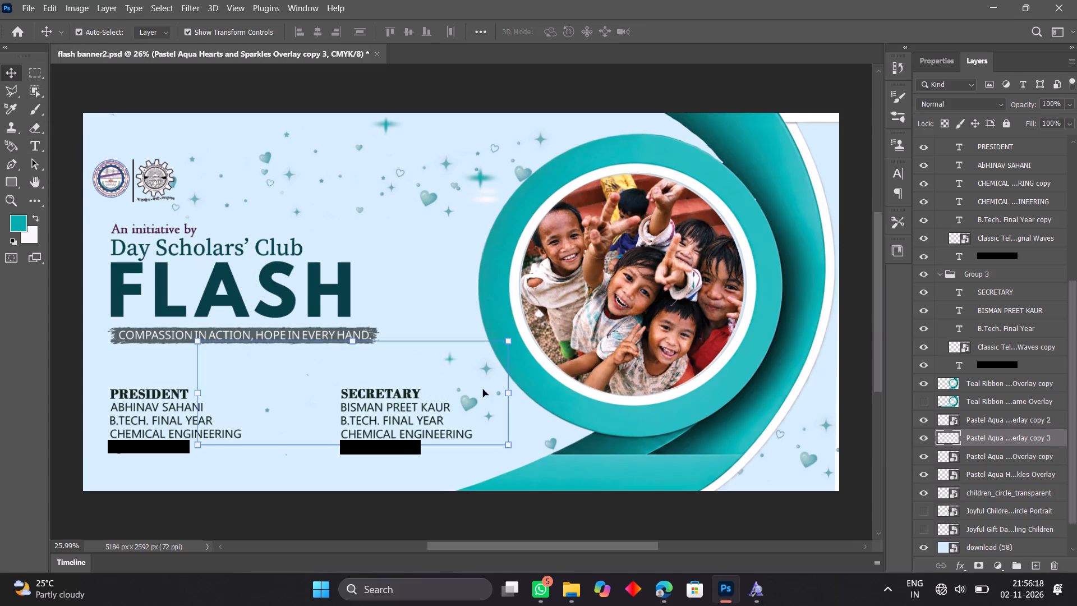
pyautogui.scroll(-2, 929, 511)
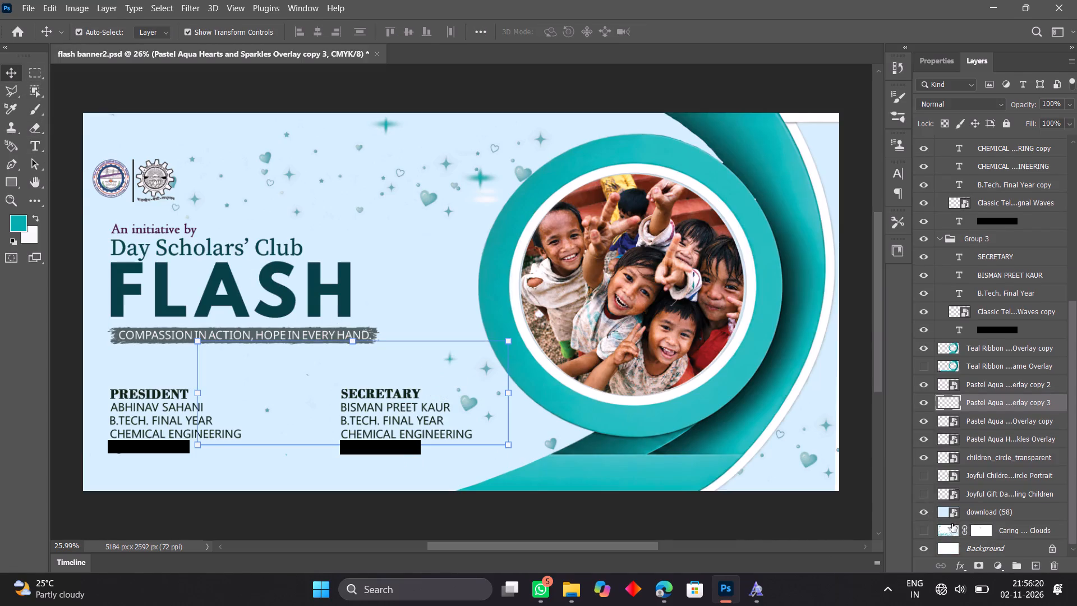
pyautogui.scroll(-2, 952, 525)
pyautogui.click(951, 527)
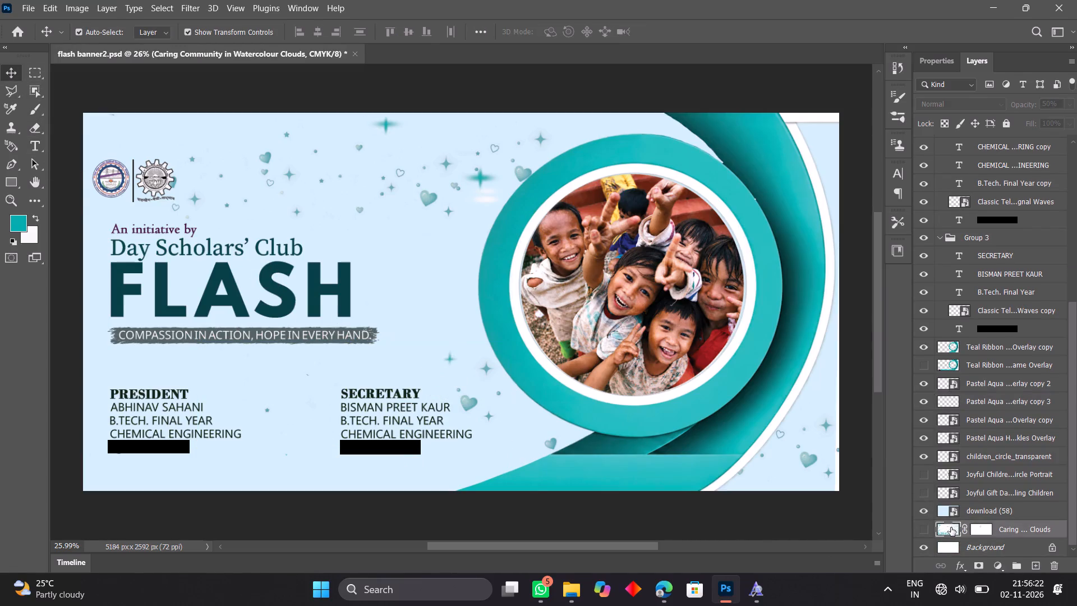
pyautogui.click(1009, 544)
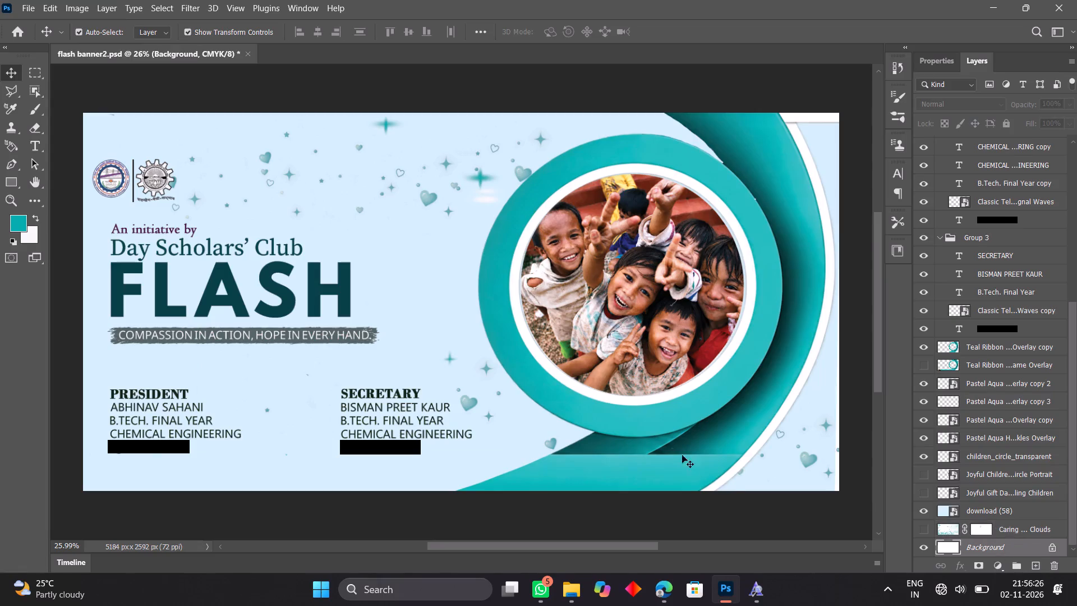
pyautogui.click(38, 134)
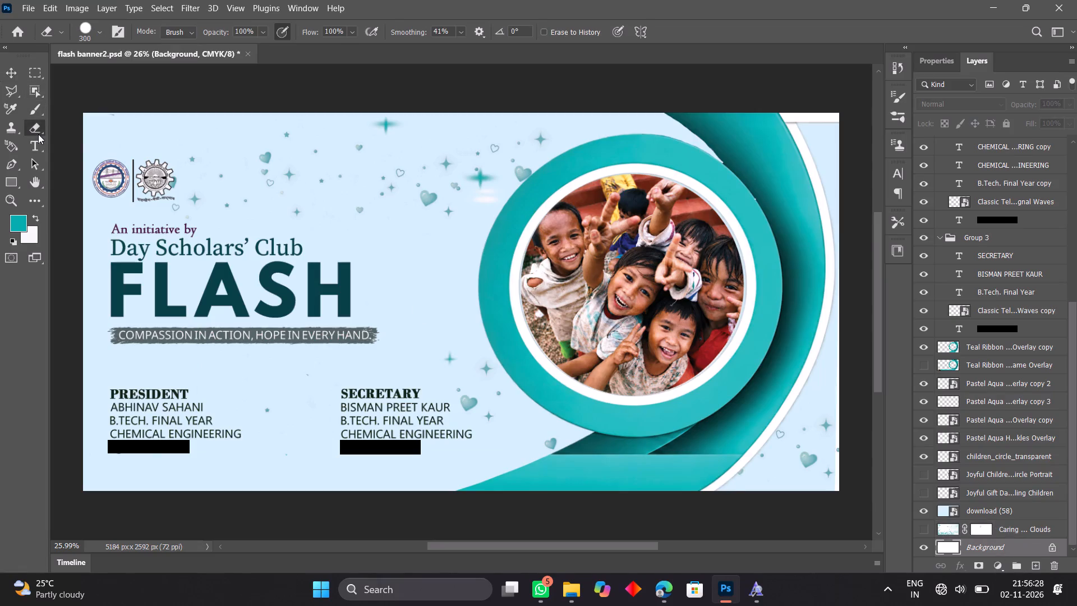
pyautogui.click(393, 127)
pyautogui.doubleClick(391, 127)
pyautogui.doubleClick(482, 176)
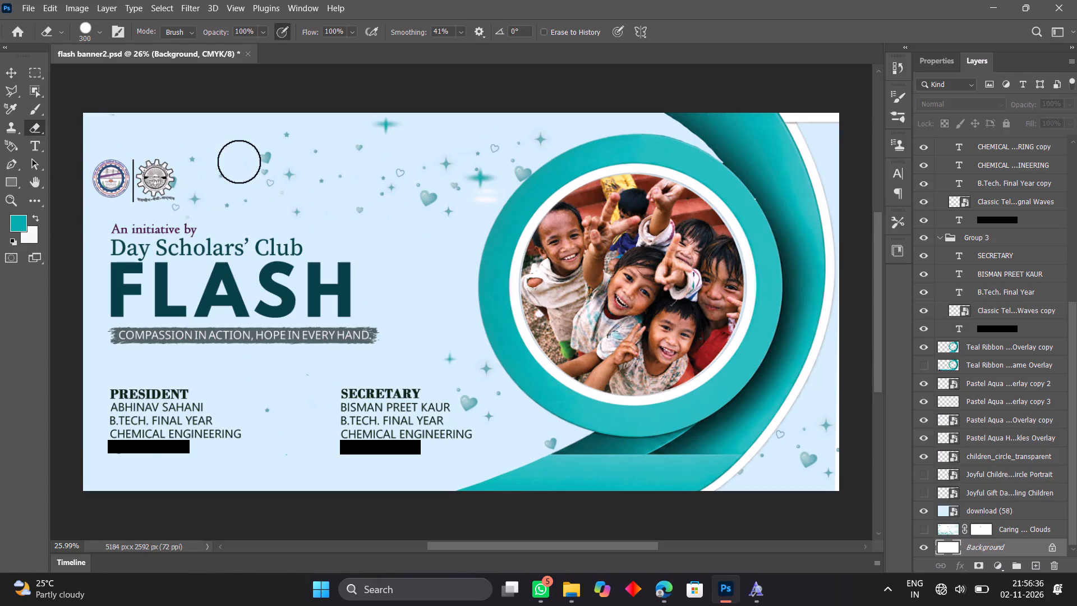
# Select the Teal Ribbon Circle Frame Overlay copy layer and erase the two large teal sparkles near the banner's top.
pyautogui.click(7, 68)
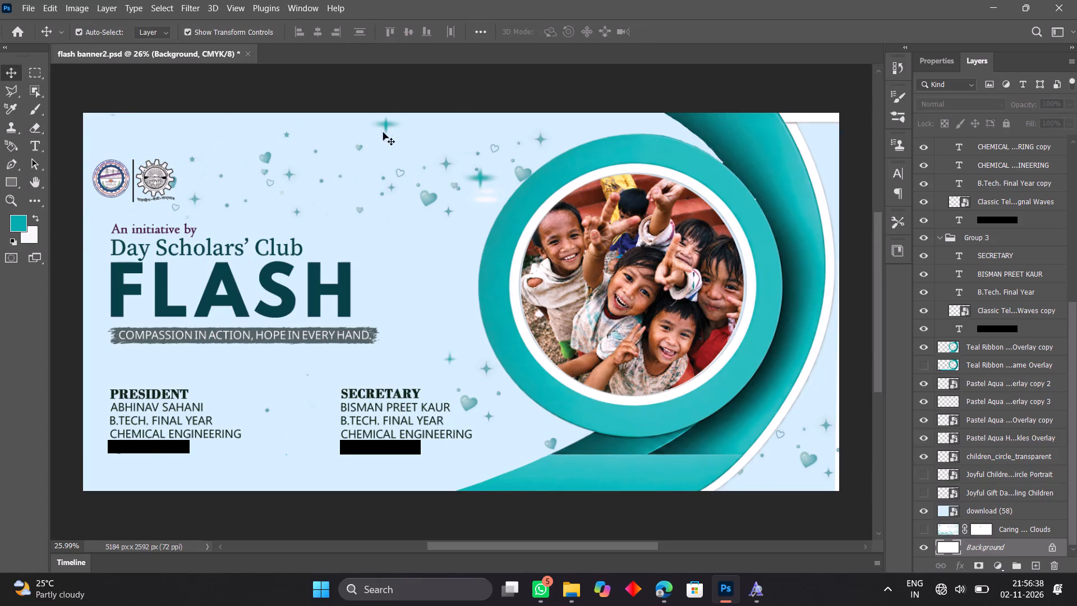
pyautogui.click(388, 128)
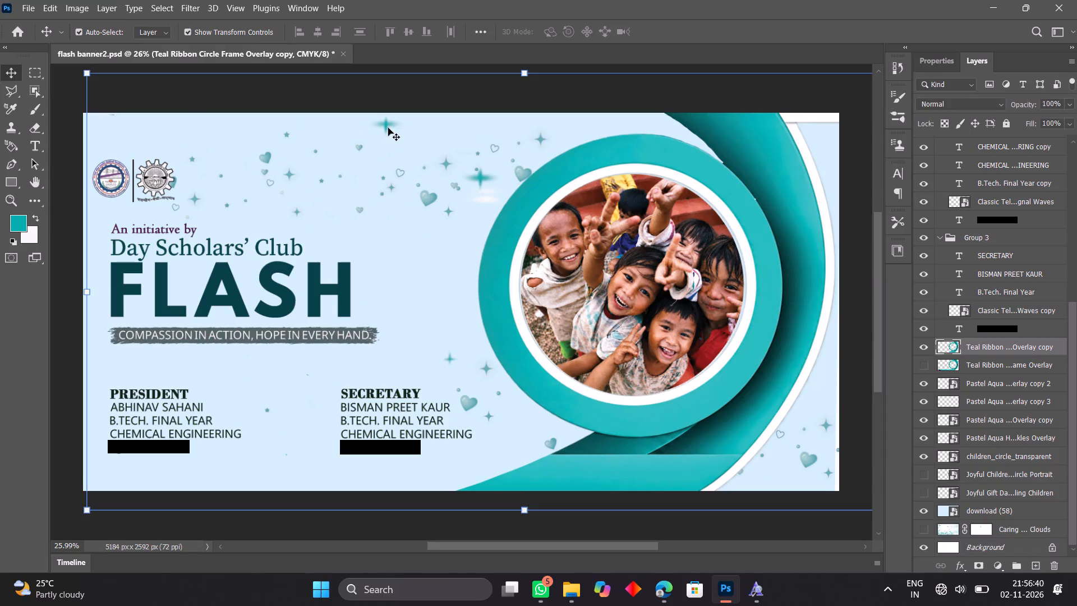
pyautogui.doubleClick(385, 126)
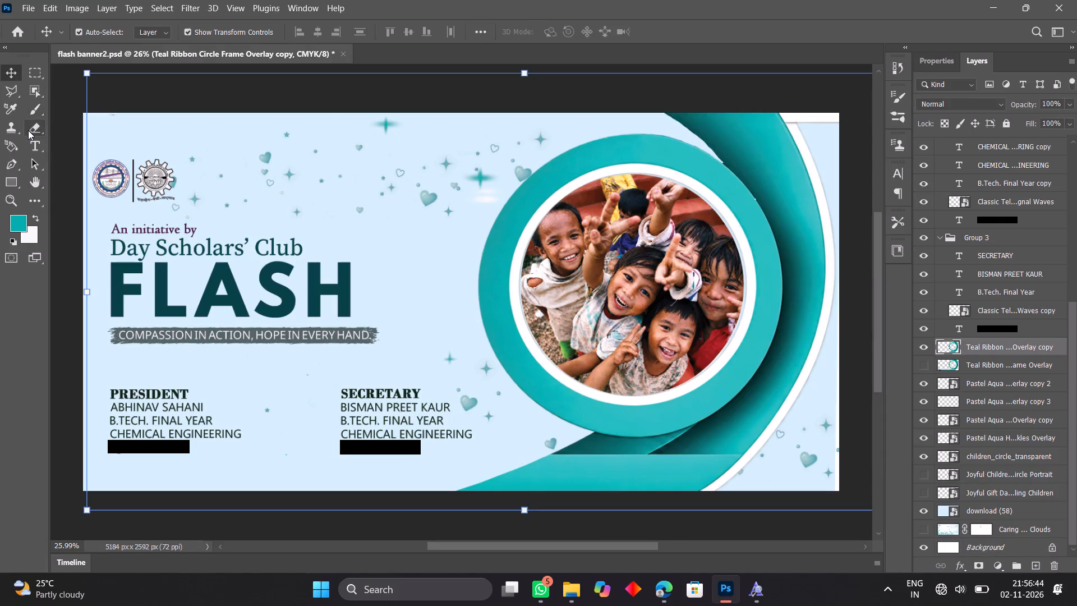
pyautogui.click(28, 130)
pyautogui.click(383, 125)
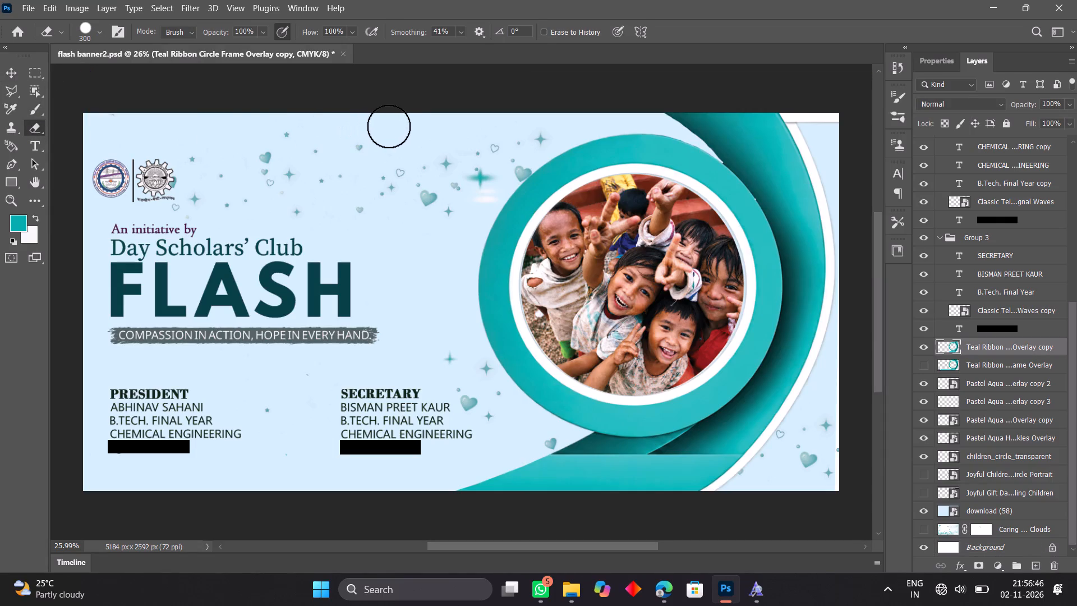
pyautogui.click(480, 171)
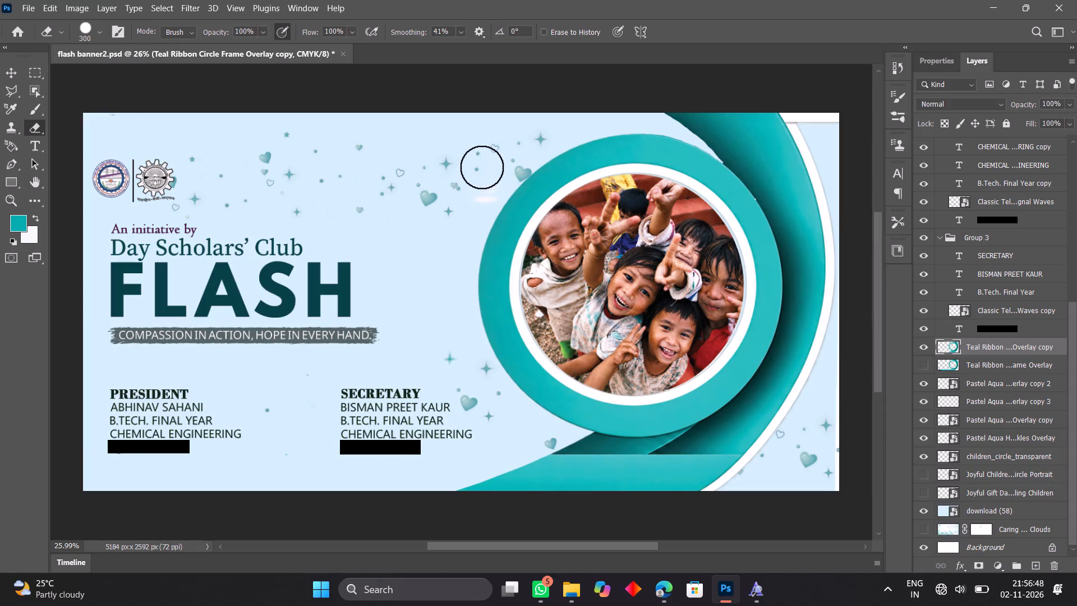
pyautogui.click(531, 131)
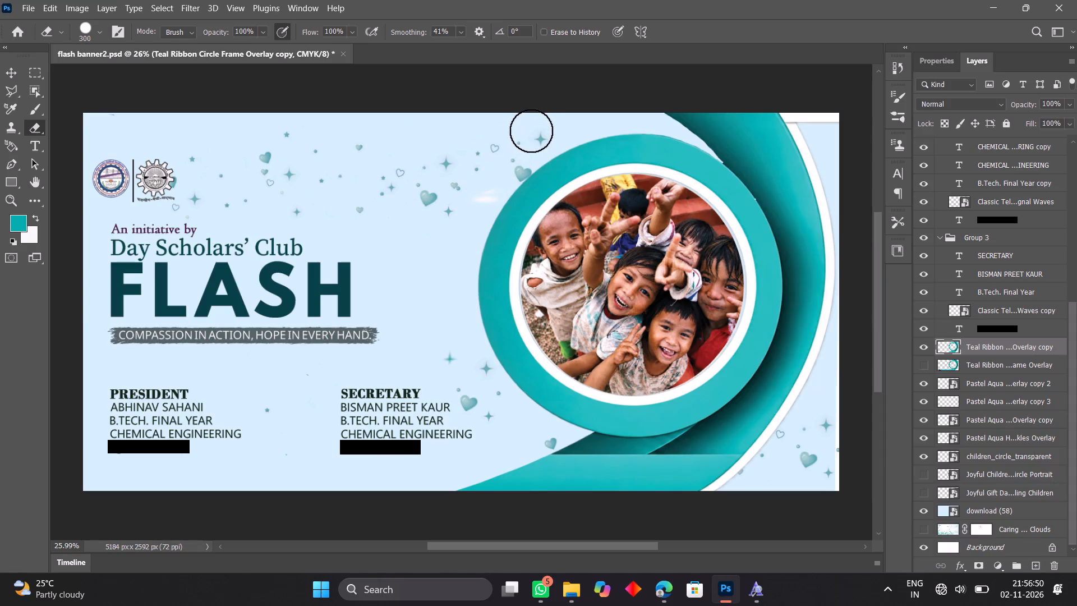
pyautogui.click(531, 131)
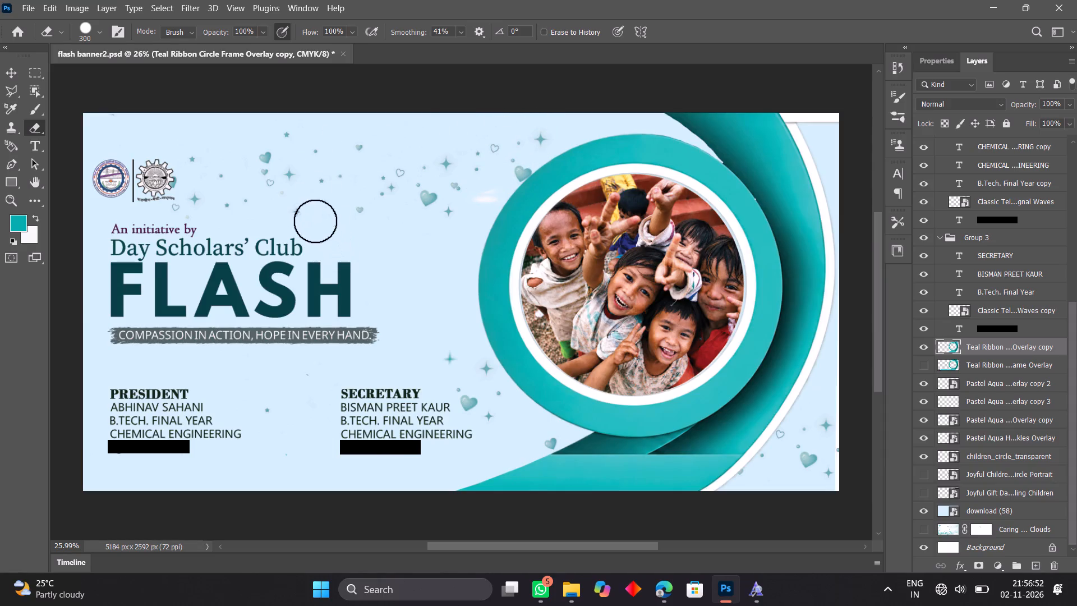
# Duplicate the Pastel Aqua Hearts and Sparkles Overlay layer and nudge the copy slightly rightward across the banner's top.
pyautogui.click(7, 68)
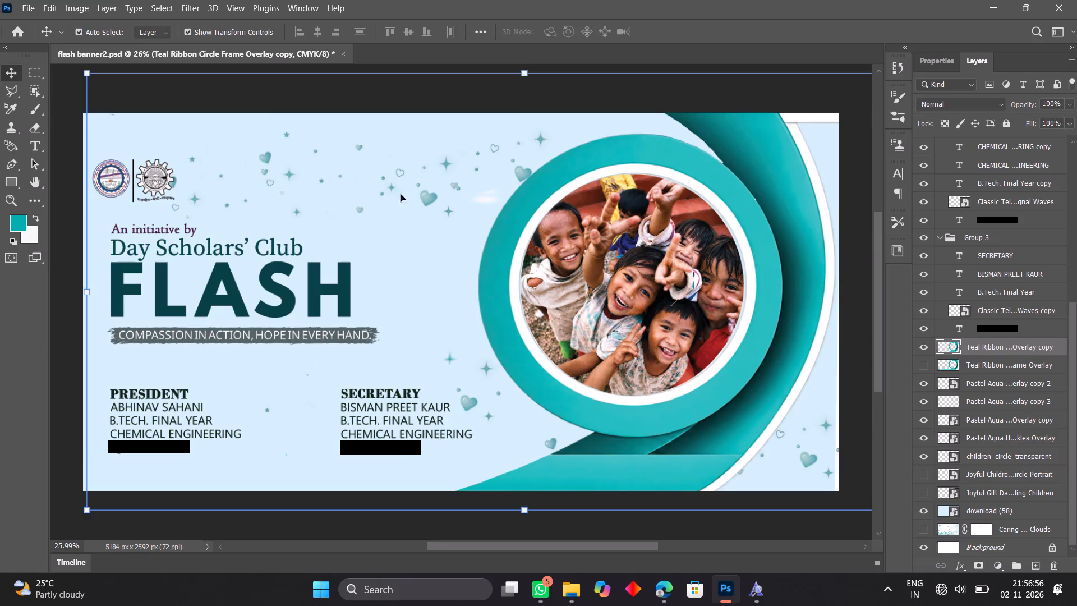
pyautogui.click(448, 359)
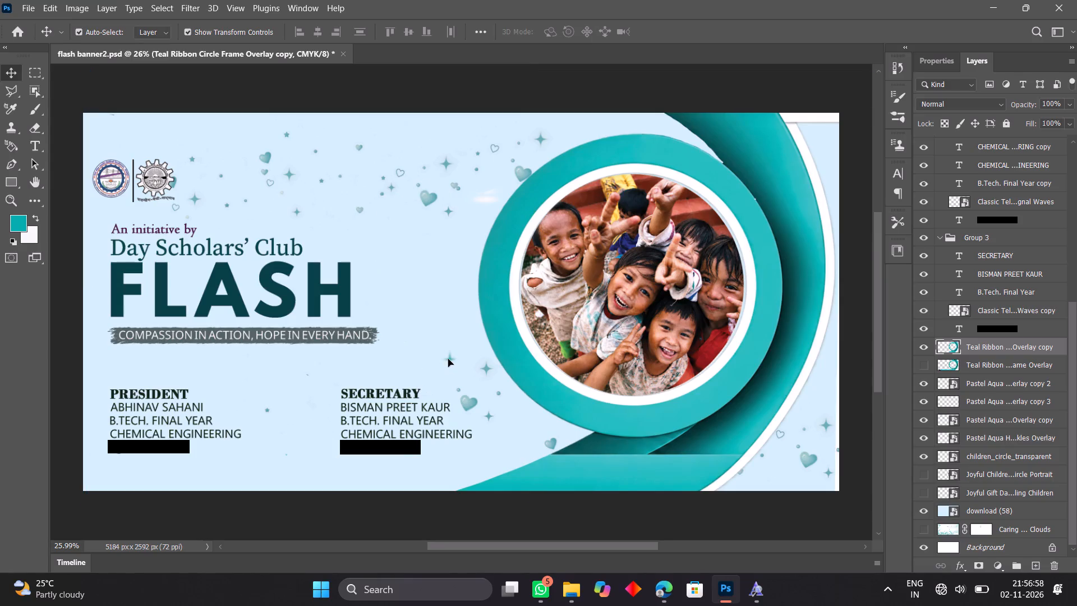
pyautogui.click(448, 359)
pyautogui.click(293, 187)
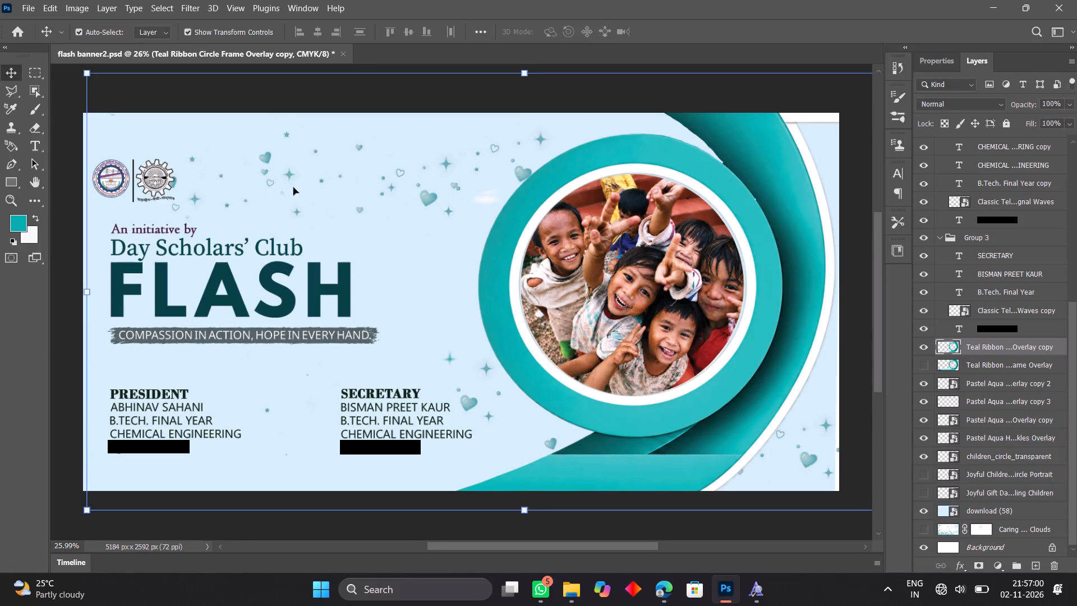
pyautogui.click(273, 177)
pyautogui.click(269, 181)
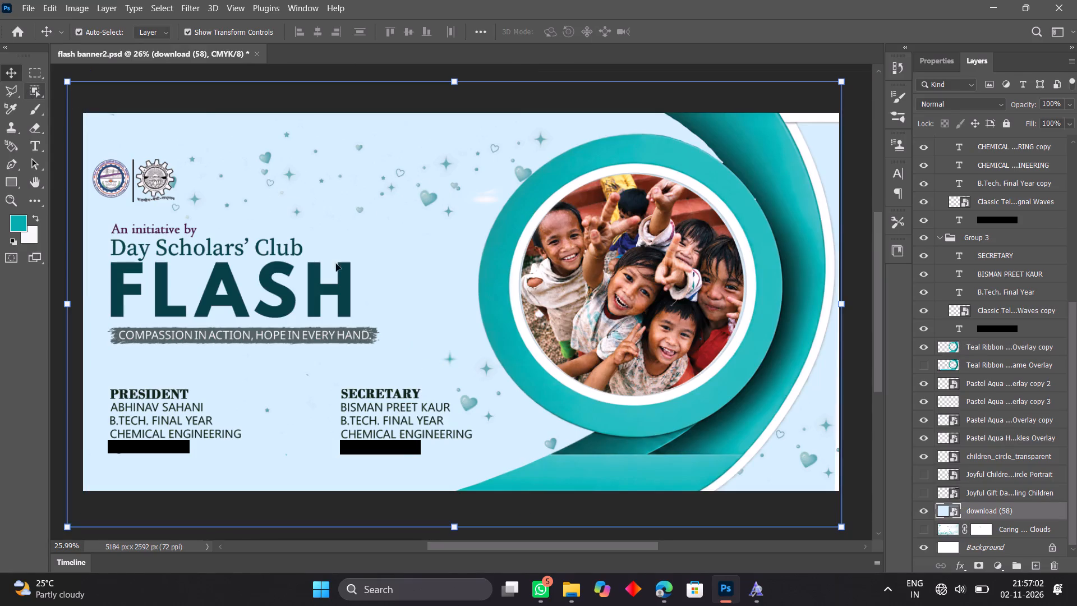
pyautogui.click(532, 314)
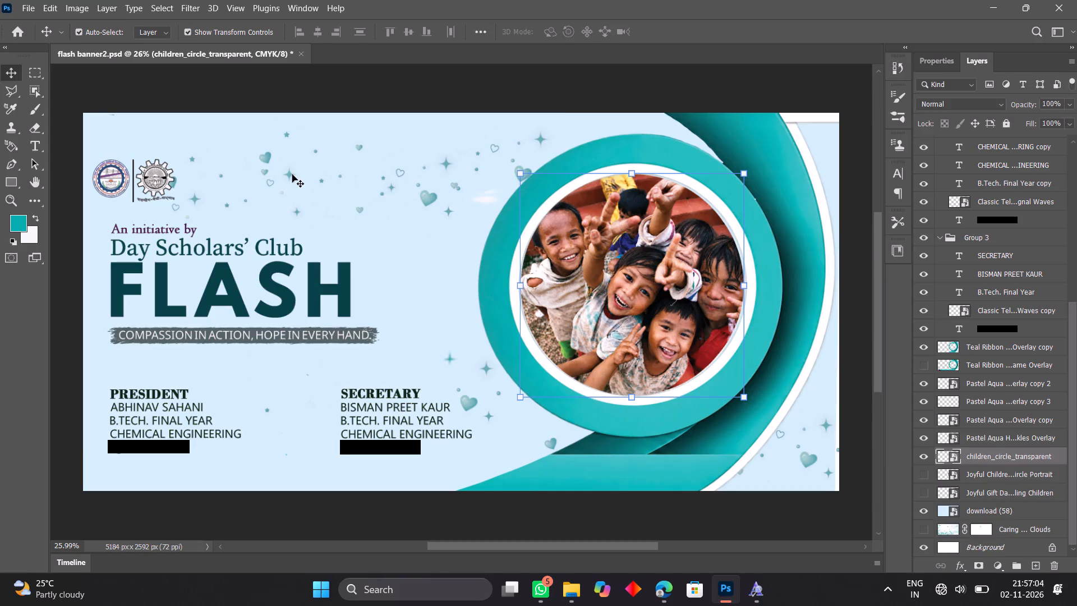
pyautogui.click(292, 175)
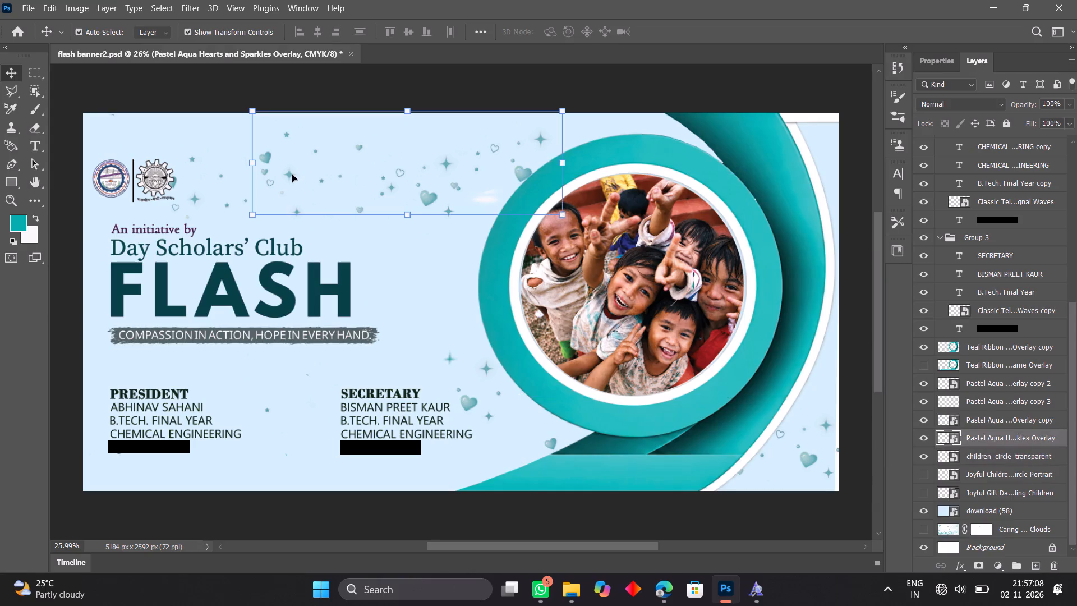
pyautogui.hotkey('ctrl', 'j')
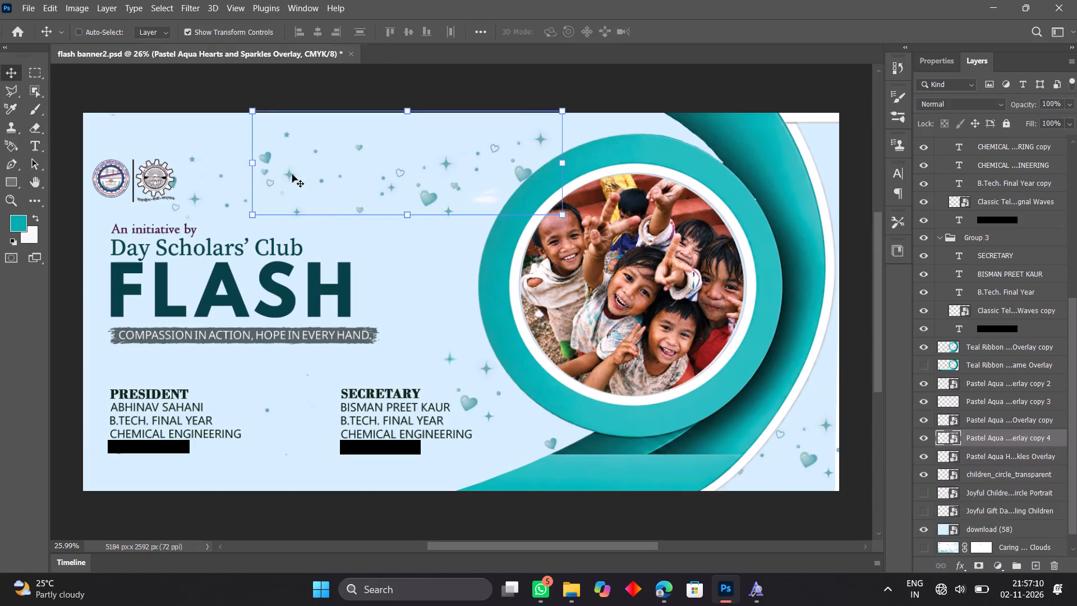
pyautogui.press('Right')
pyautogui.press('Right')
pyautogui.press('Right')
pyautogui.press('Right')
pyautogui.press('Right')
pyautogui.press('Right')
pyautogui.press('Right')
pyautogui.press('Right')
pyautogui.press('Right')
pyautogui.press('Right')
pyautogui.press('Right')
pyautogui.press('Right')
pyautogui.press('Right')
pyautogui.press('Right')
pyautogui.press('Right')
pyautogui.press('Right')
pyautogui.press('Right')
pyautogui.press('Right')
pyautogui.press('Right')
pyautogui.press('Right')
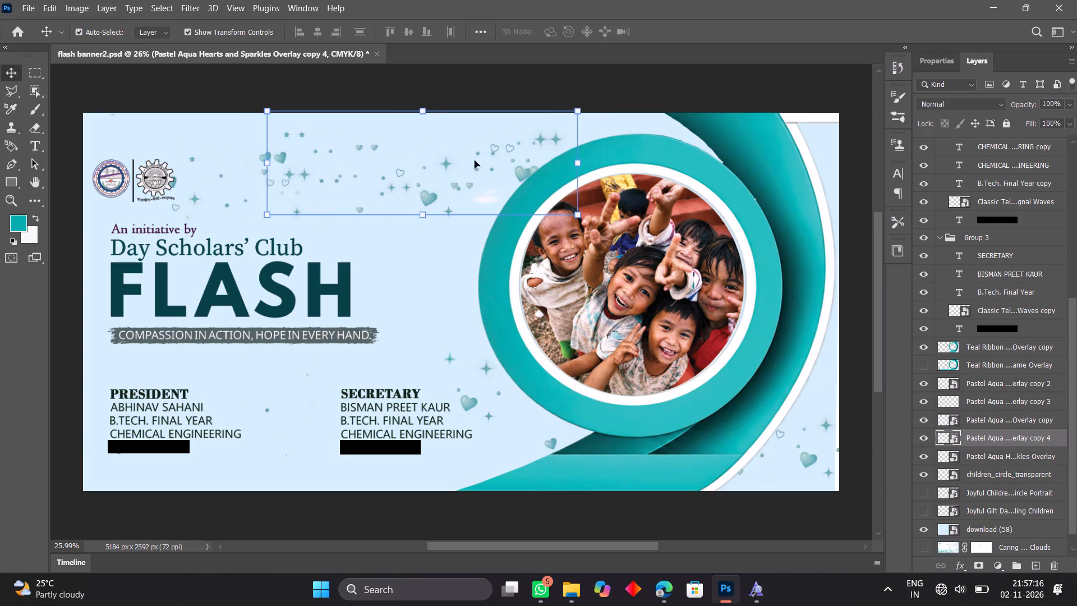
# Move the original Pastel Aqua Hearts and Sparkles Overlay leftward so it spans the area above the title, starting at the logos.
pyautogui.click(522, 172)
pyautogui.moveTo(522, 172); pyautogui.dragTo(511, 181)
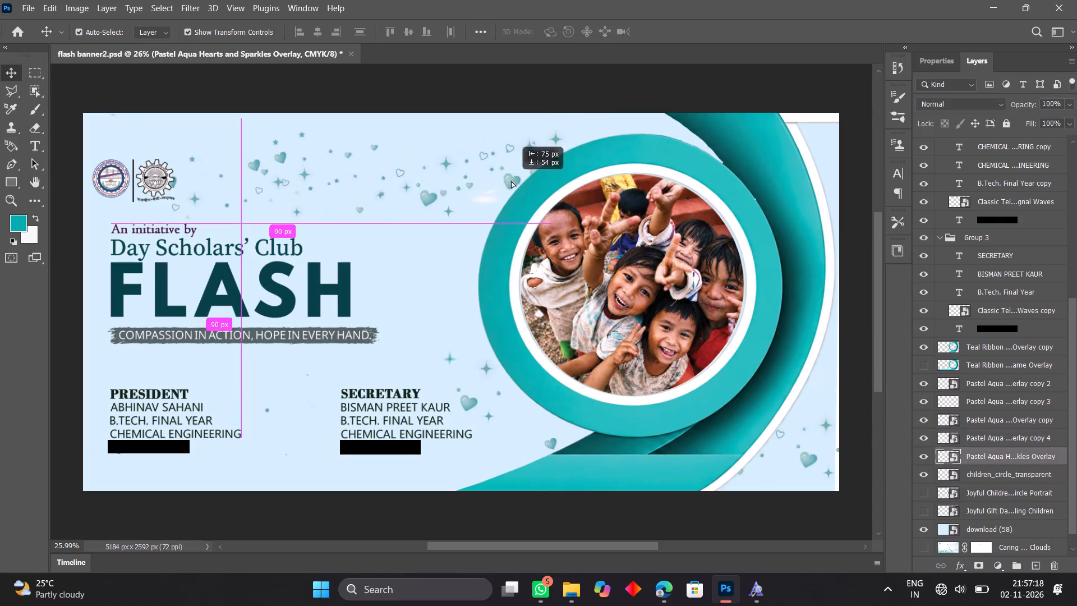
pyautogui.moveTo(511, 181); pyautogui.dragTo(471, 229)
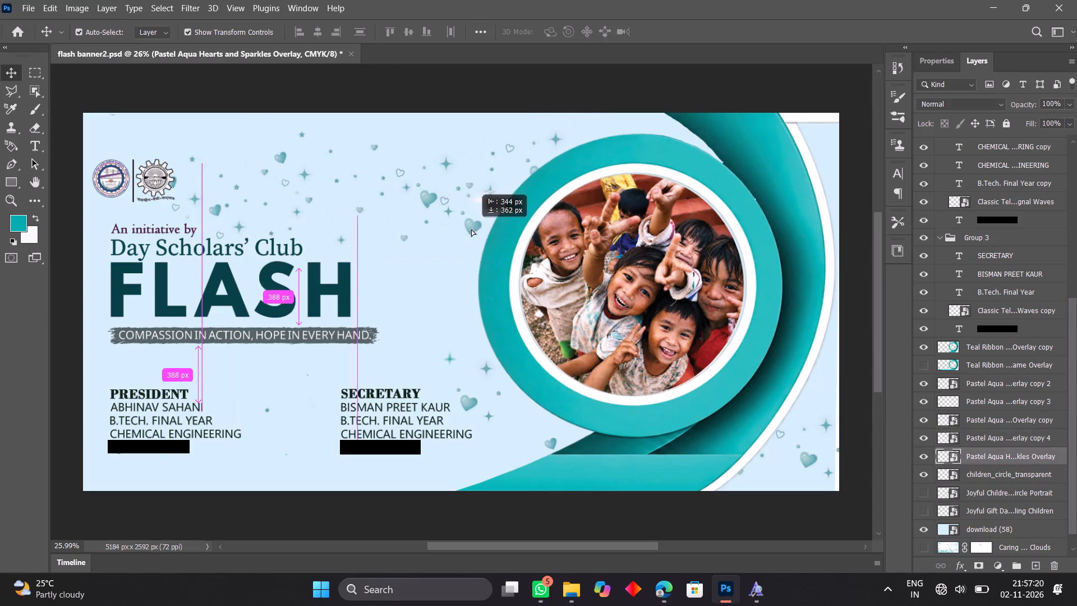
pyautogui.moveTo(471, 229); pyautogui.dragTo(468, 229)
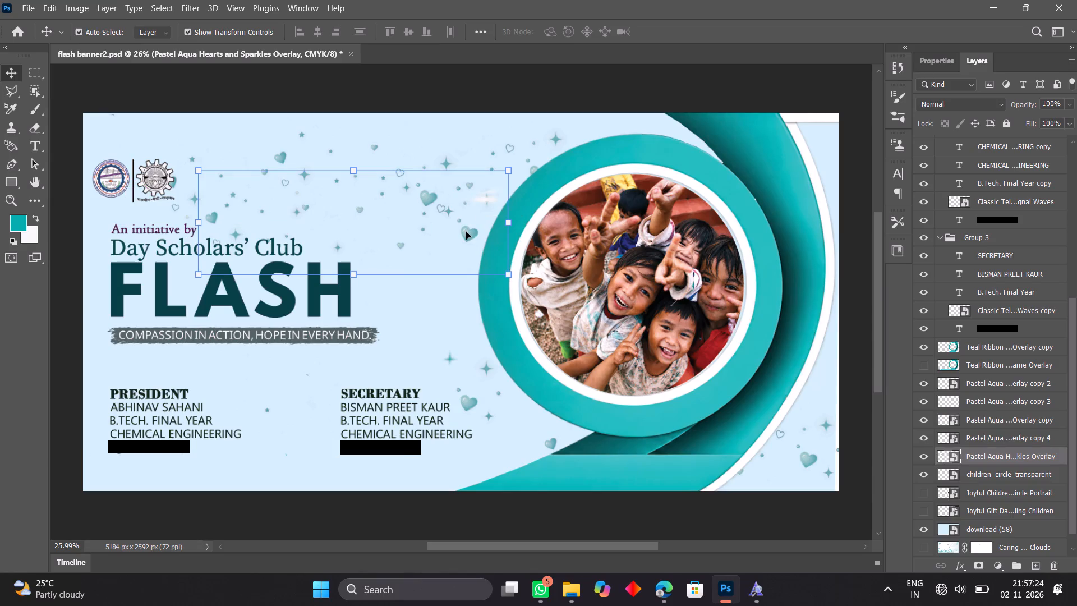
pyautogui.moveTo(466, 232); pyautogui.dragTo(434, 175)
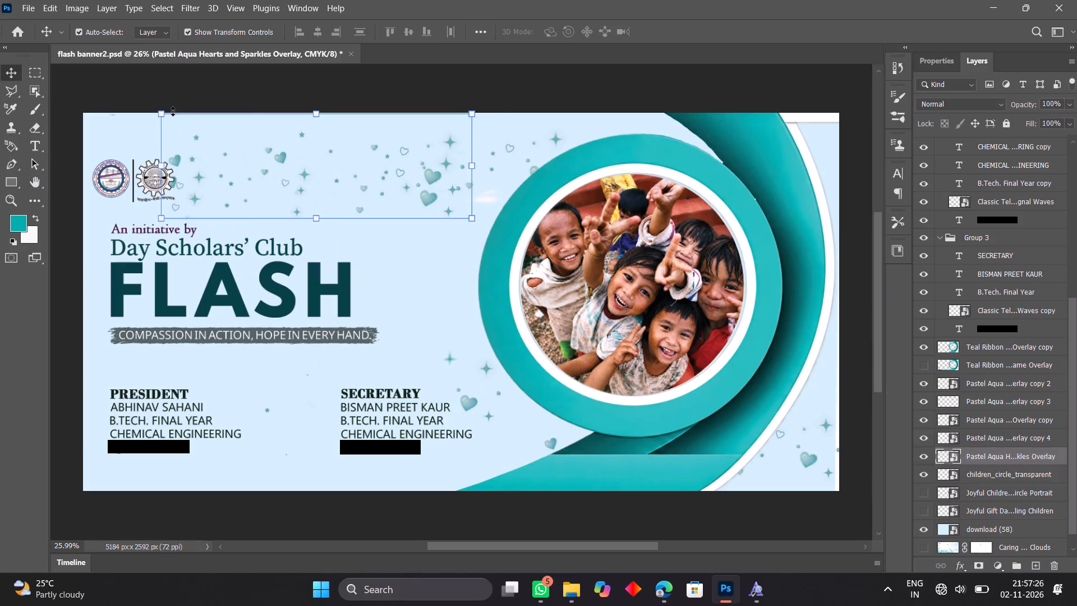
# Rasterize the download (58) background layer so it can be erased.
pyautogui.click(94, 269)
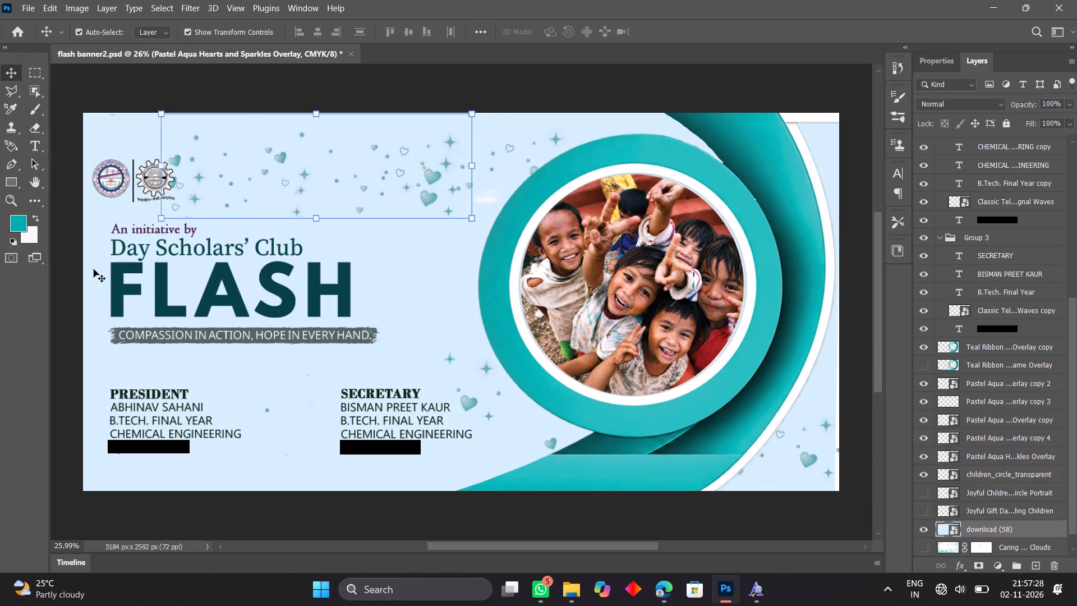
pyautogui.click(34, 127)
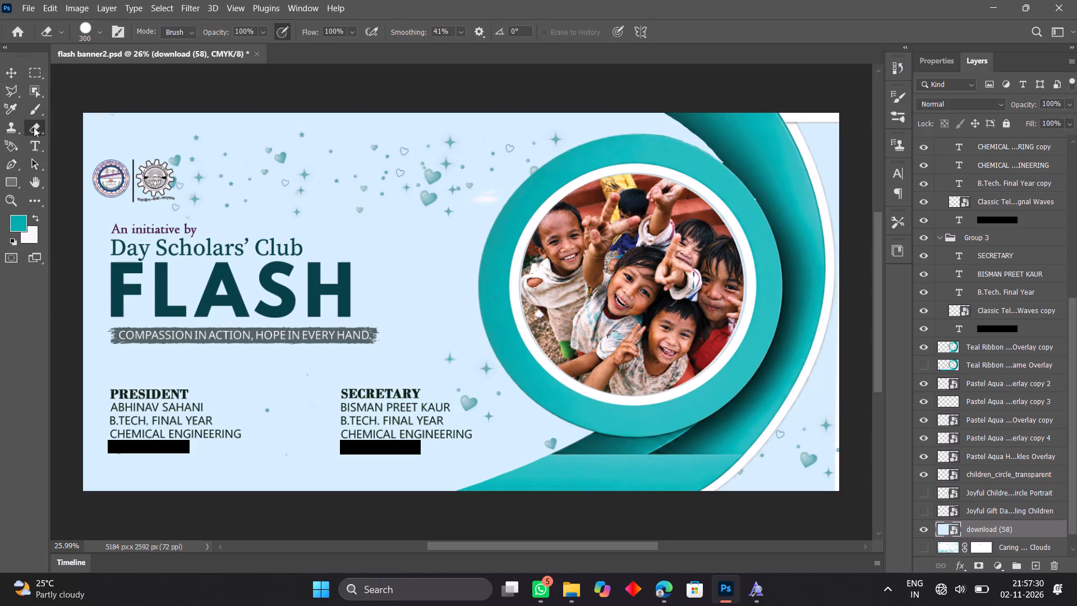
pyautogui.click(482, 205)
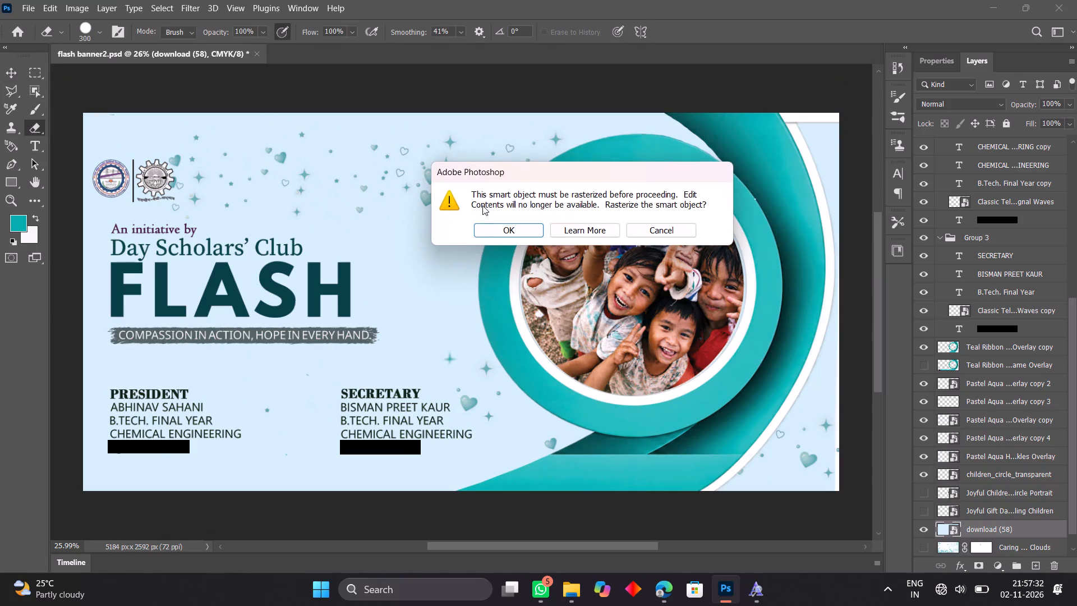
pyautogui.click(488, 226)
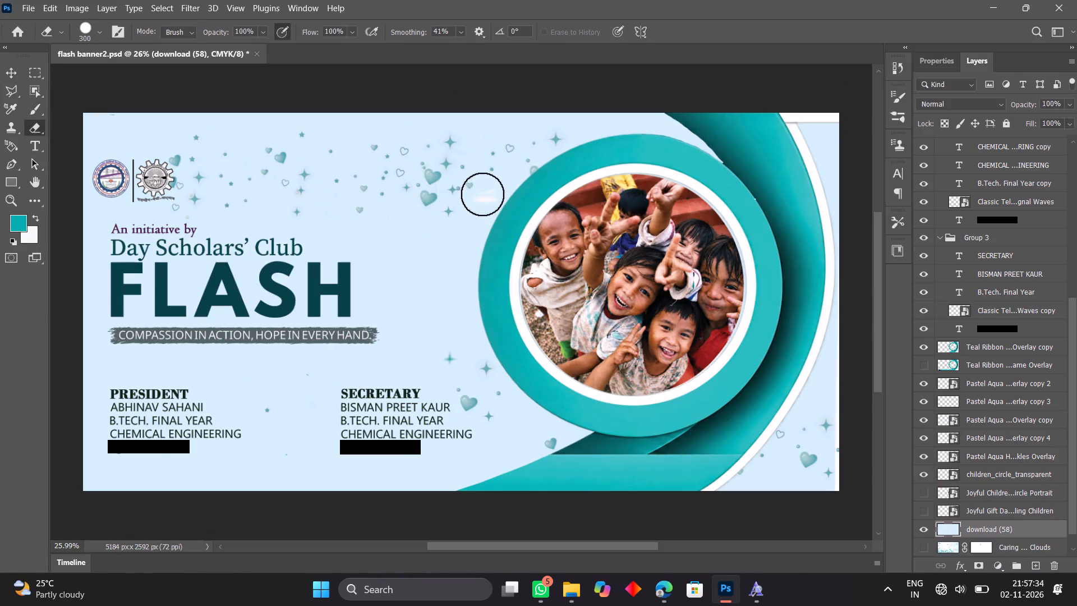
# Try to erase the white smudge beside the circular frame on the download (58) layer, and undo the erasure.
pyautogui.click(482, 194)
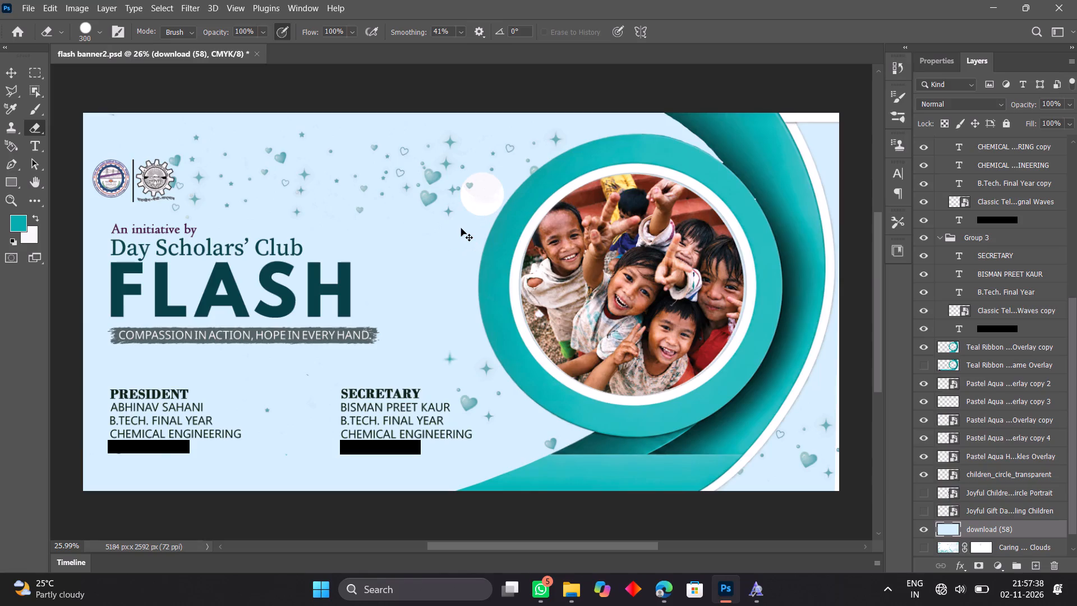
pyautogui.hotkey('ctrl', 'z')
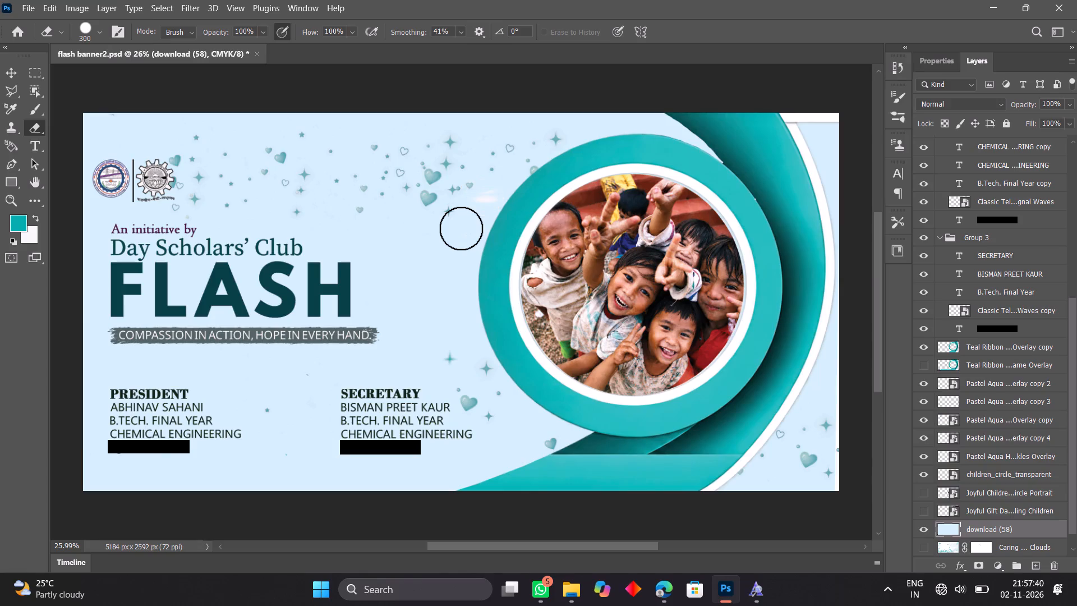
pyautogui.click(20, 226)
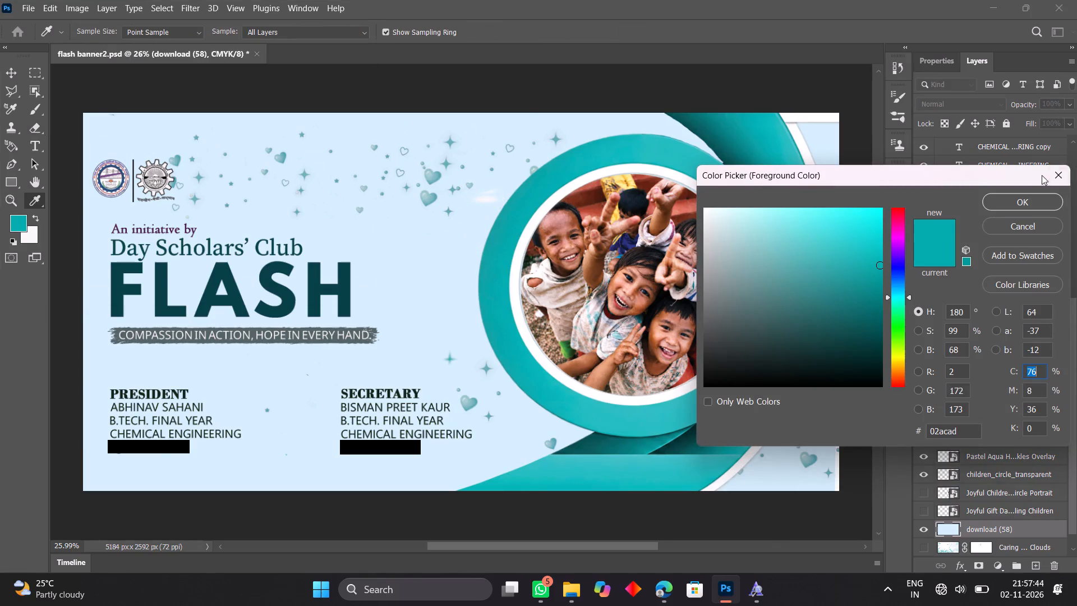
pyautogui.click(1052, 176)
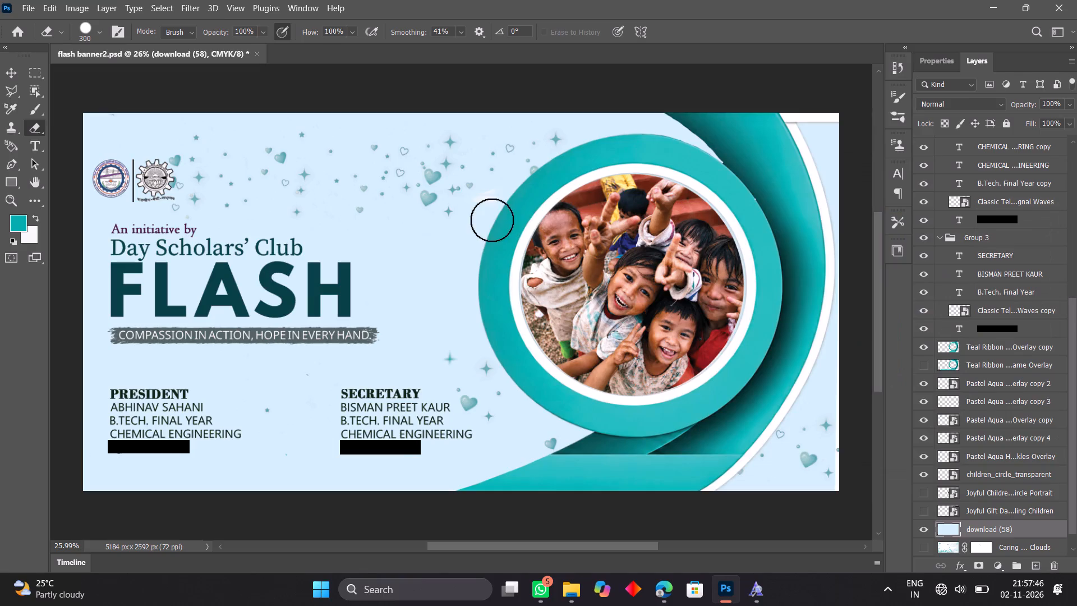
# Delete the Pastel Aqua Hearts and Sparkles Overlay copy layer that doubles the decoration above the title.
pyautogui.click(10, 74)
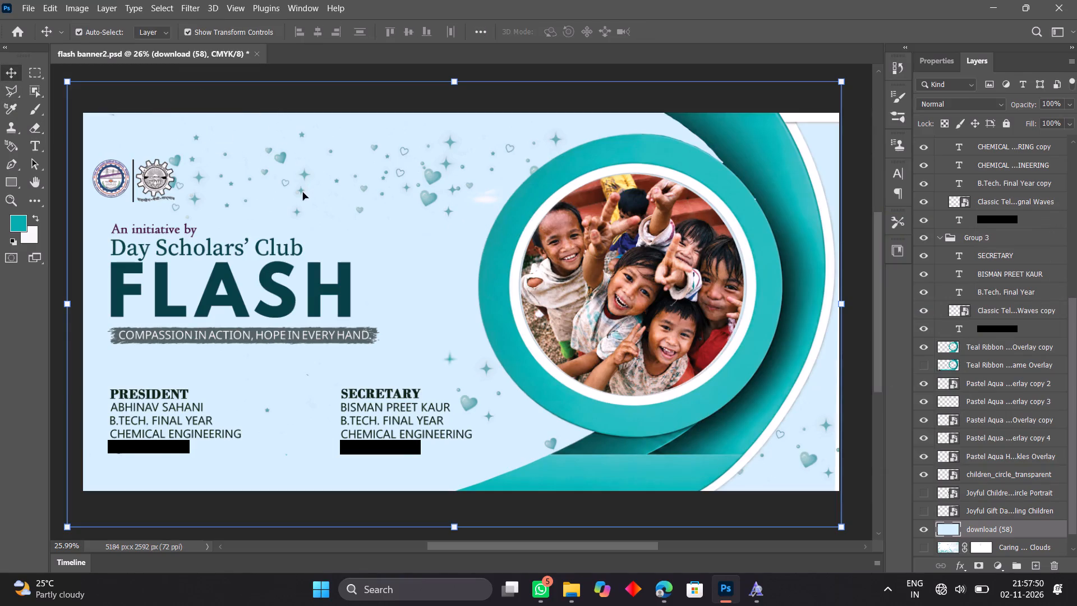
pyautogui.click(303, 192)
pyautogui.click(547, 298)
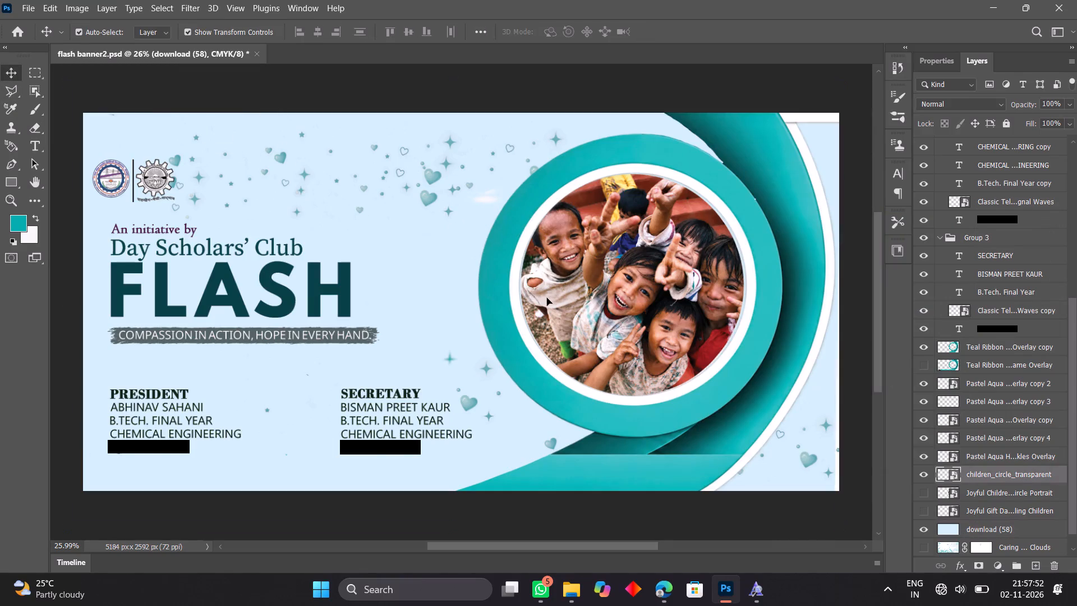
pyautogui.click(296, 213)
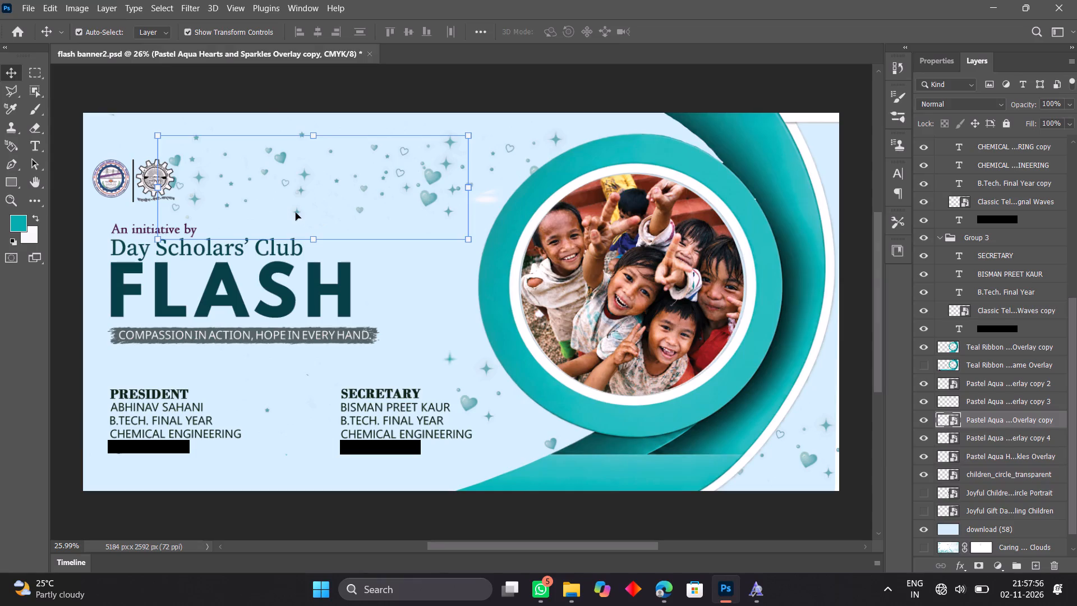
pyautogui.press('Delete')
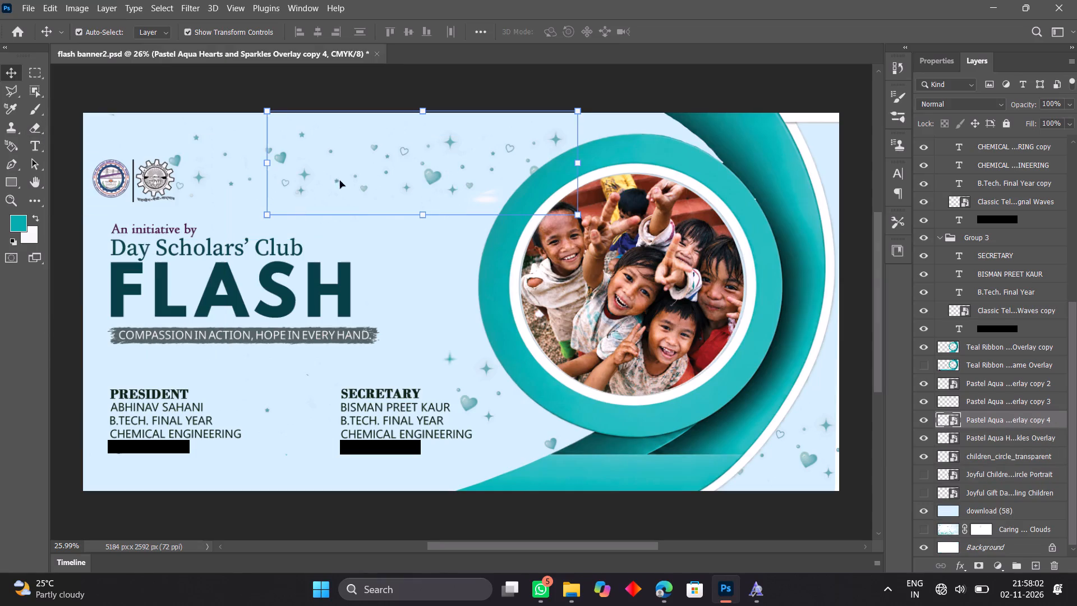
# Rasterize the Pastel Aqua Hearts and Sparkles Overlay layer and erase its hearts and sparkles around and just beside the logos.
pyautogui.click(171, 159)
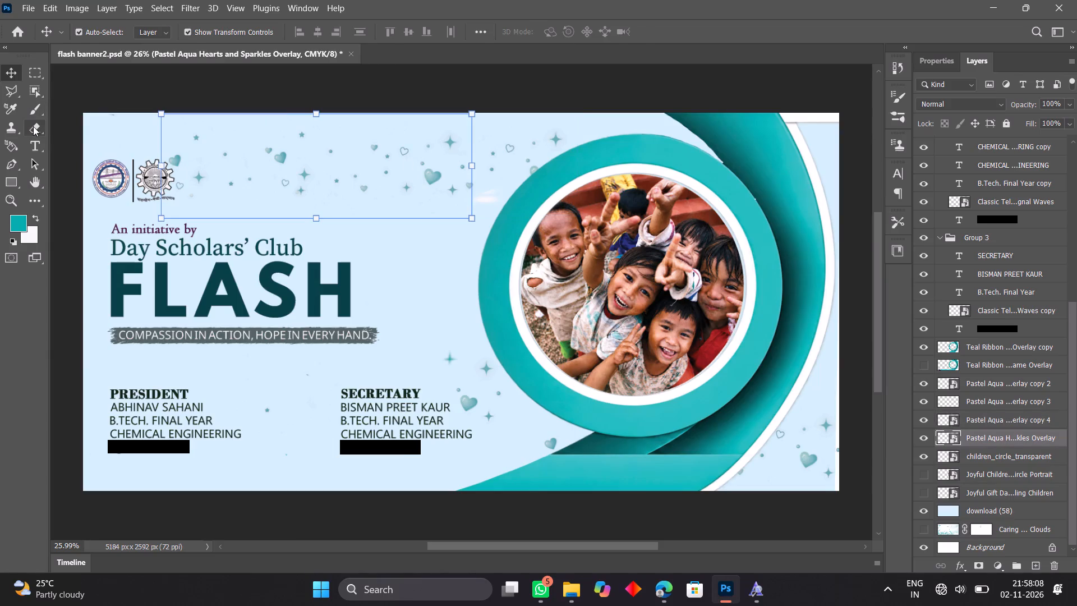
pyautogui.click(33, 126)
pyautogui.click(187, 172)
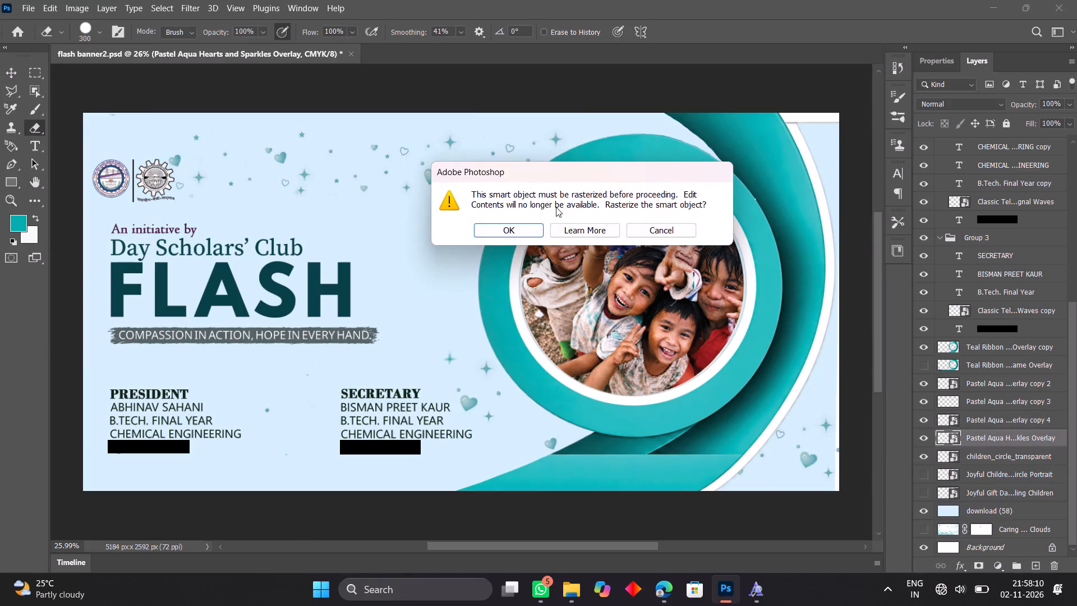
pyautogui.click(524, 232)
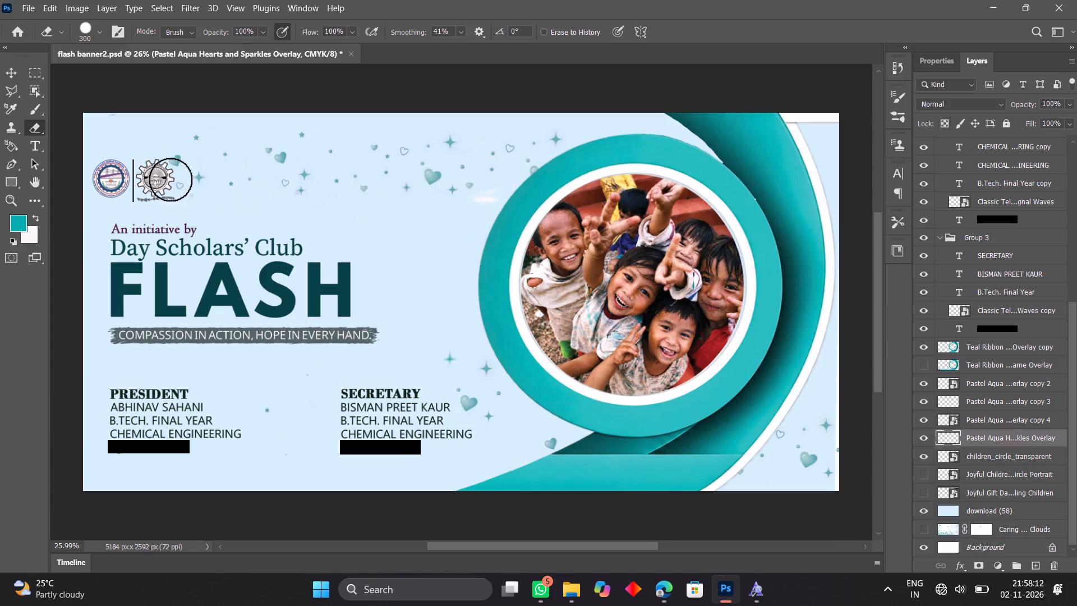
pyautogui.moveTo(167, 177); pyautogui.dragTo(223, 160)
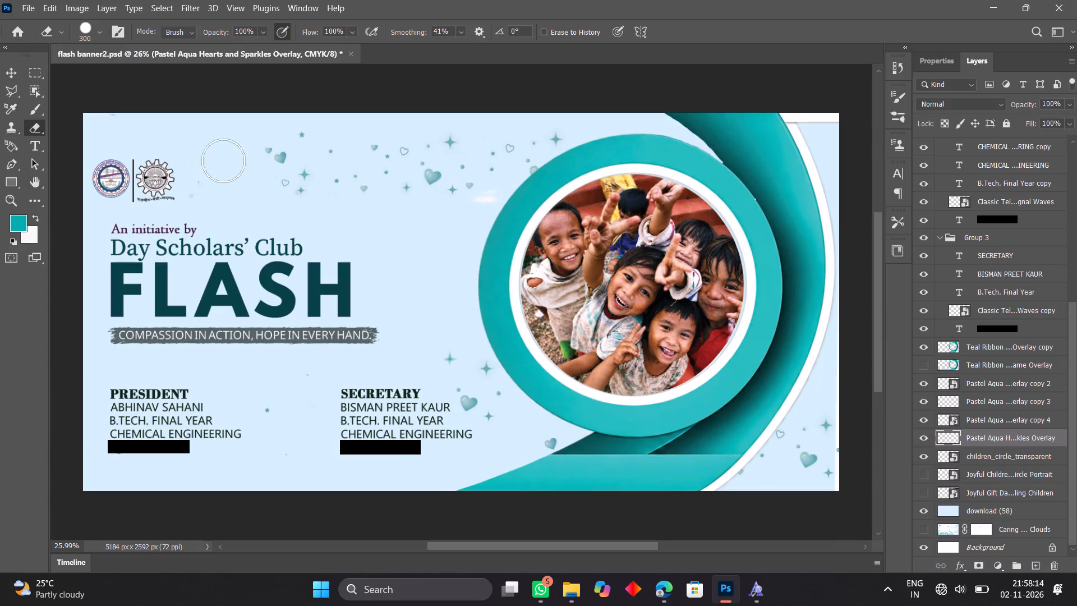
pyautogui.moveTo(223, 160); pyautogui.dragTo(300, 141)
pyautogui.click(300, 141)
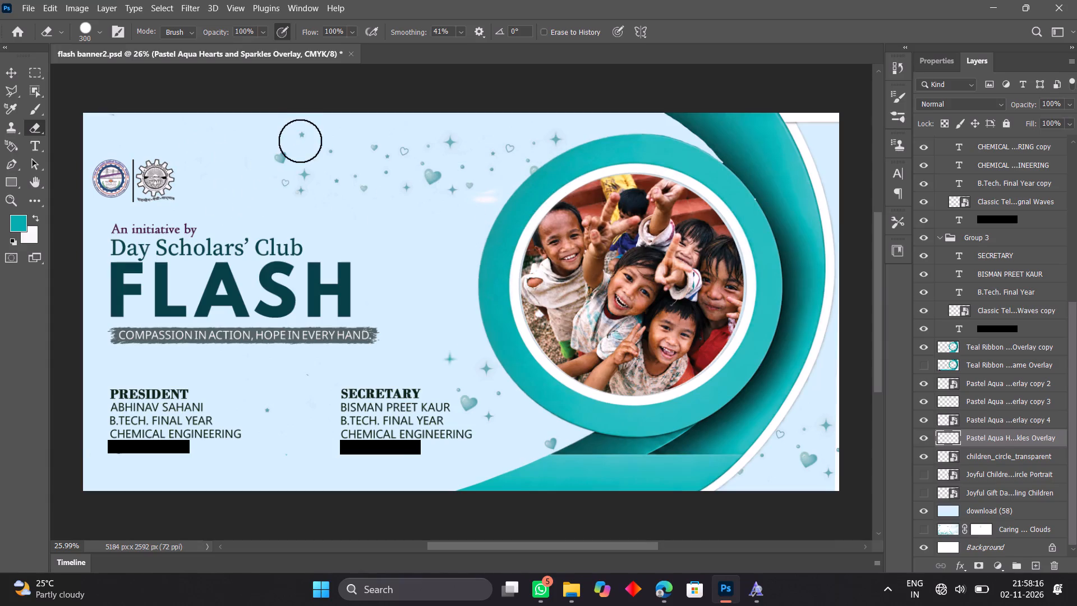
pyautogui.moveTo(300, 141); pyautogui.dragTo(279, 164)
# Duplicate the Pastel Aqua Hearts and Sparkles Overlay layer and scale the copy down to about 41% above the logos.
pyautogui.click(13, 71)
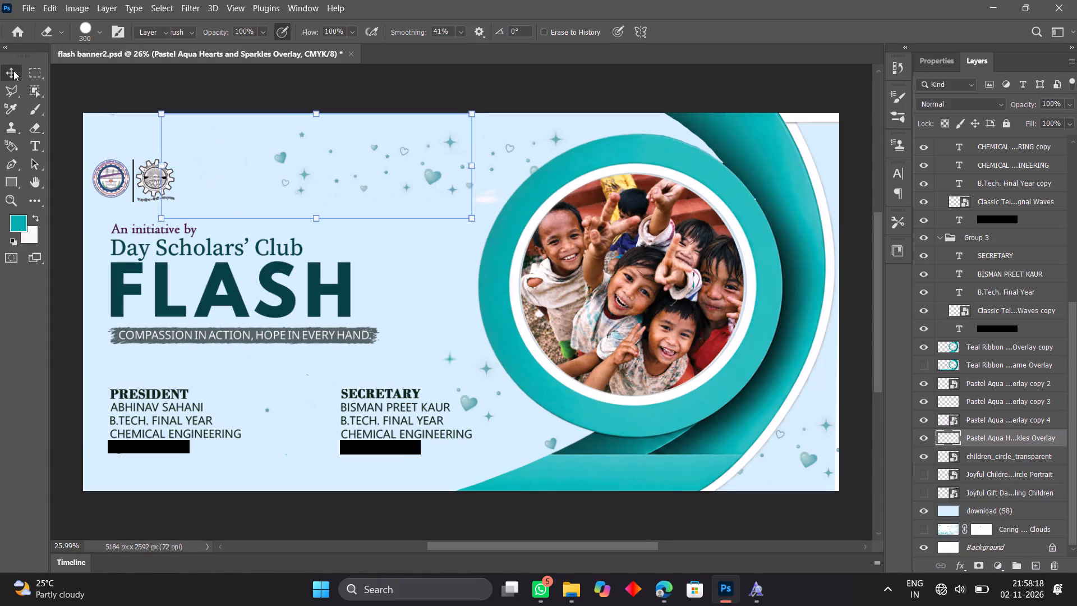
pyautogui.click(325, 181)
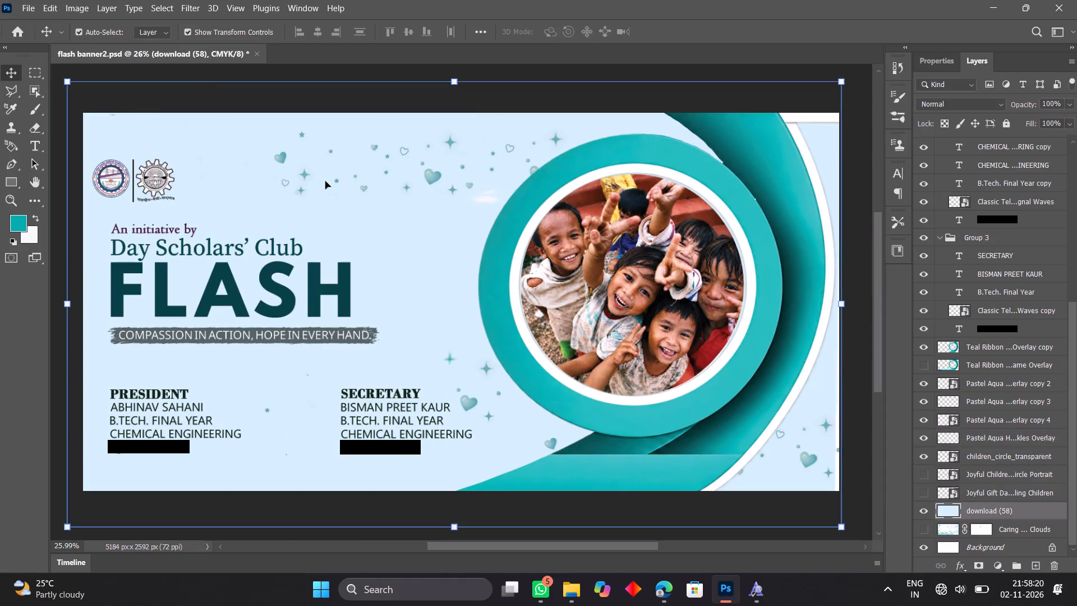
pyautogui.click(553, 272)
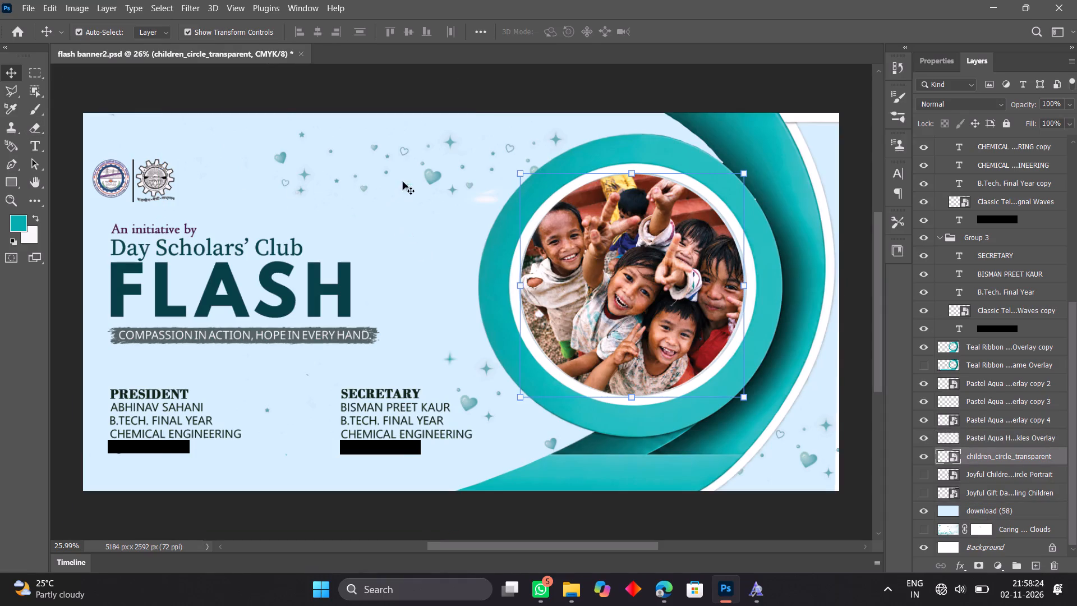
pyautogui.click(435, 175)
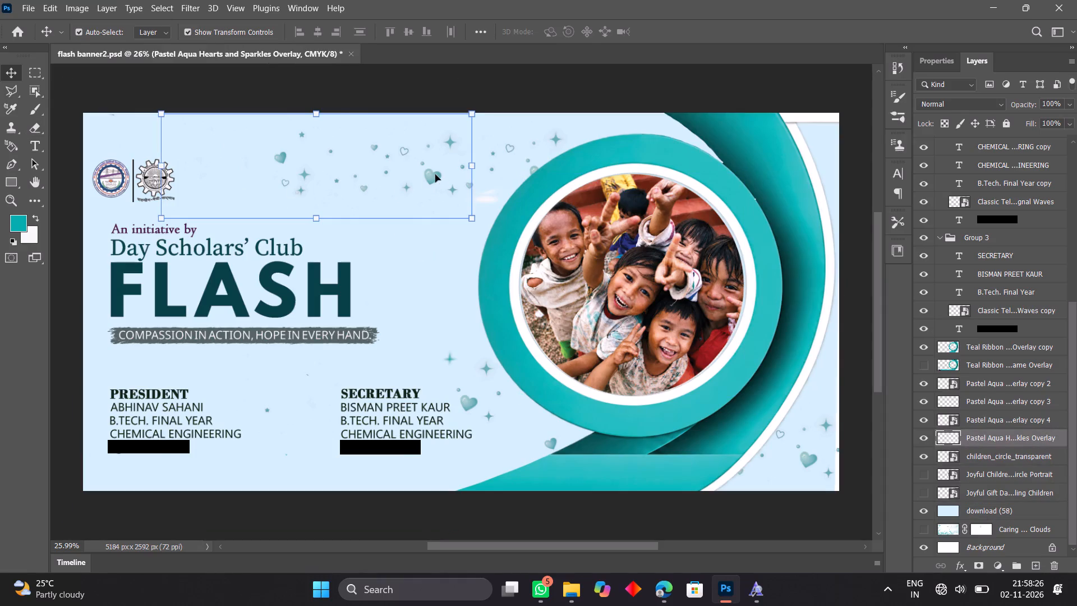
pyautogui.hotkey('ctrl', 'j')
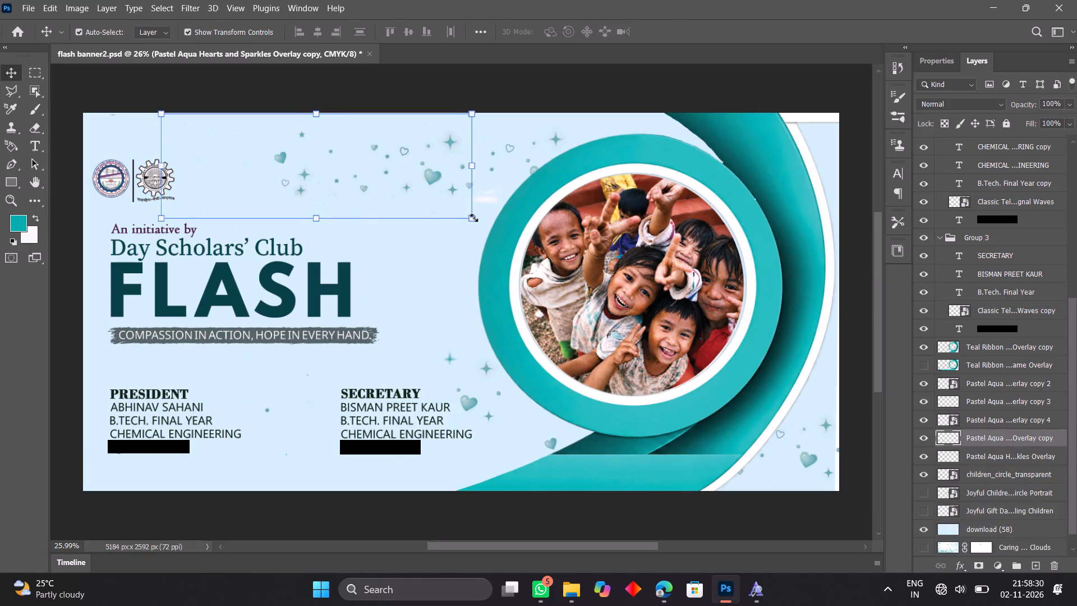
pyautogui.moveTo(474, 218); pyautogui.dragTo(281, 173)
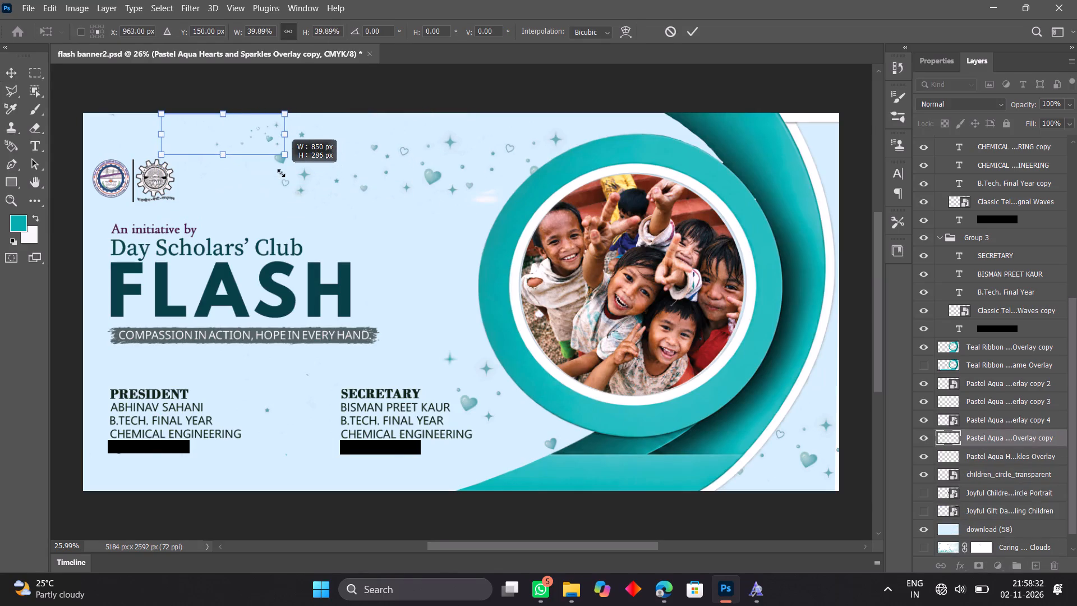
pyautogui.moveTo(281, 173); pyautogui.dragTo(278, 169)
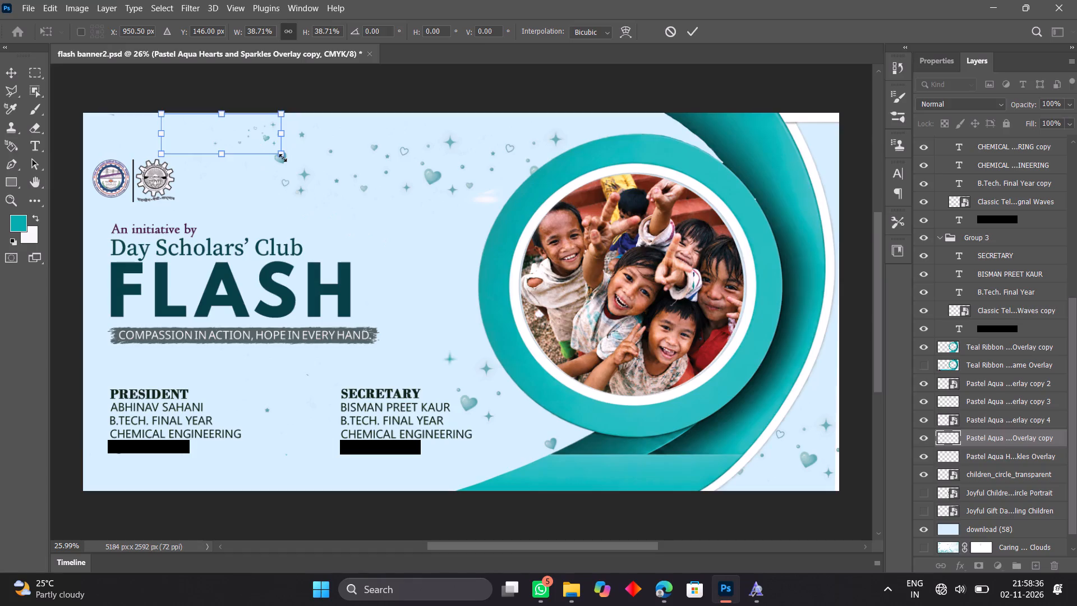
pyautogui.moveTo(283, 154); pyautogui.dragTo(291, 158)
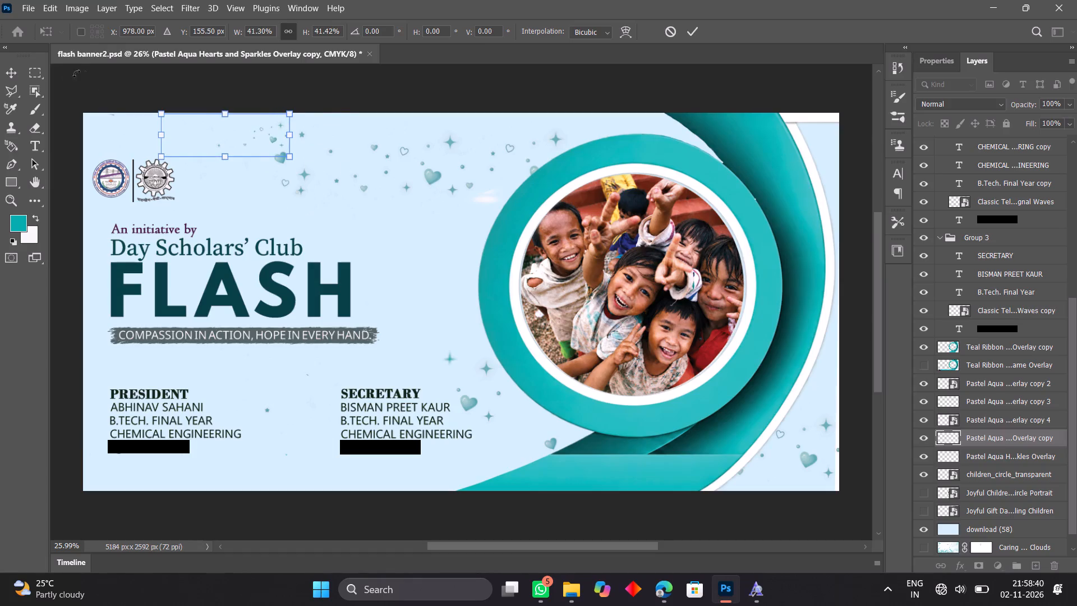
pyautogui.click(10, 73)
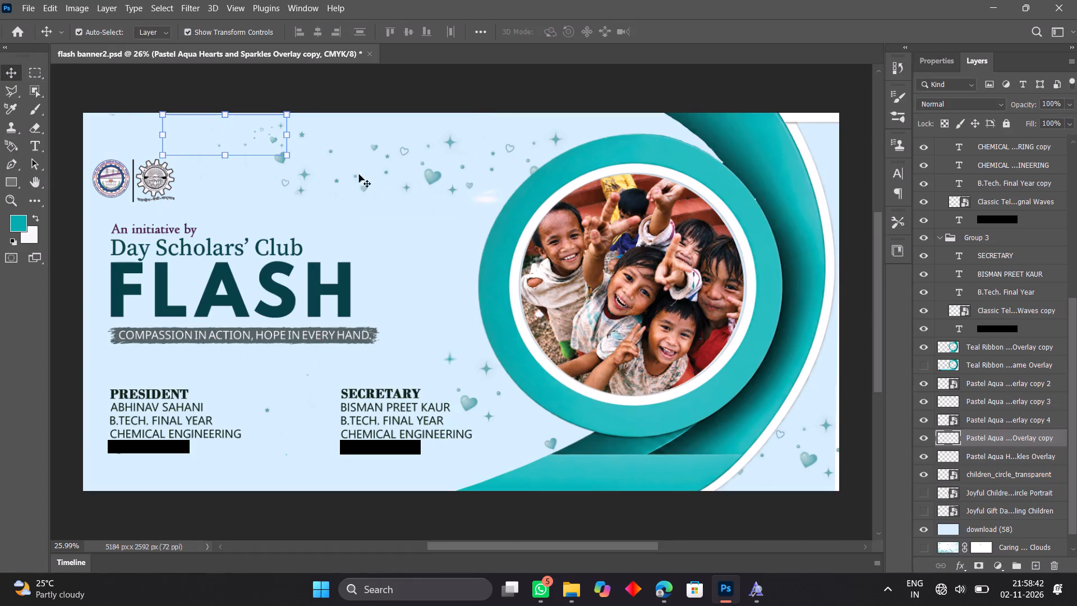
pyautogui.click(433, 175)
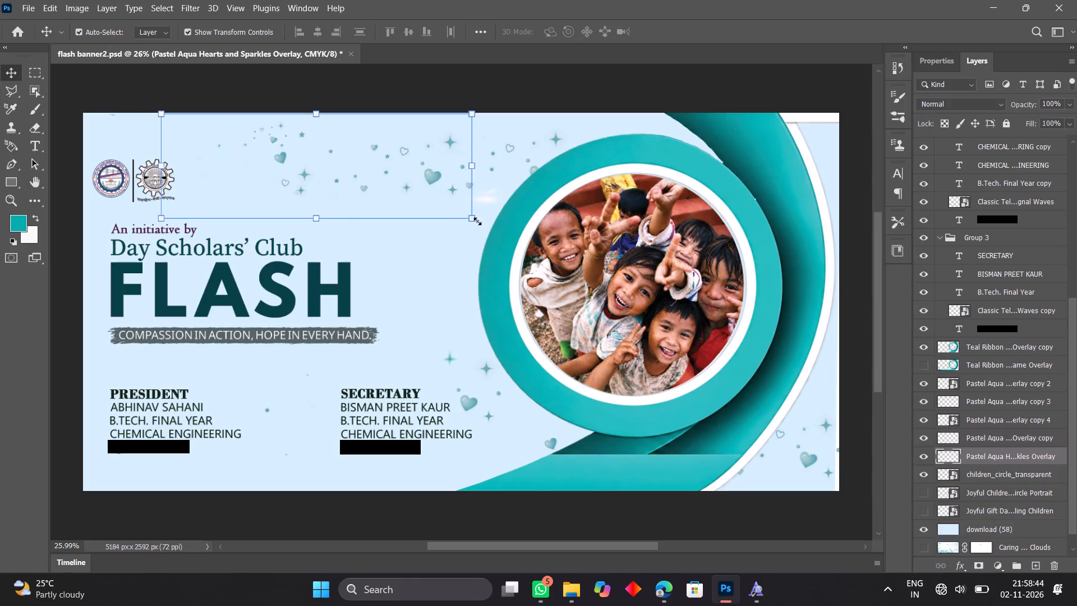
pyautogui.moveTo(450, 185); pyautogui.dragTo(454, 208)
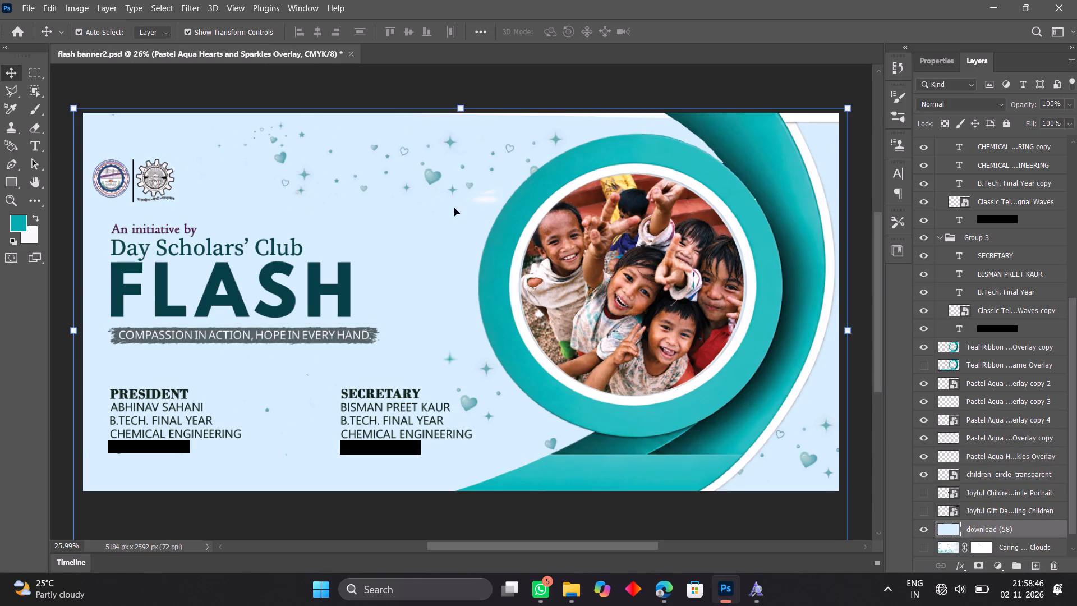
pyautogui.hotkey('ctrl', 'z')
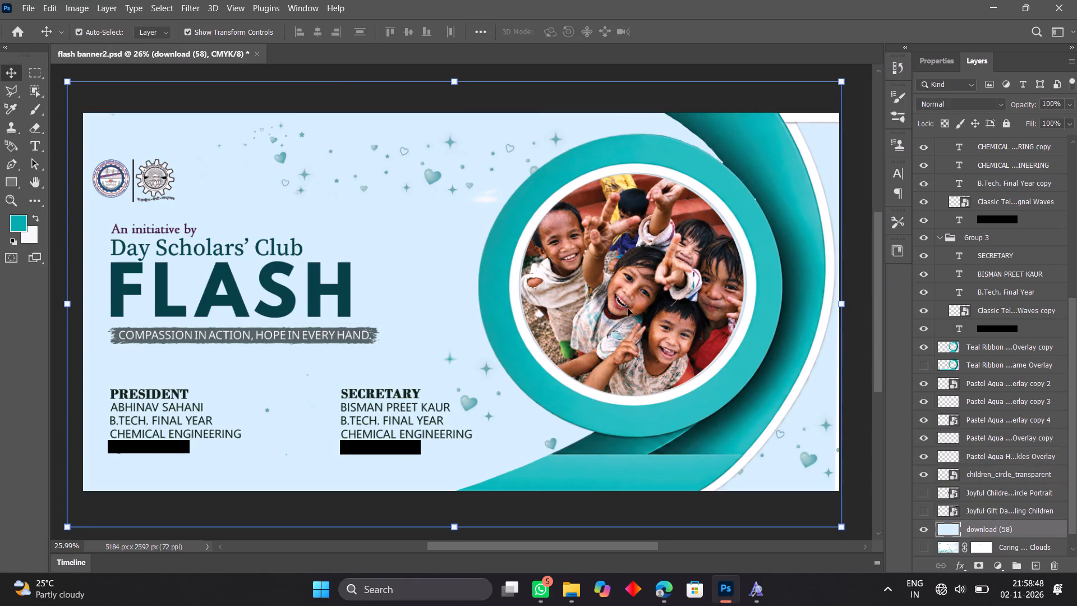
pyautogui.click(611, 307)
# Scale the original Pastel Aqua Hearts and Sparkles Overlay layer up slightly to about 101.7%.
pyautogui.click(431, 180)
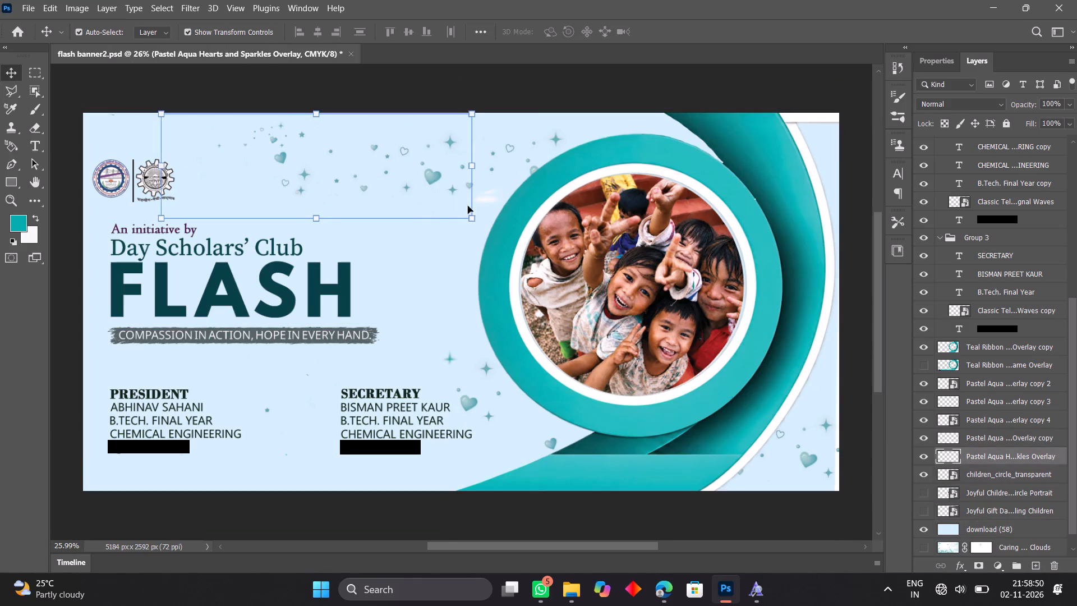
pyautogui.moveTo(473, 219); pyautogui.dragTo(483, 250)
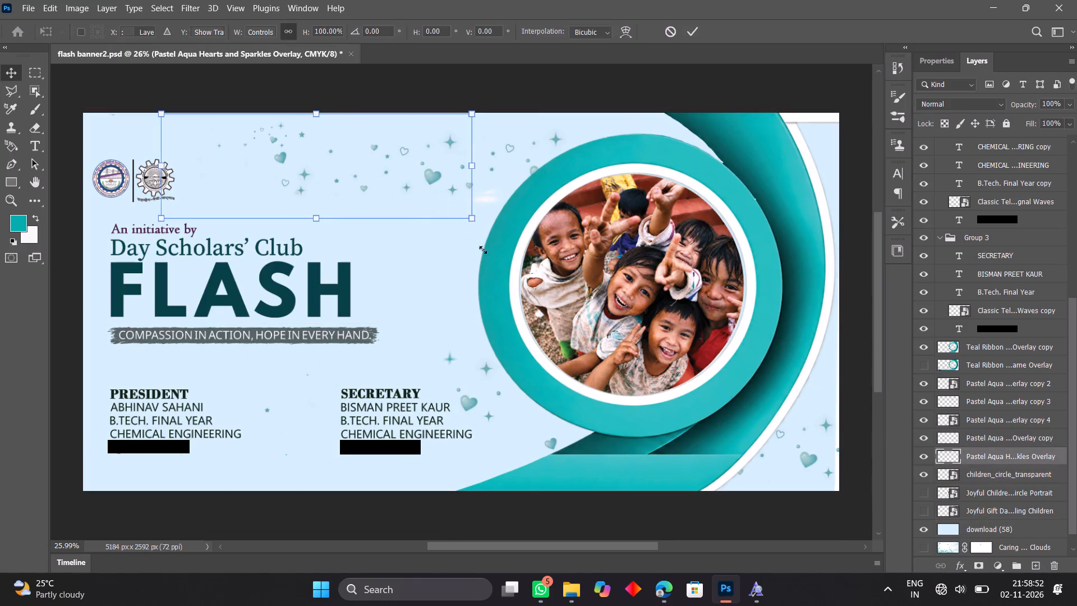
pyautogui.moveTo(483, 250); pyautogui.dragTo(471, 245)
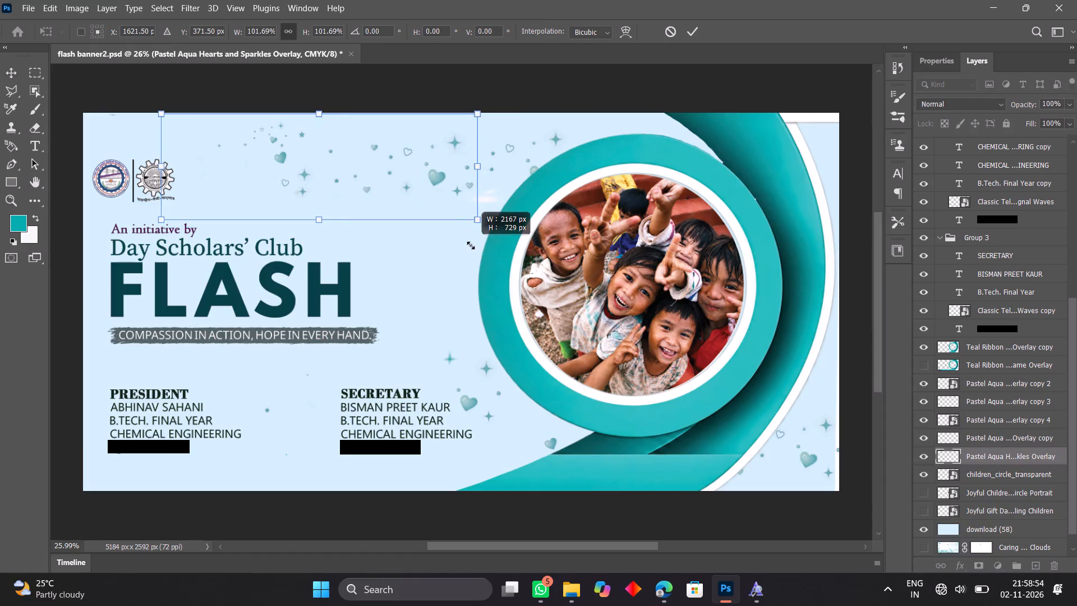
pyautogui.moveTo(471, 245); pyautogui.dragTo(471, 246)
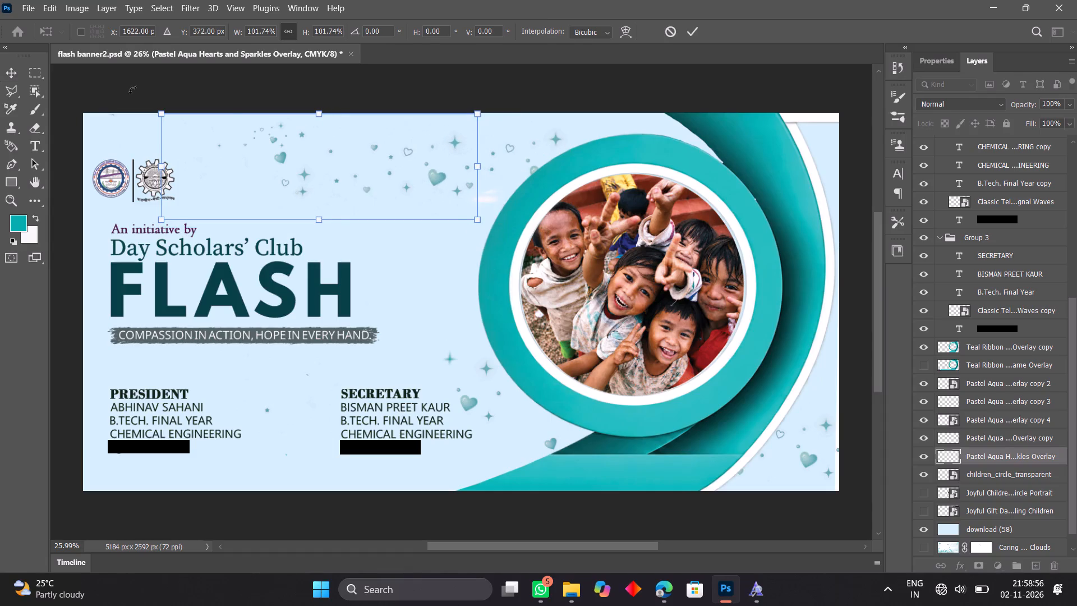
pyautogui.click(8, 73)
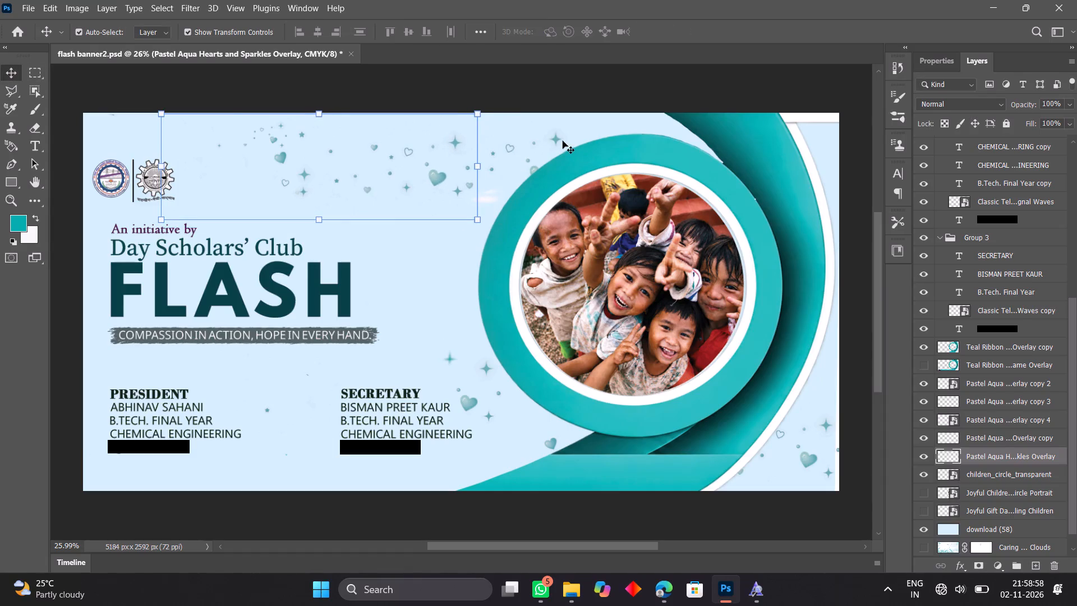
# Delete the Pastel Aqua Hearts and Sparkles Overlay copy 4 layer that extends over the teal ring.
pyautogui.click(558, 141)
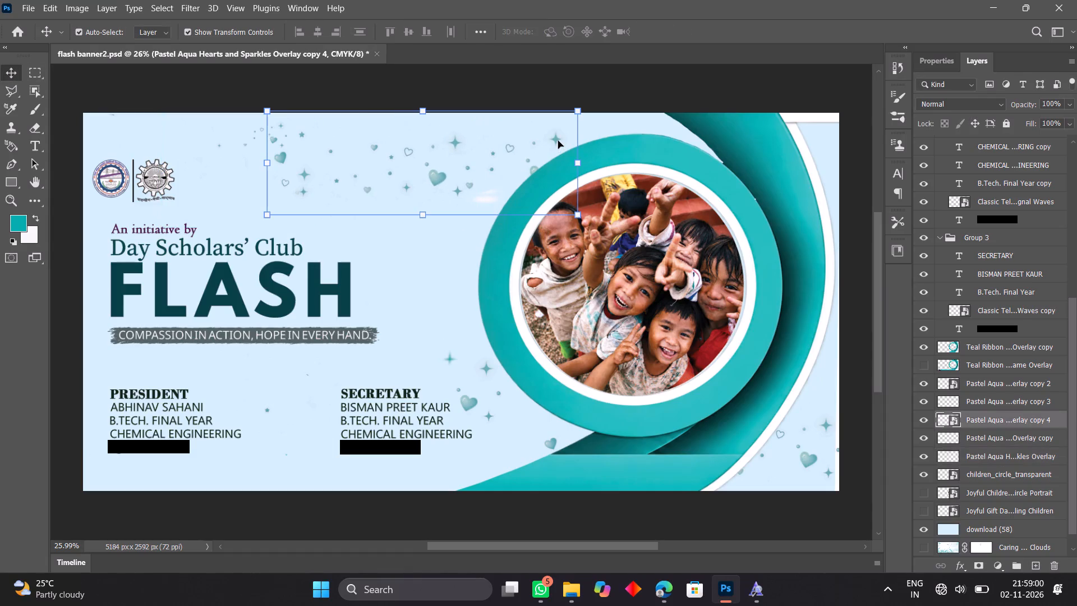
pyautogui.moveTo(558, 141); pyautogui.dragTo(590, 127)
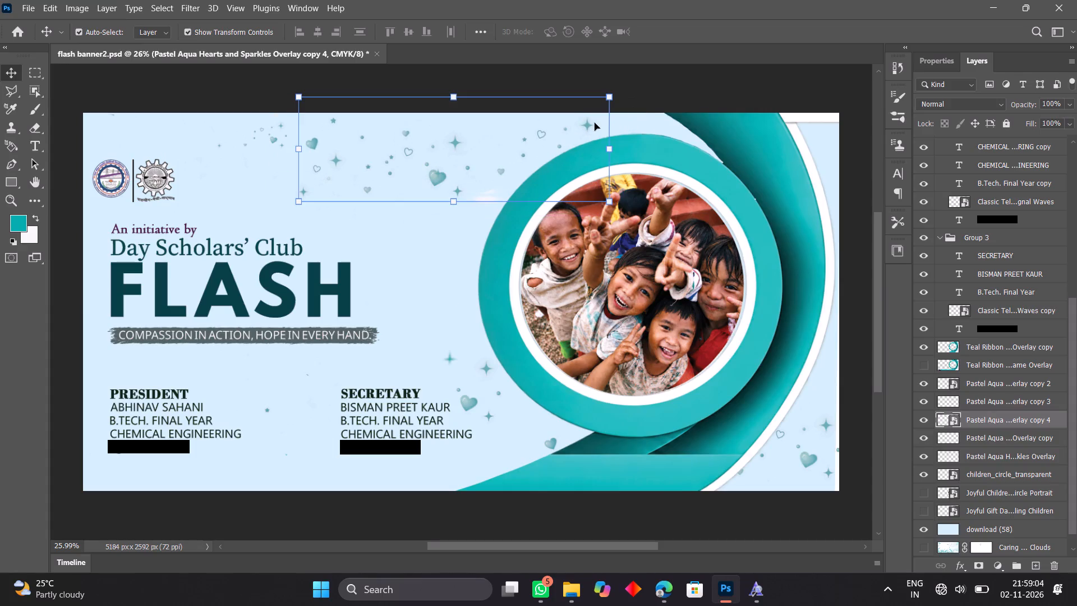
pyautogui.press('Delete')
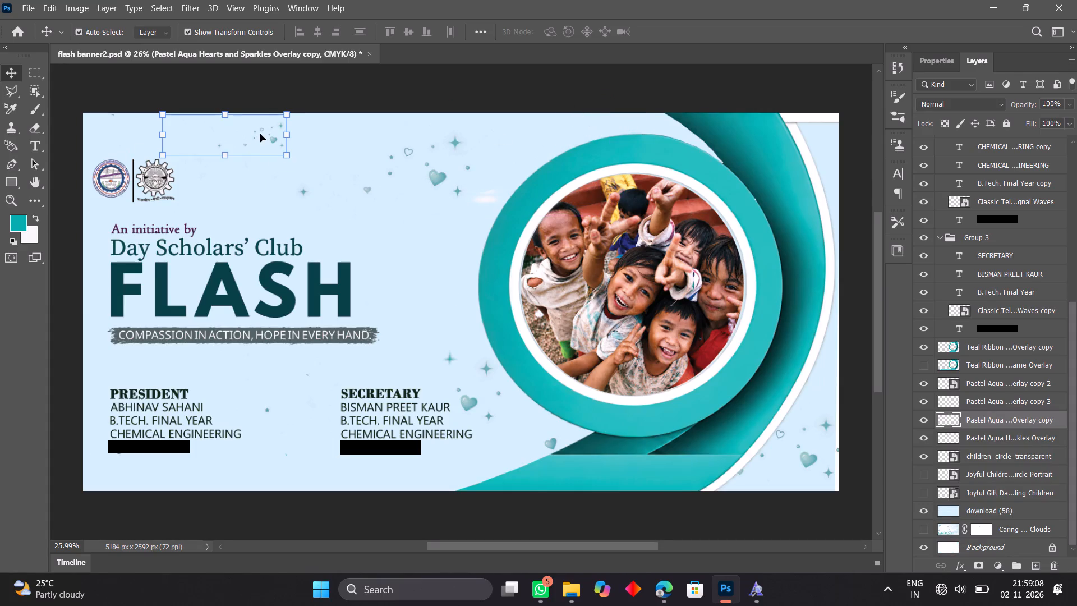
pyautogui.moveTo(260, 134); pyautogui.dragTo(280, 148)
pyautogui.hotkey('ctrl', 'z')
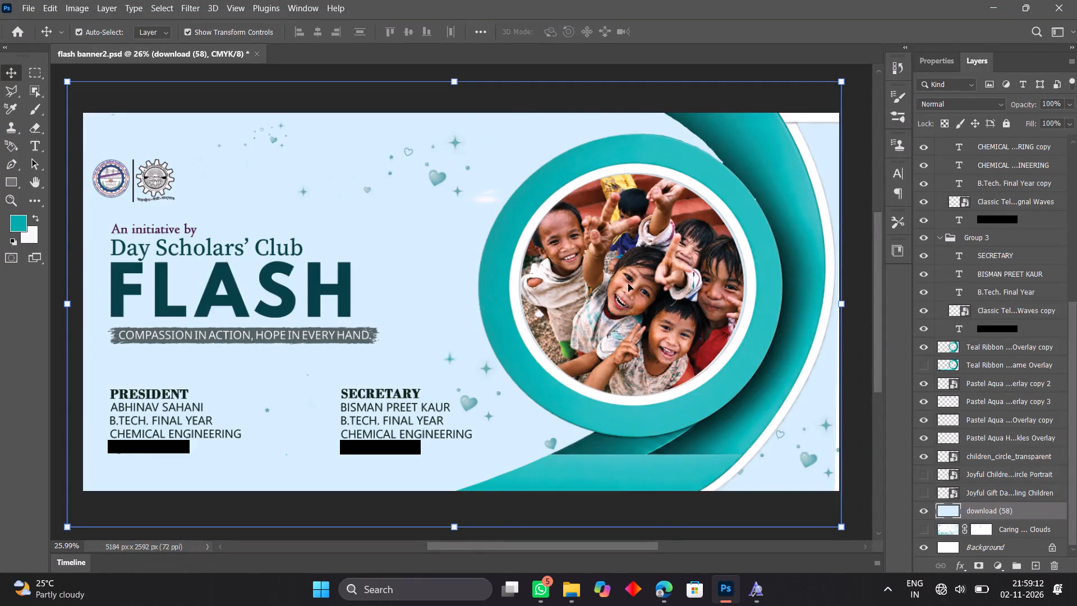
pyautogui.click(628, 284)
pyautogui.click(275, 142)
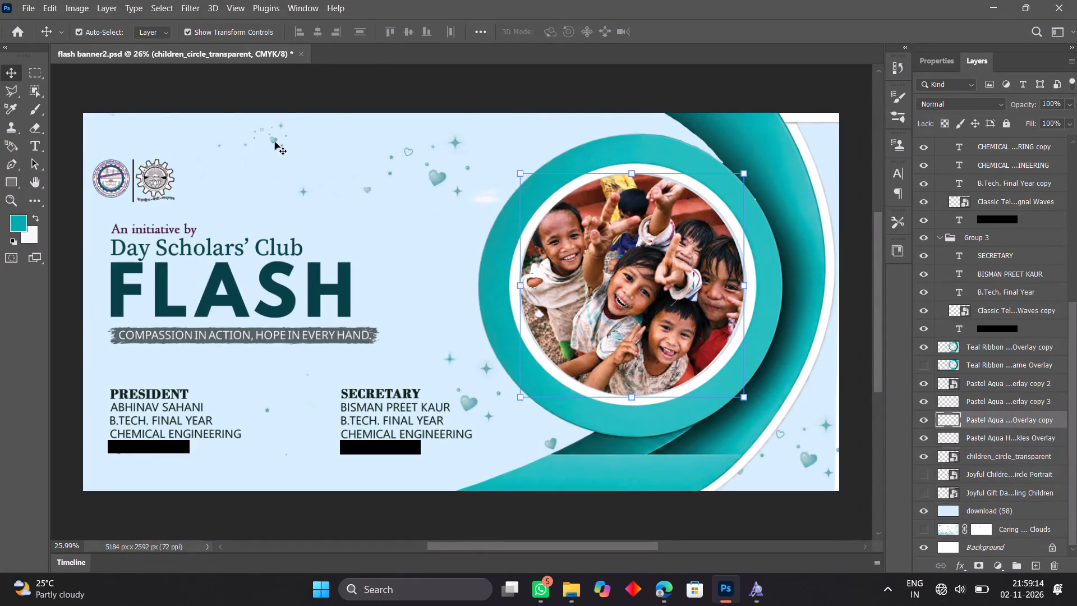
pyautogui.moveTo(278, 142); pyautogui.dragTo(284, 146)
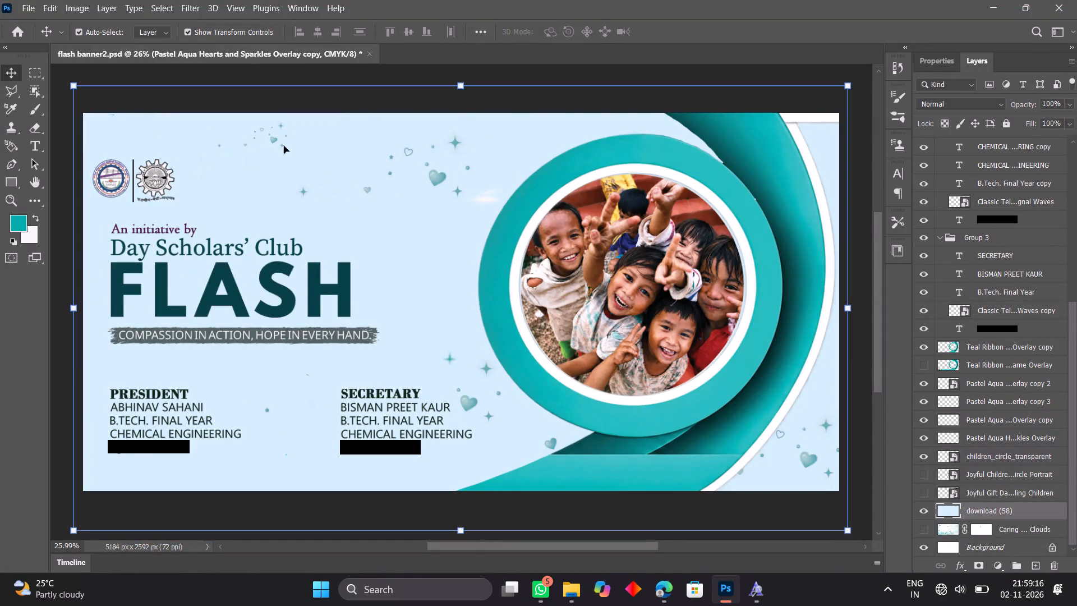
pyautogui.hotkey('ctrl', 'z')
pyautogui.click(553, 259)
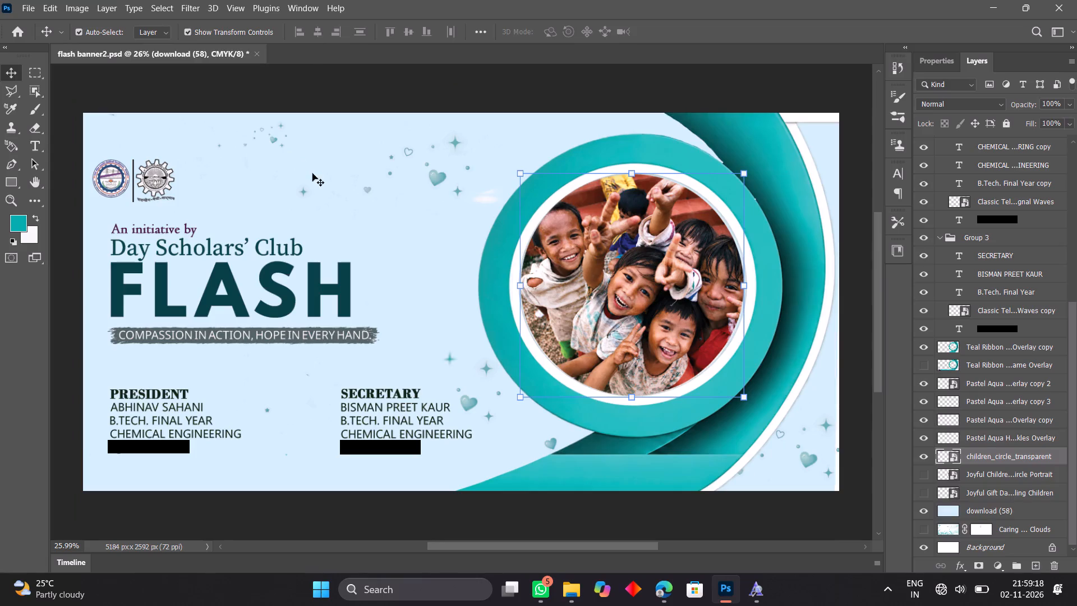
# Enlarge the small Pastel Aqua Hearts and Sparkles Overlay copy near the logos to about 129%.
pyautogui.click(271, 137)
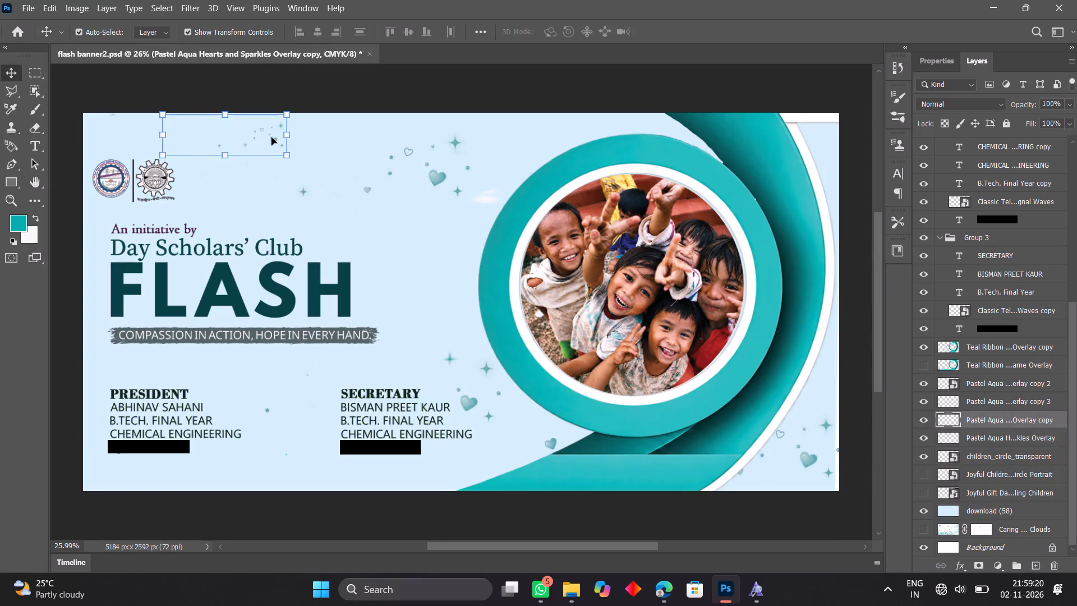
pyautogui.moveTo(287, 155); pyautogui.dragTo(306, 168)
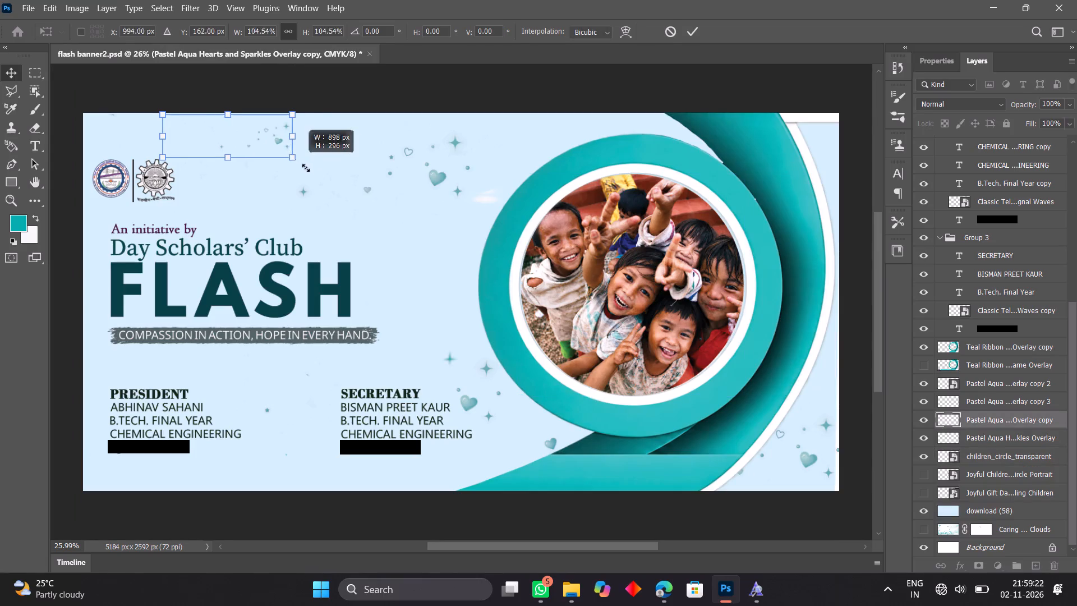
pyautogui.moveTo(306, 168); pyautogui.dragTo(320, 178)
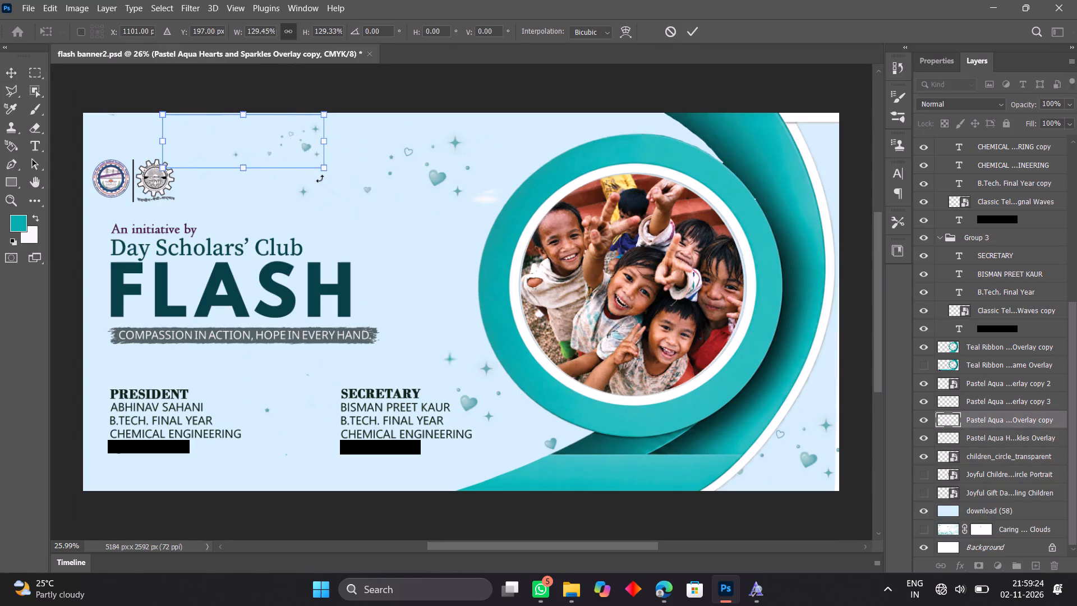
pyautogui.click(11, 71)
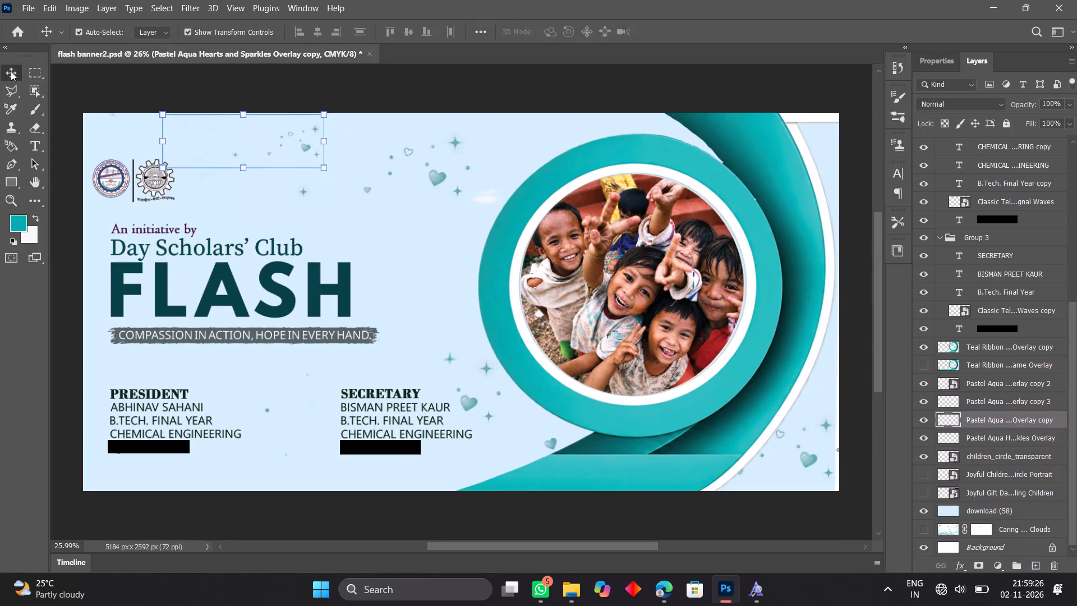
# Move the original Pastel Aqua Hearts and Sparkles Overlay layer slightly up and right, closer to the banner's upper edge.
pyautogui.click(431, 178)
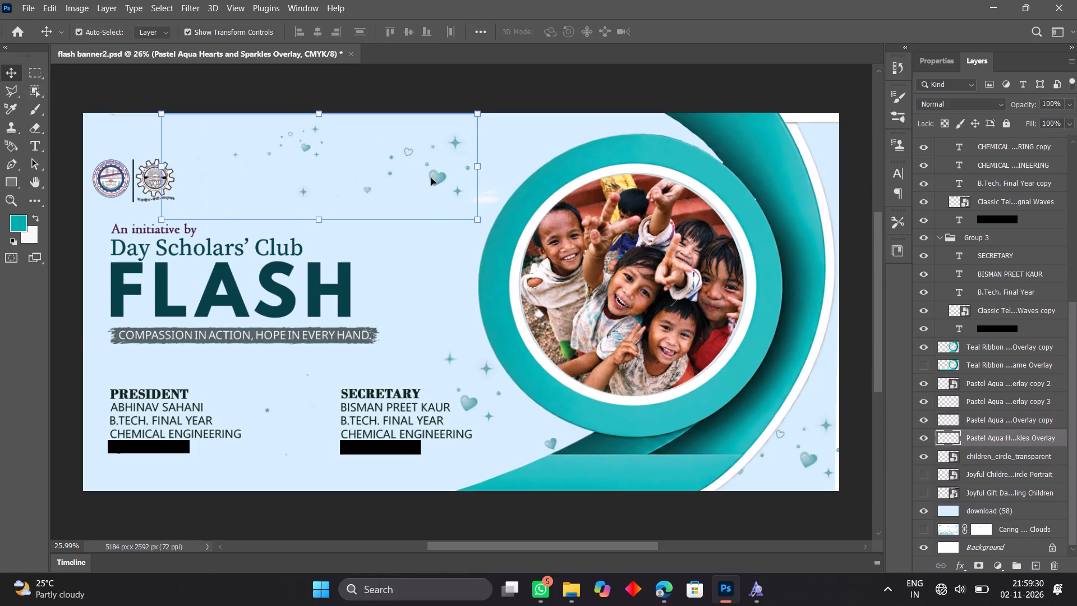
pyautogui.moveTo(431, 178); pyautogui.dragTo(479, 200)
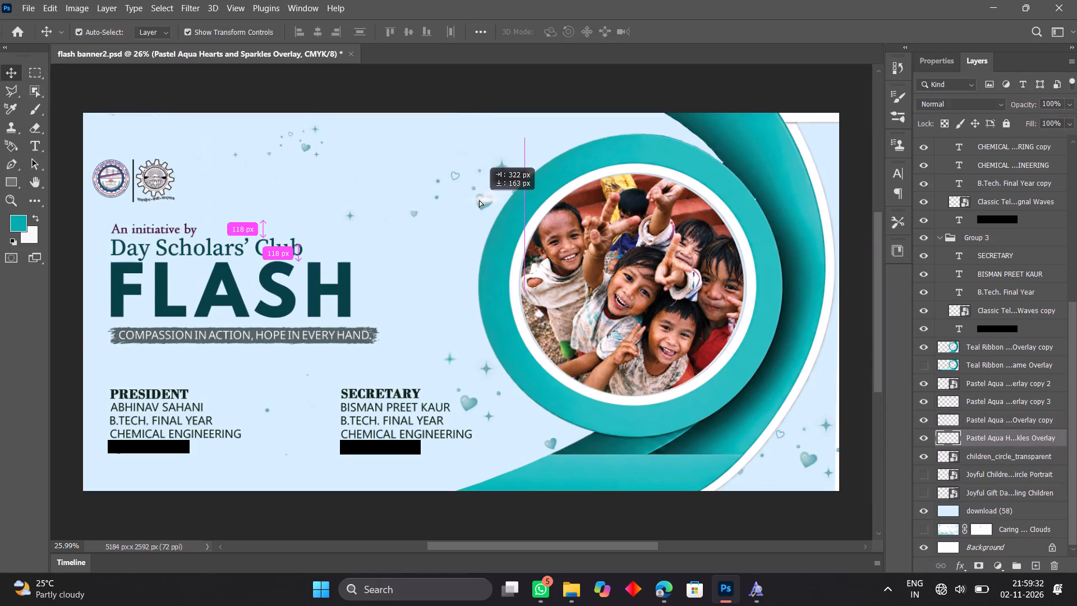
pyautogui.moveTo(479, 200); pyautogui.dragTo(452, 189)
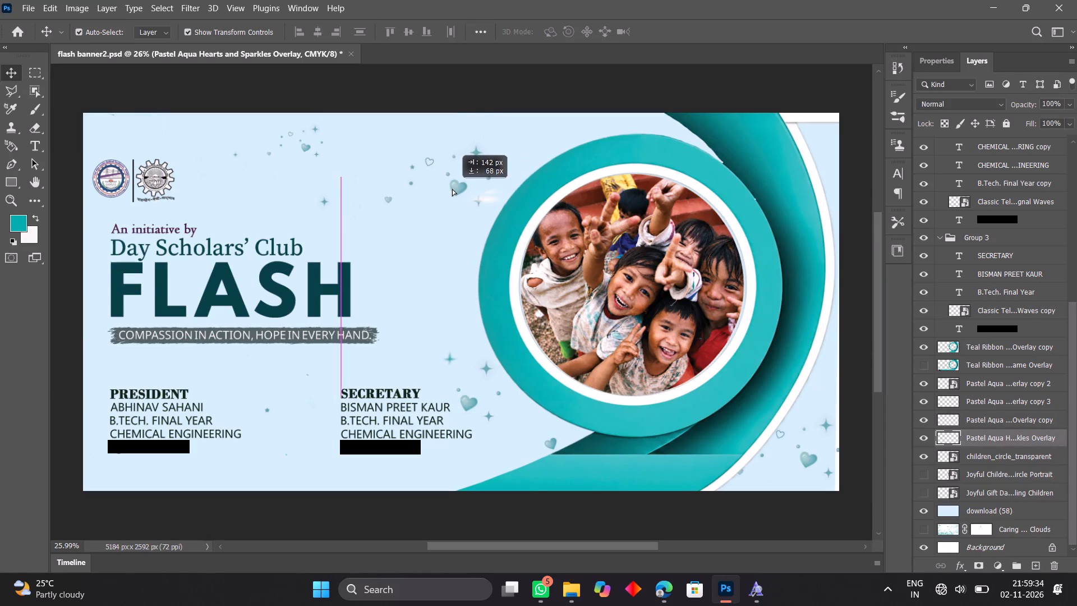
pyautogui.moveTo(452, 189); pyautogui.dragTo(438, 159)
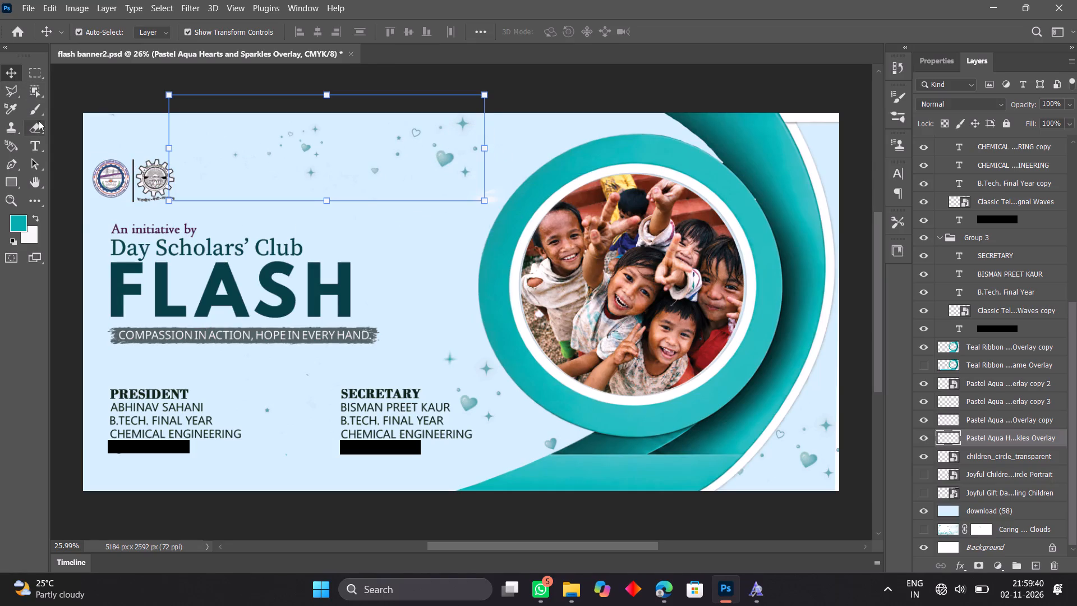
# Erase the stray dots between the President and Secretary blocks on the Pastel Aqua Hearts and Sparkles Overlay copy 3 layer.
pyautogui.click(268, 410)
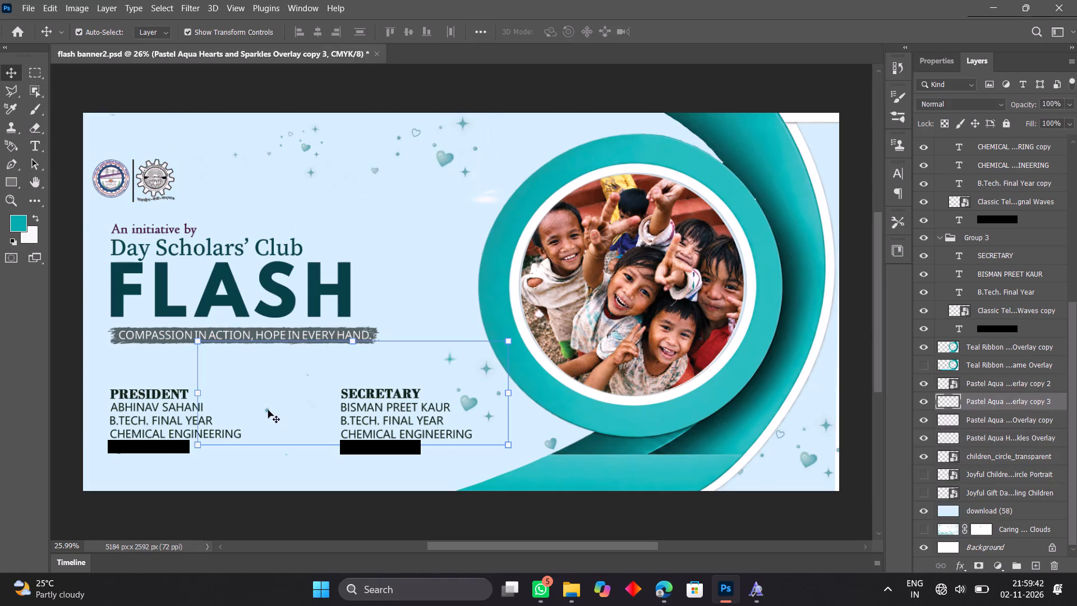
pyautogui.click(34, 135)
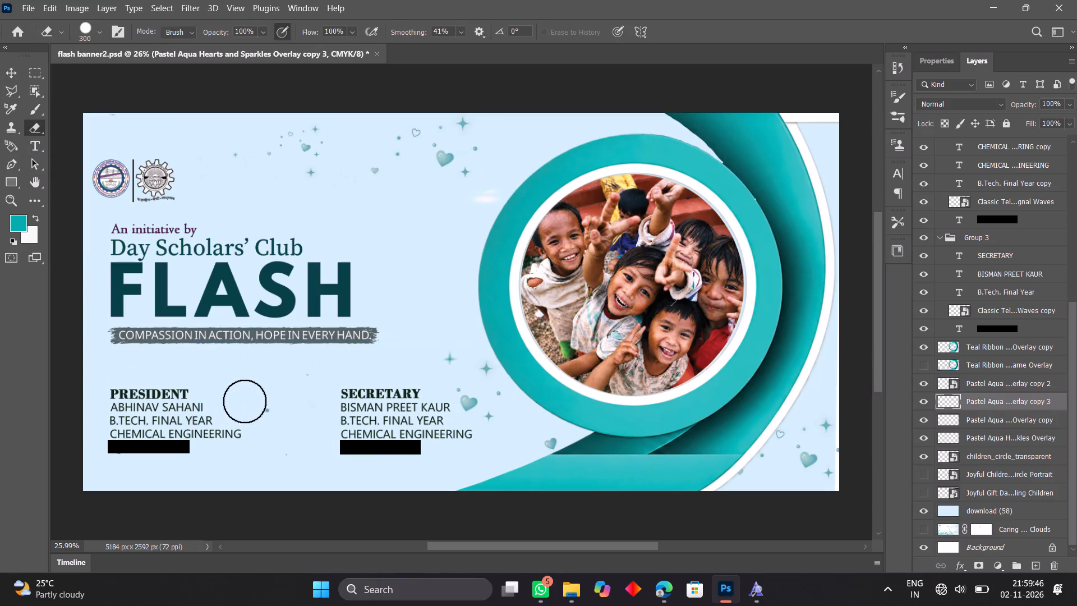
pyautogui.click(260, 407)
pyautogui.moveTo(260, 407); pyautogui.dragTo(301, 448)
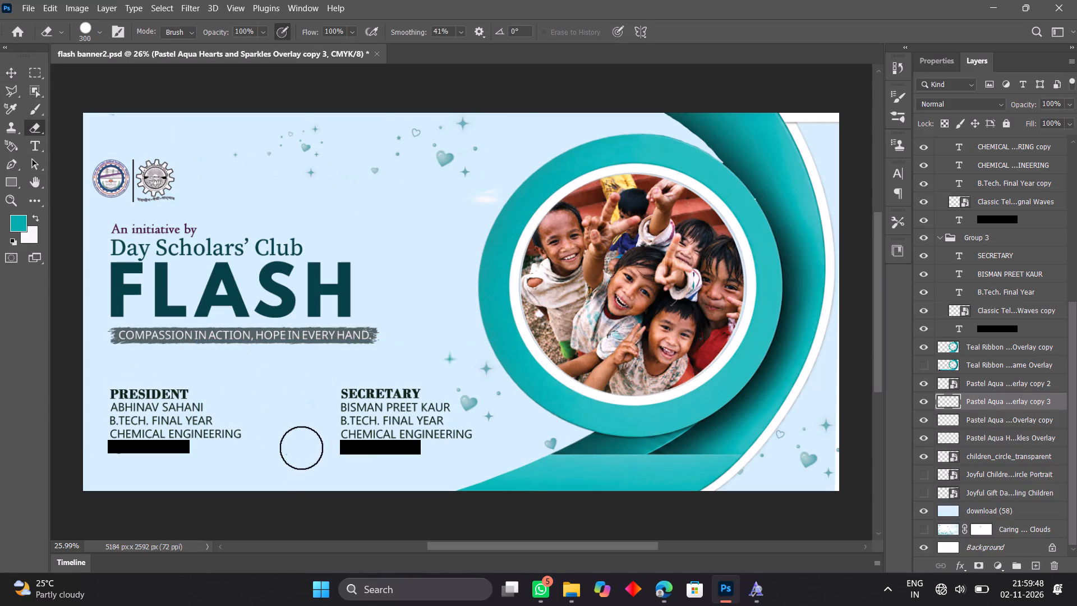
# Try to erase the remaining stray dot between the two contact blocks on the Pastel Aqua Hearts and Sparkles Overlay copy 3 layer.
pyautogui.moveTo(301, 448); pyautogui.dragTo(279, 465)
pyautogui.tripleClick(279, 465)
pyautogui.moveTo(279, 465); pyautogui.dragTo(302, 463)
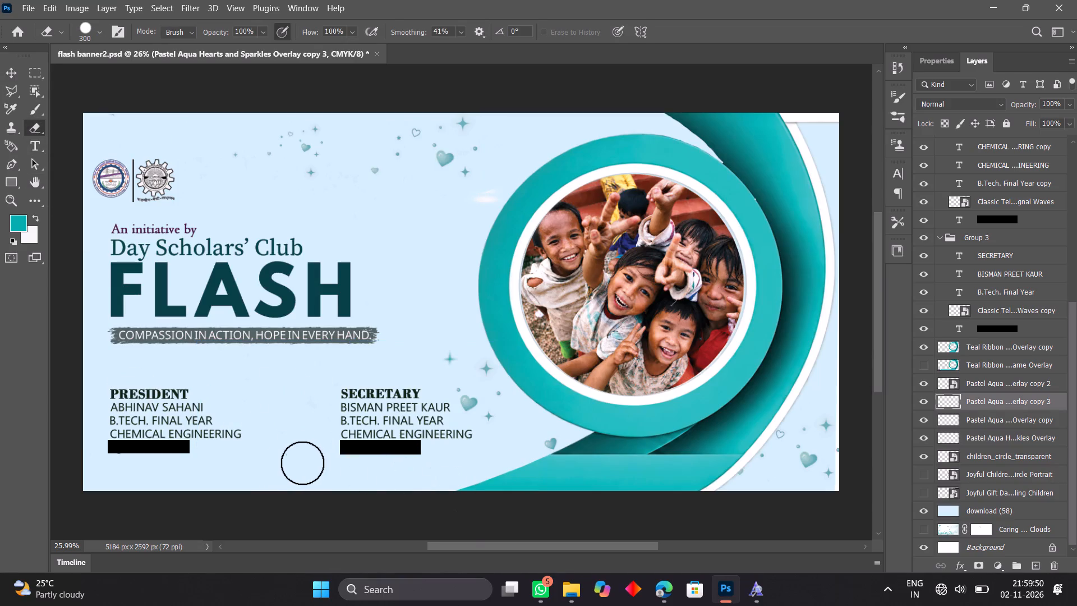
pyautogui.moveTo(302, 463); pyautogui.dragTo(302, 463)
# Set the FLASH title's letter tracking to 200.
pyautogui.click(11, 71)
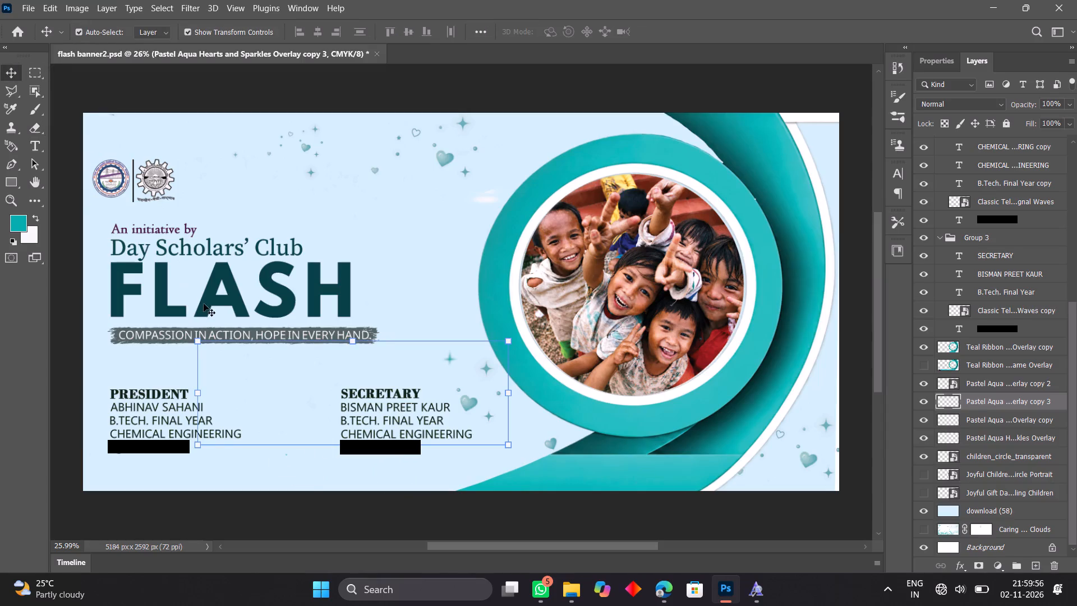
pyautogui.click(204, 303)
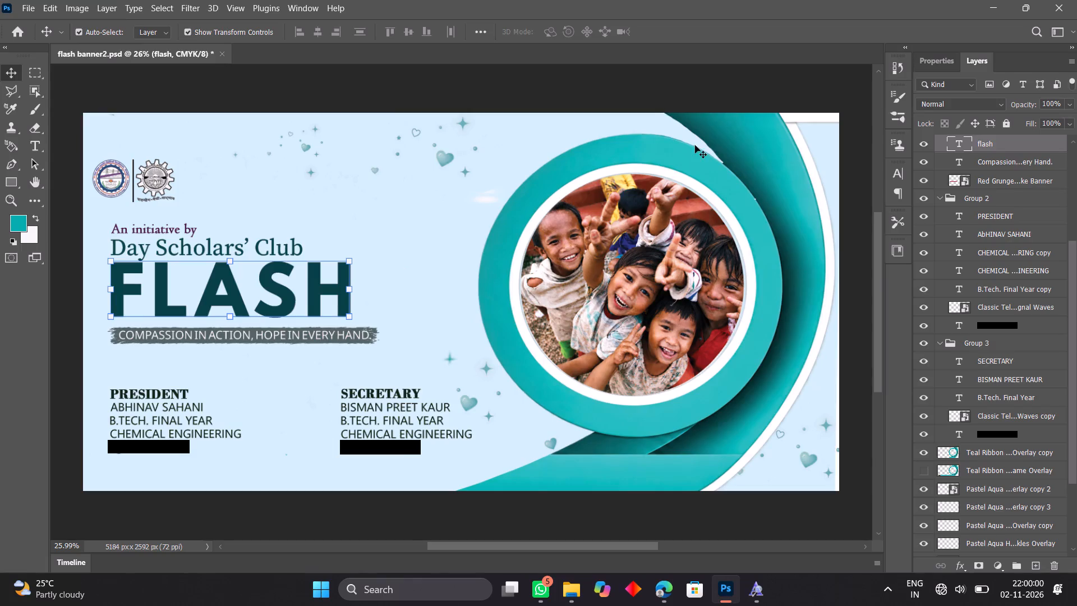
pyautogui.click(937, 63)
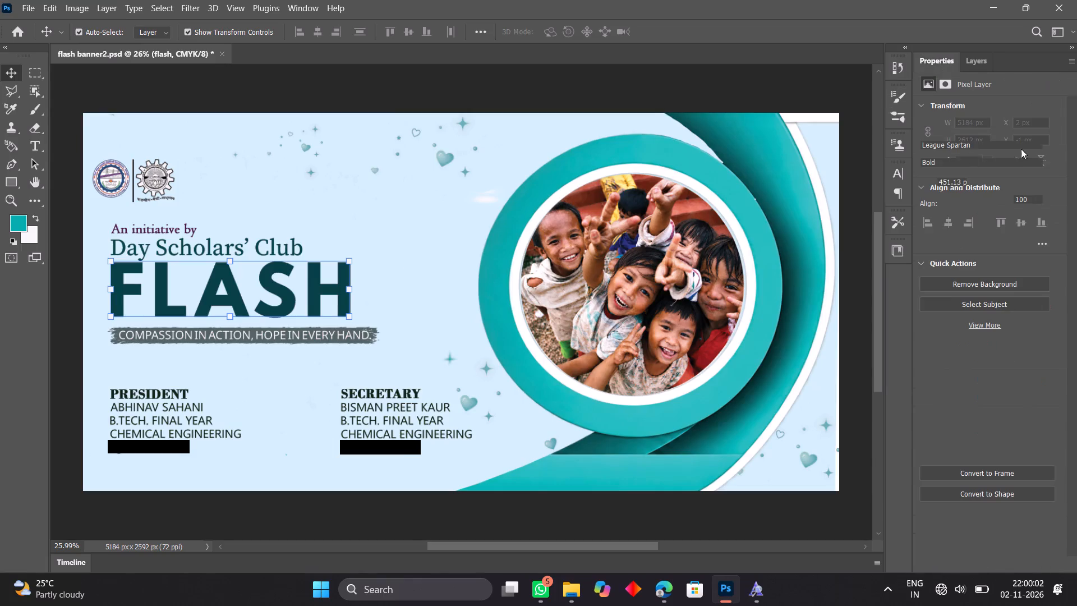
pyautogui.click(1050, 200)
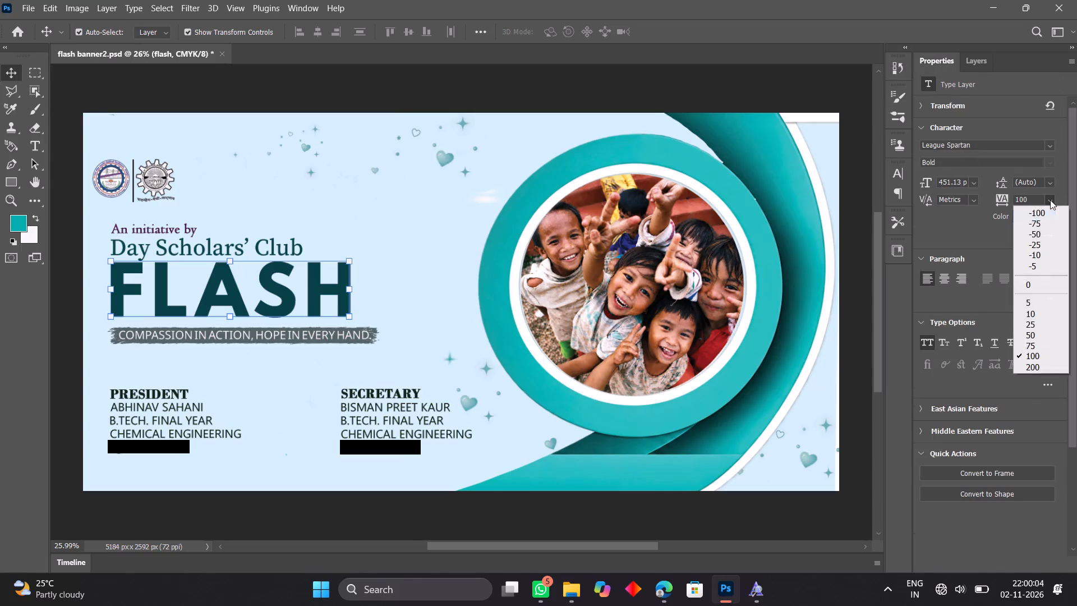
pyautogui.click(1027, 368)
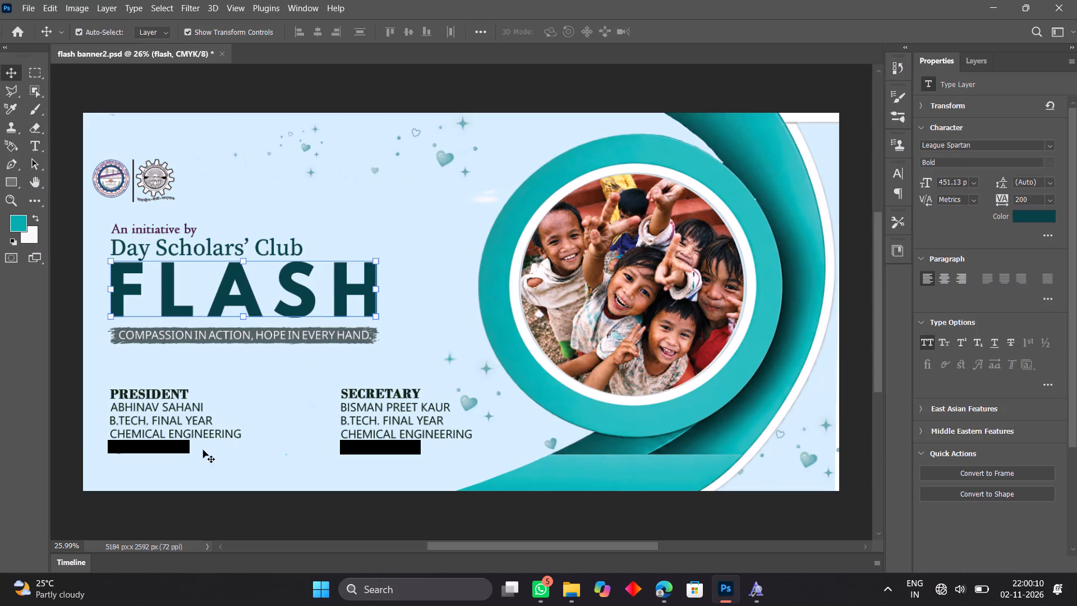
# Shift the FLASH title very slightly down and left with a free transform at about 99.99% scale.
pyautogui.click(245, 315)
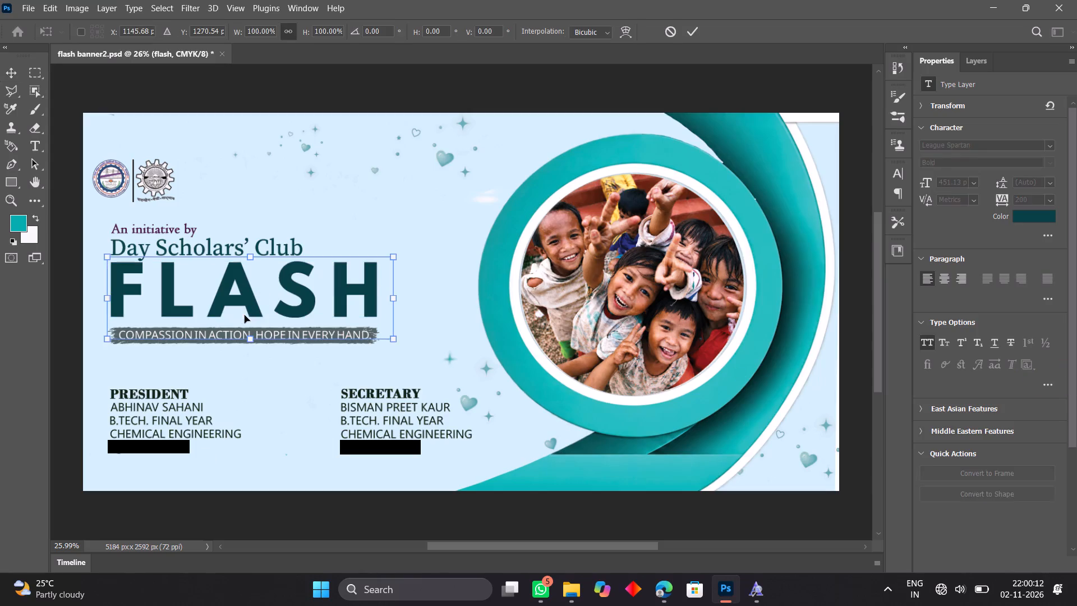
pyautogui.moveTo(245, 315); pyautogui.dragTo(249, 329)
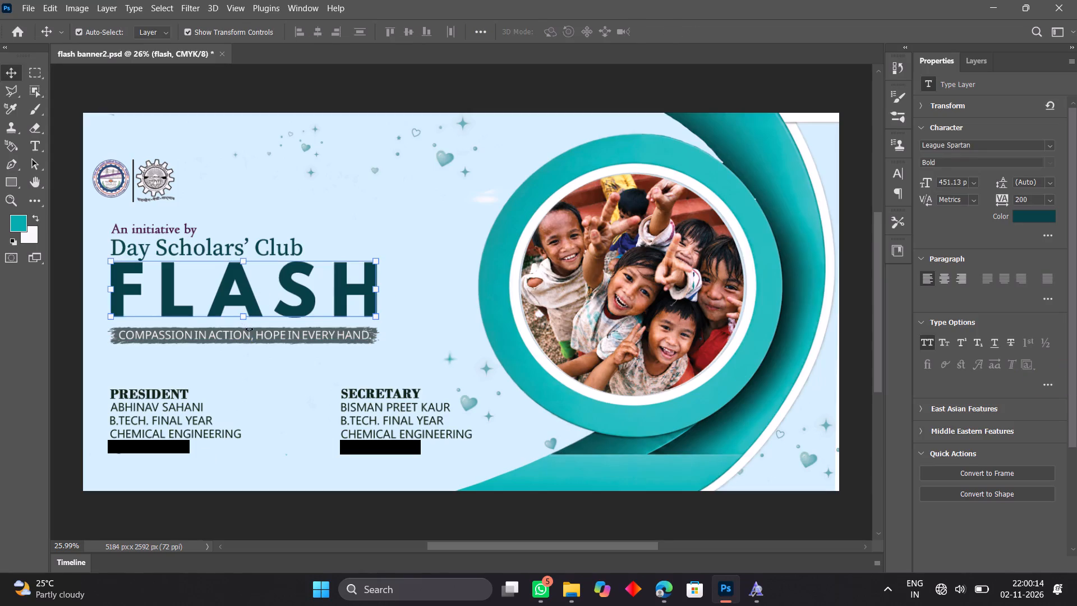
pyautogui.moveTo(249, 329); pyautogui.dragTo(250, 327)
pyautogui.click(243, 316)
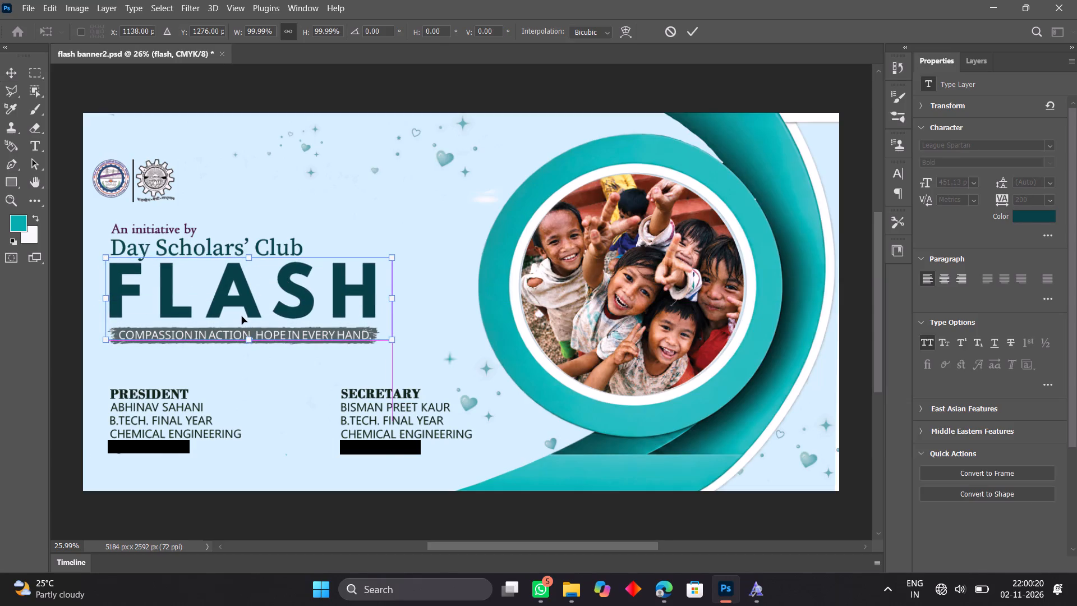
pyautogui.click(10, 78)
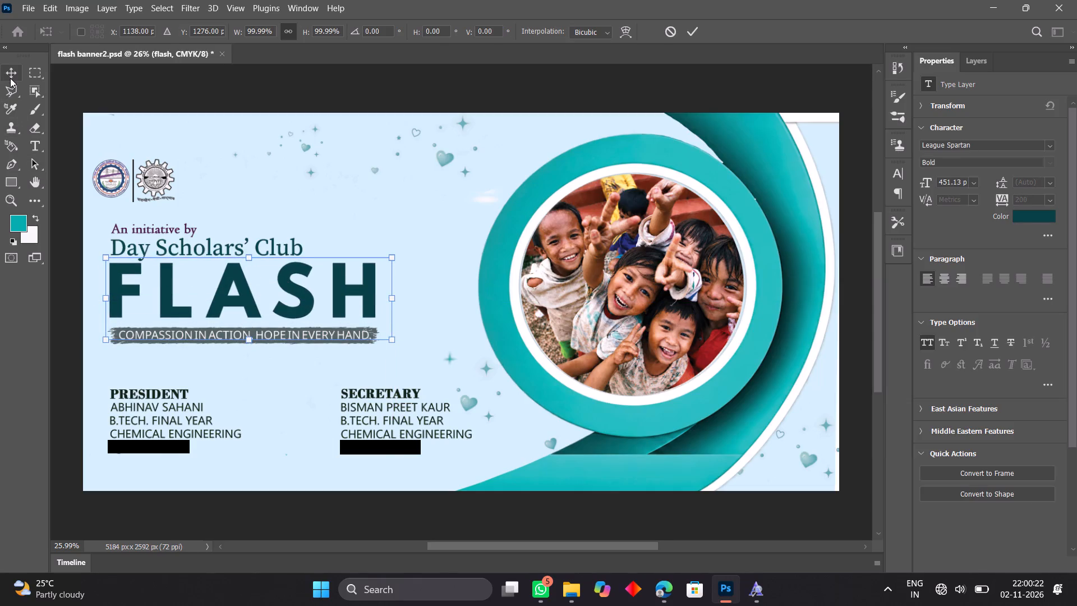
pyautogui.click(10, 78)
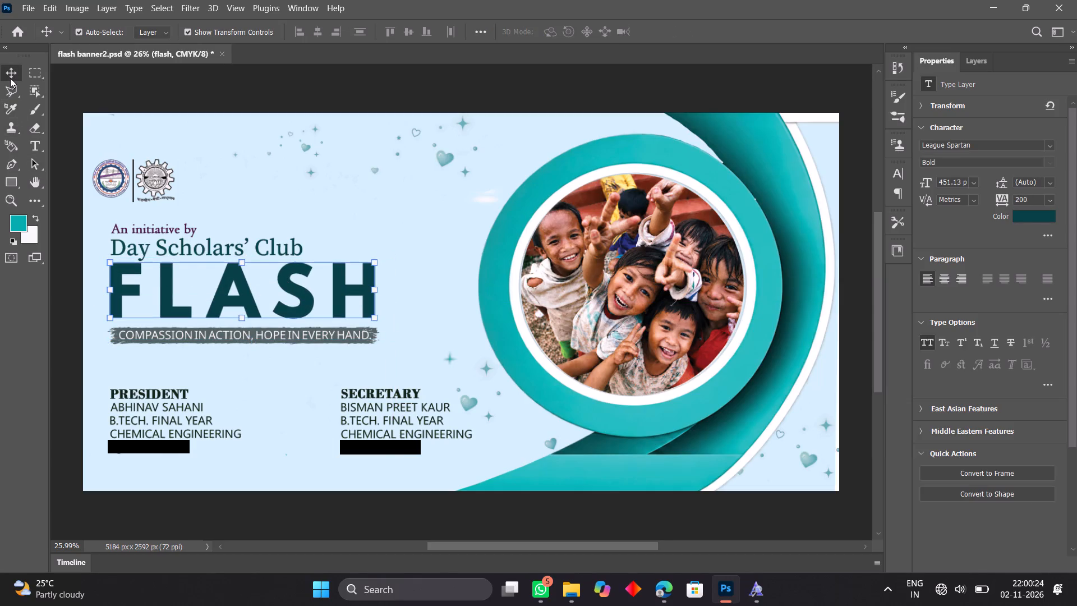
# Add a vertical guide along the left edge of the title and contact text, with the transform controls hidden.
pyautogui.click(241, 7)
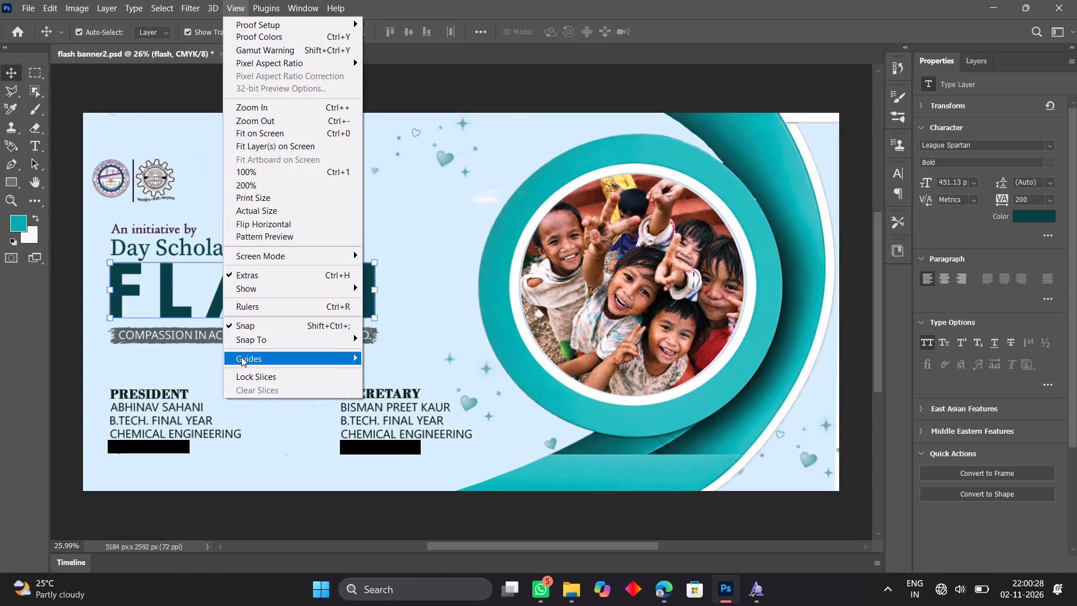
pyautogui.click(378, 433)
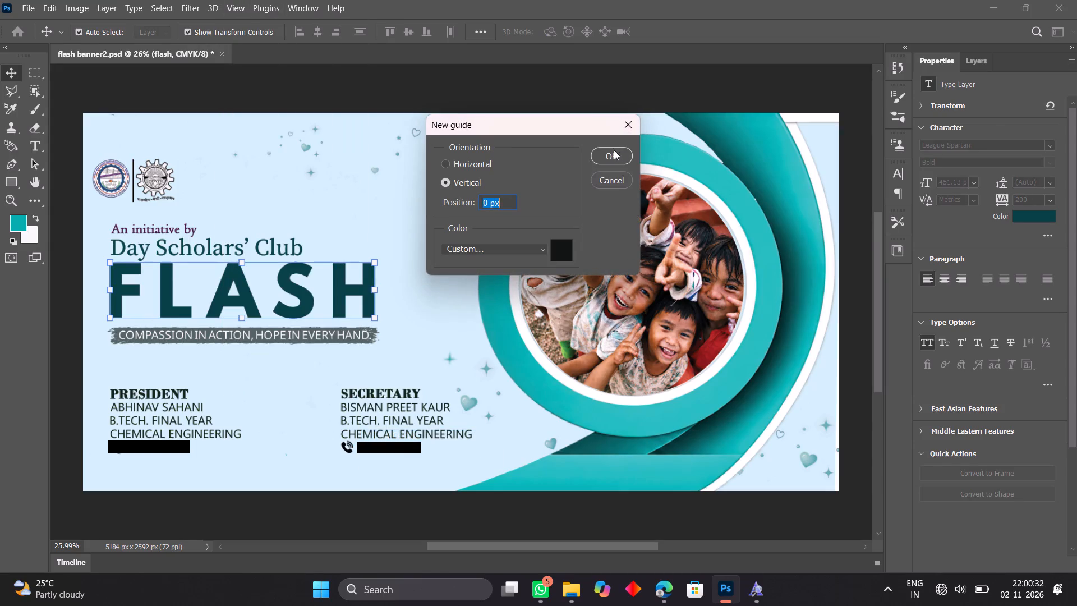
pyautogui.click(611, 151)
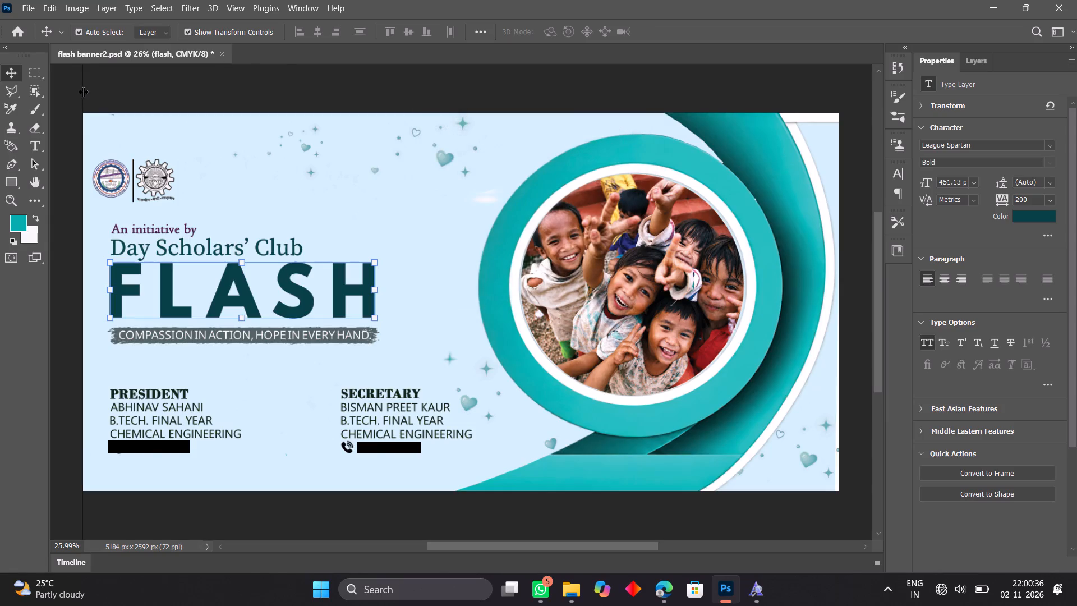
pyautogui.moveTo(82, 91); pyautogui.dragTo(101, 94)
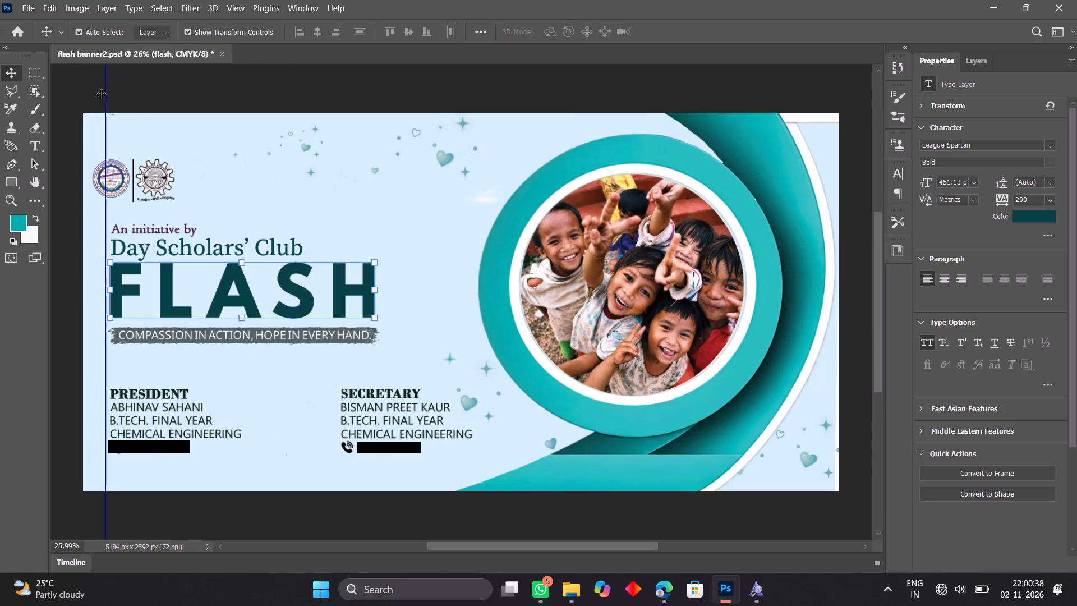
pyautogui.click(186, 33)
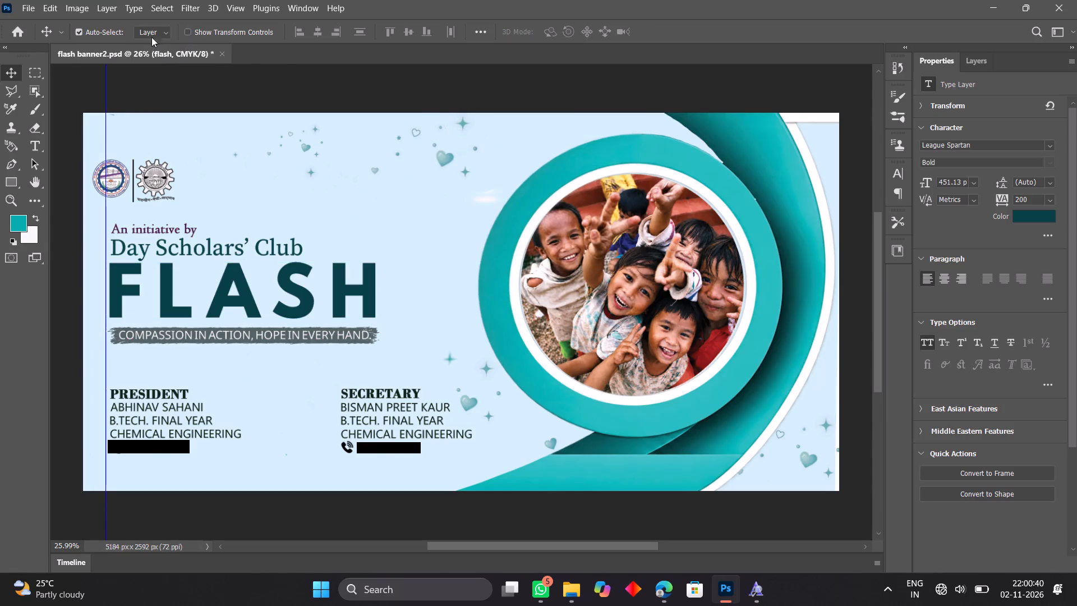
pyautogui.click(105, 86)
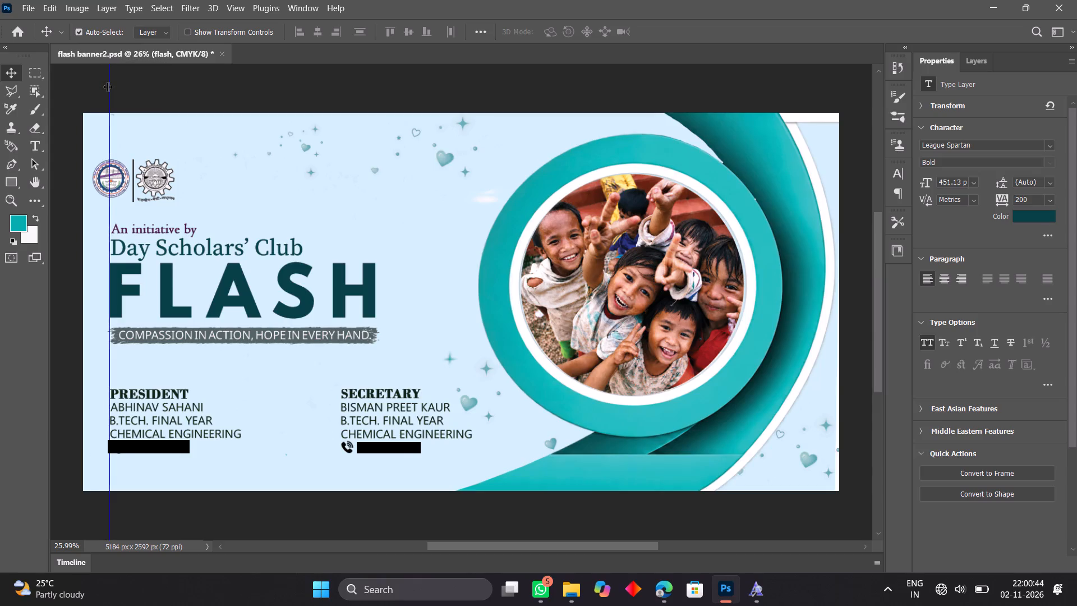
# Nudge the FLASH title slightly right to line its left edge up with the vertical guide.
pyautogui.click(163, 285)
pyautogui.press('Right')
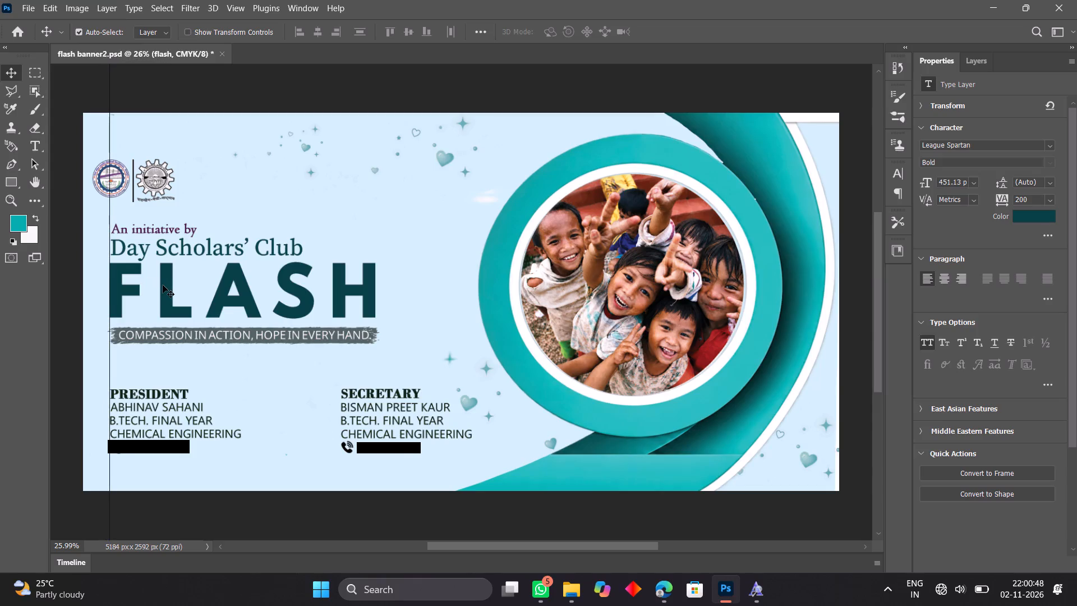
pyautogui.press('Right')
pyautogui.press('Right')
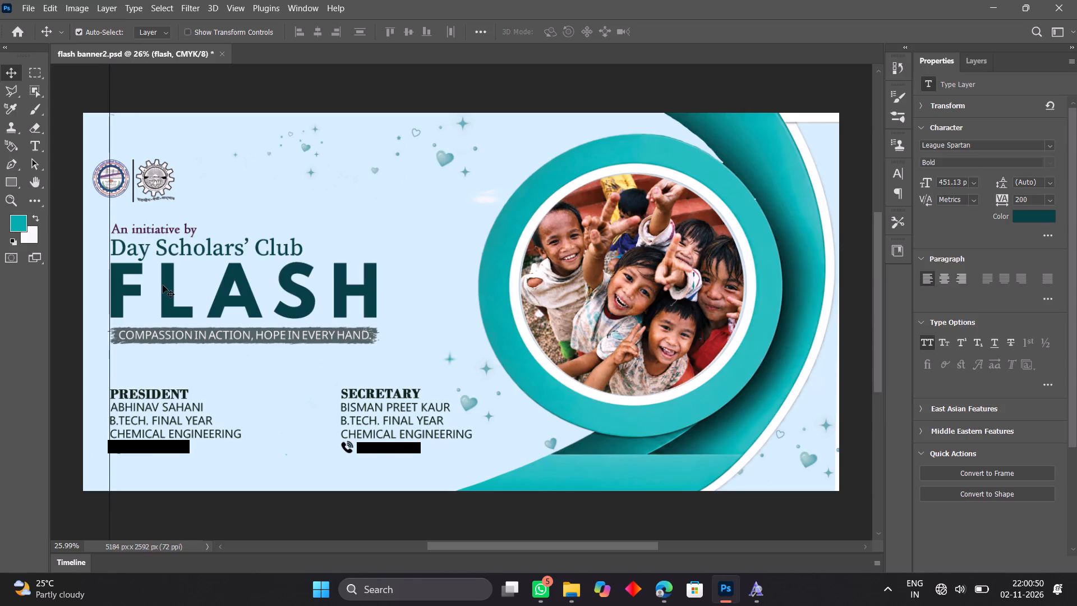
pyautogui.press('Right')
pyautogui.press('Right')
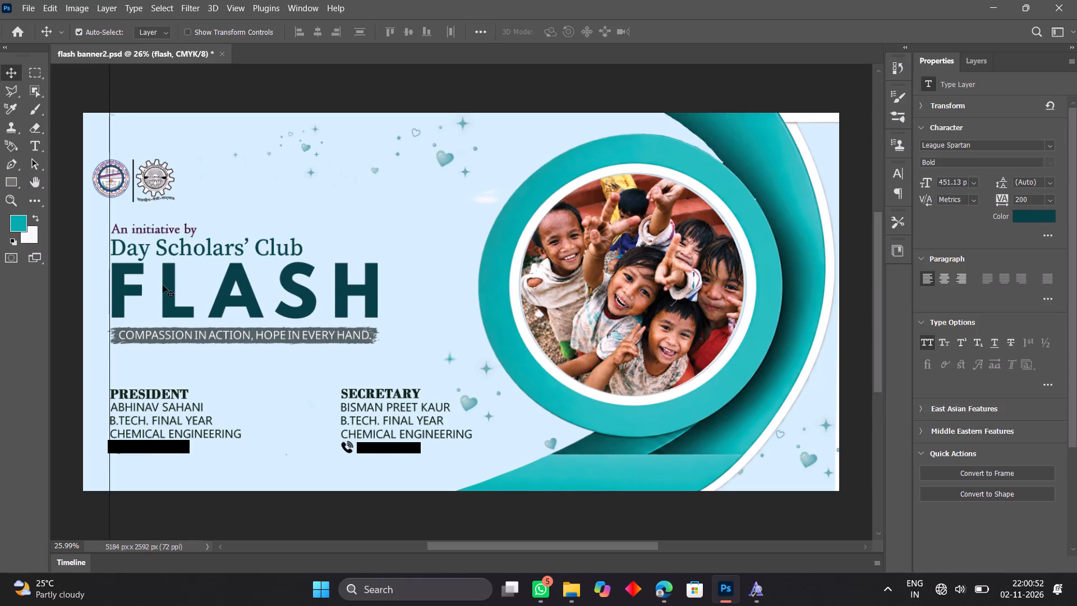
pyautogui.press('Left')
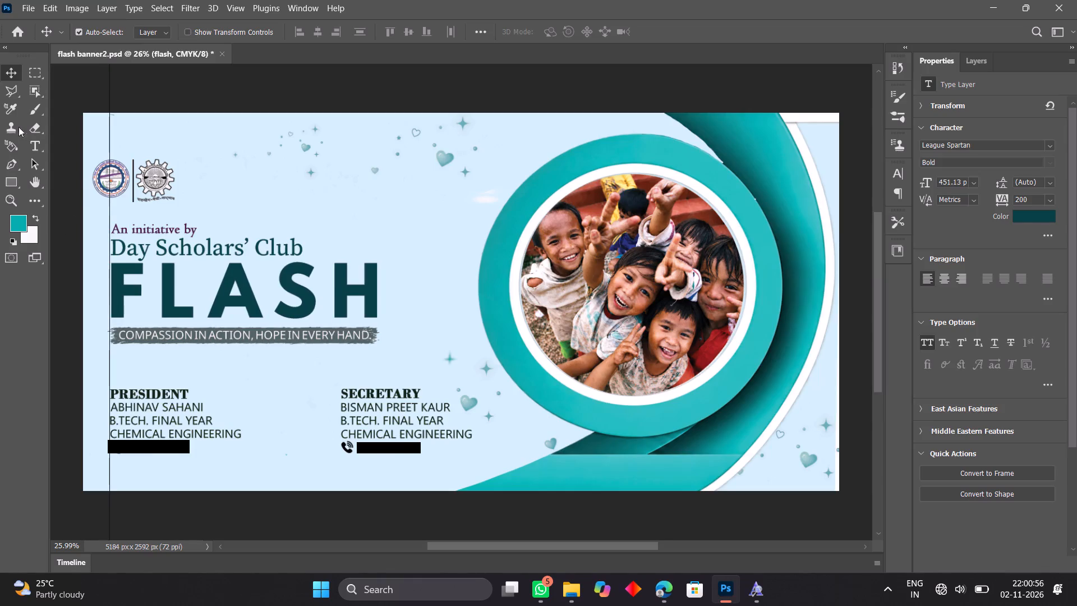
# Move the vertical guide left to the outer left edge of the round college logo.
pyautogui.click(10, 68)
pyautogui.moveTo(111, 77); pyautogui.dragTo(95, 79)
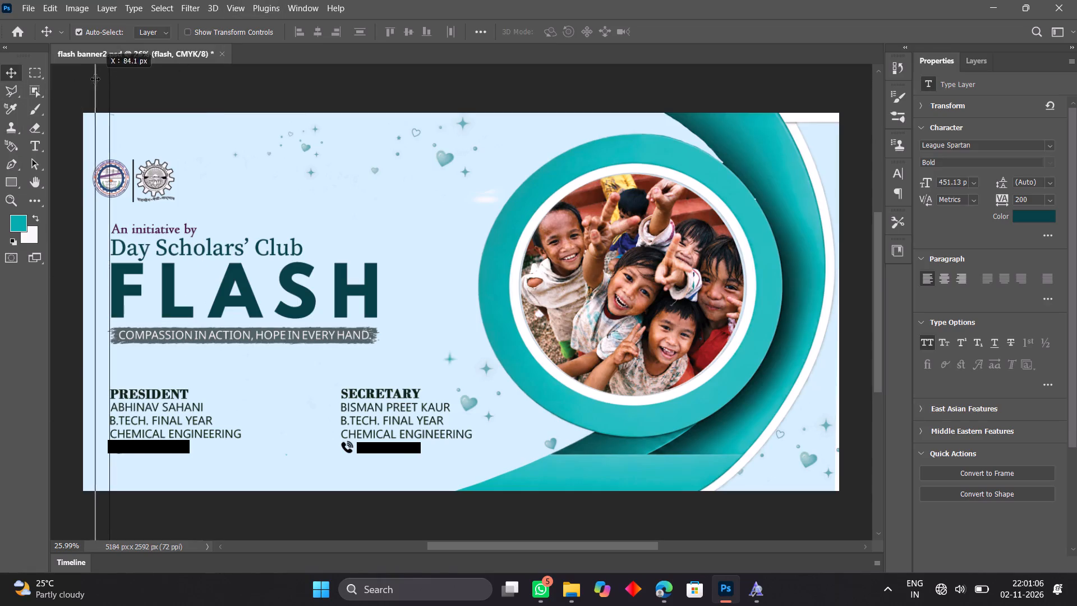
pyautogui.moveTo(95, 79); pyautogui.dragTo(93, 79)
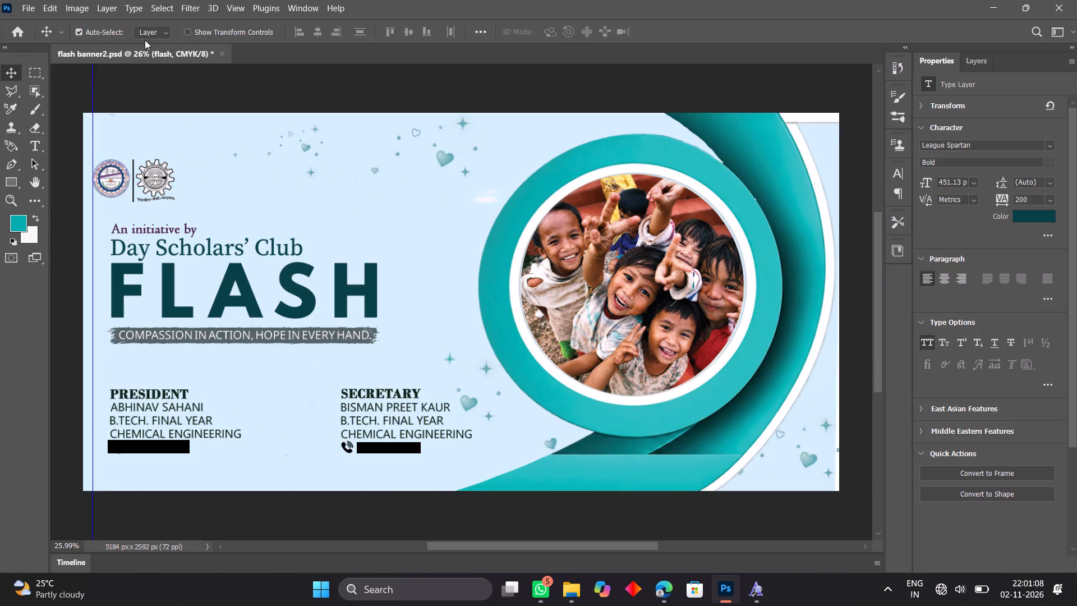
# Add a second vertical guide and place it at the right edge of the gear logo.
pyautogui.click(232, 9)
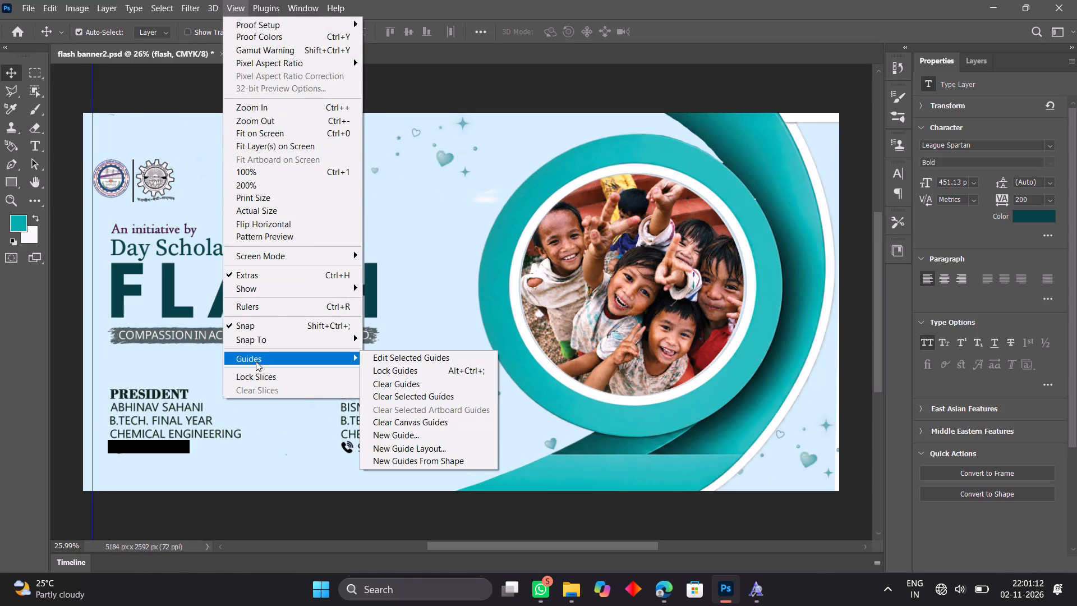
pyautogui.click(399, 439)
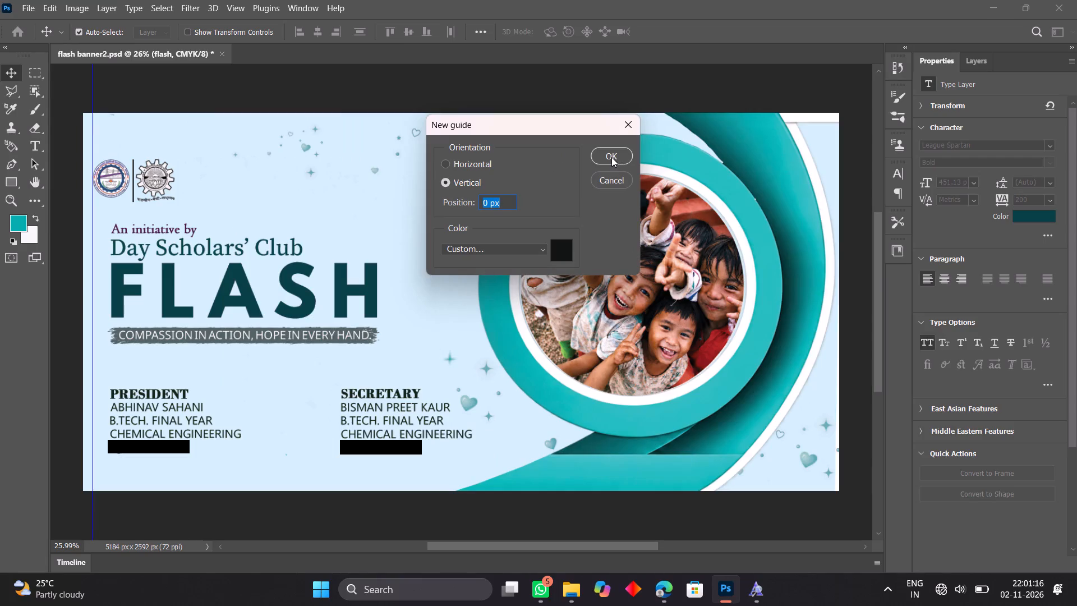
pyautogui.click(611, 157)
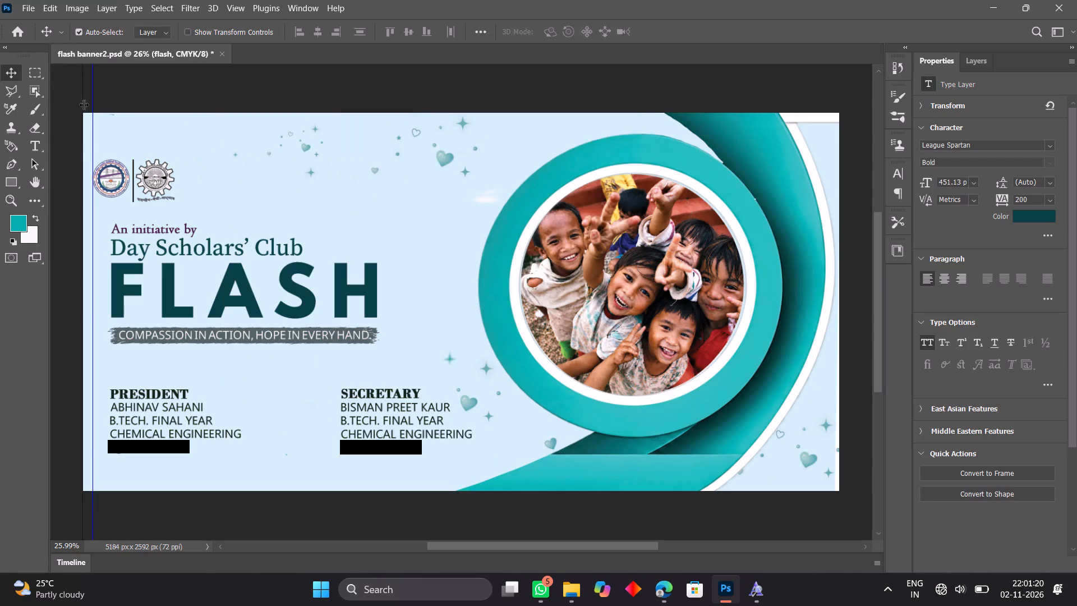
pyautogui.moveTo(84, 104); pyautogui.dragTo(166, 106)
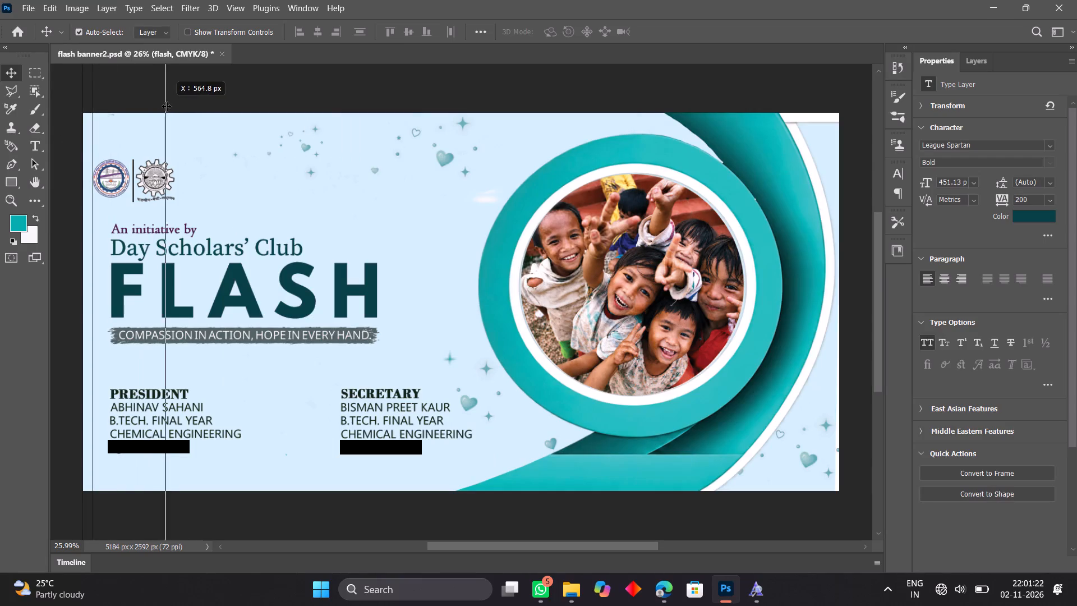
pyautogui.moveTo(166, 106); pyautogui.dragTo(176, 107)
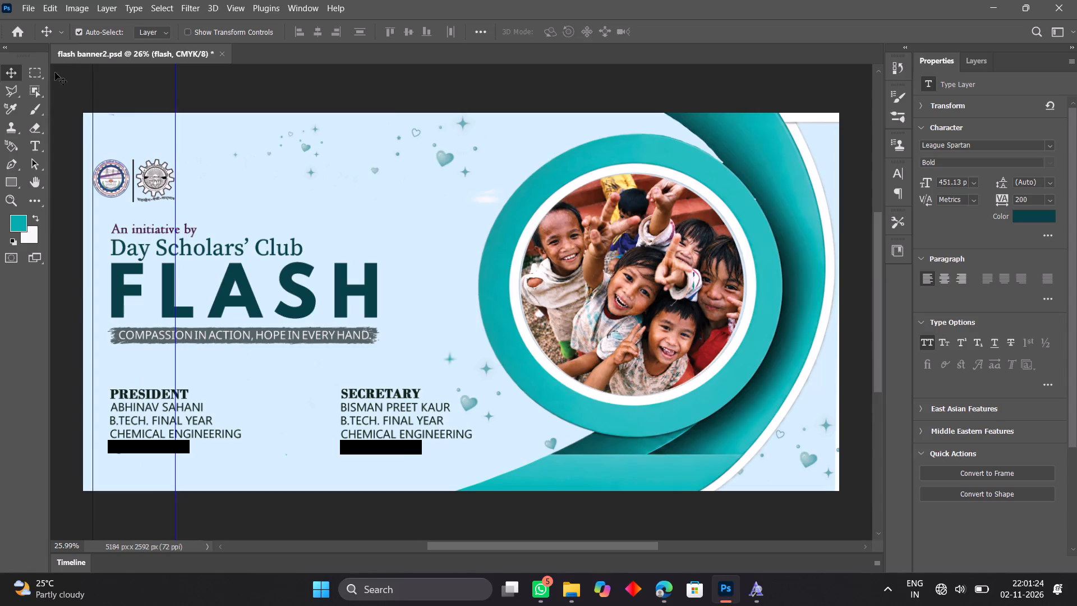
# Add a horizontal guide and place it just above the two logos.
pyautogui.click(238, 9)
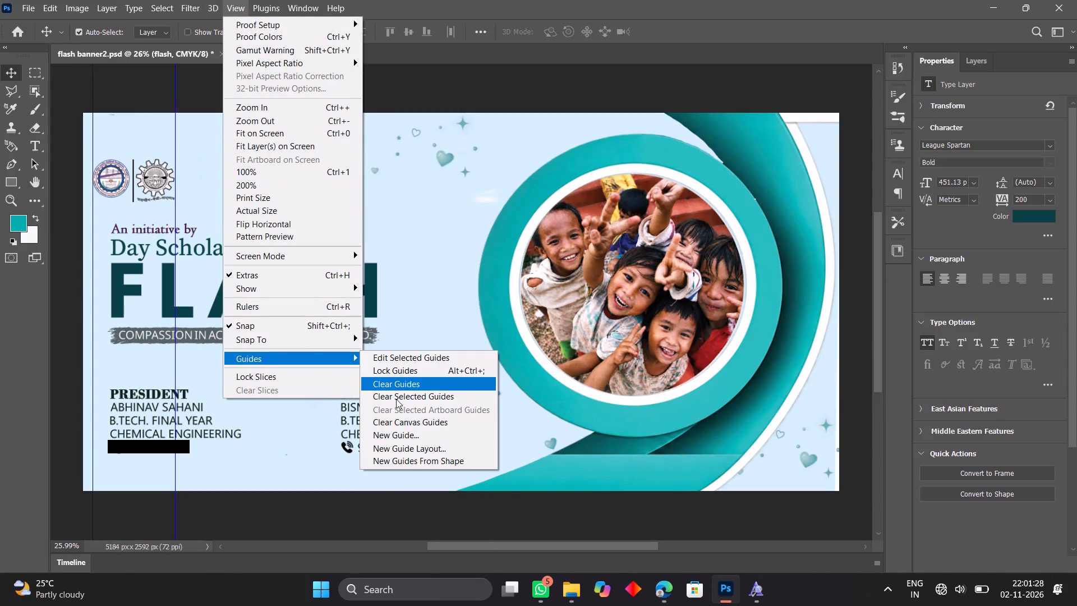
pyautogui.click(392, 430)
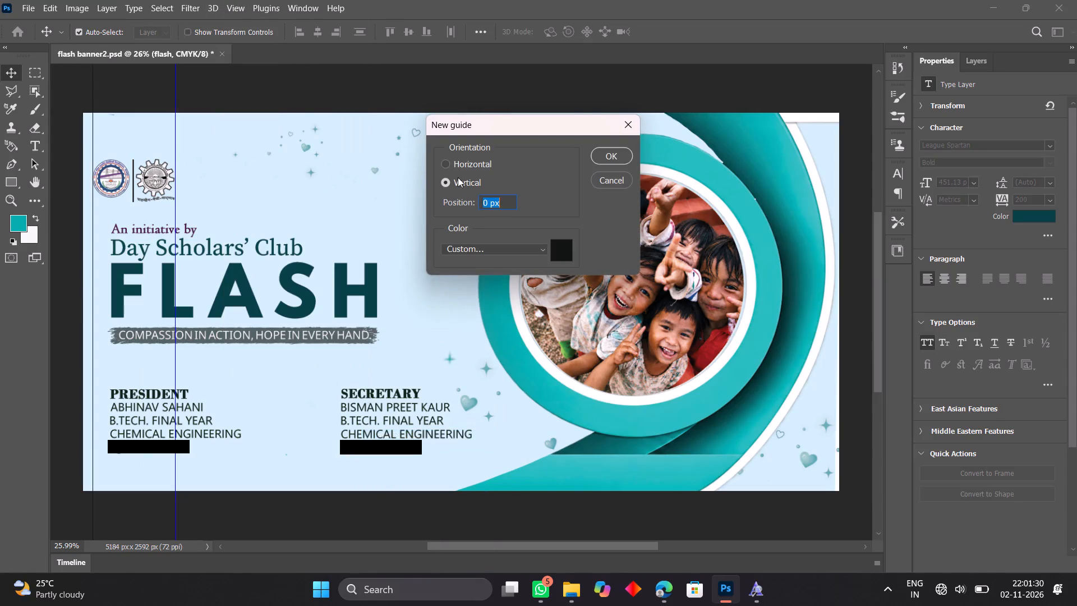
pyautogui.click(448, 162)
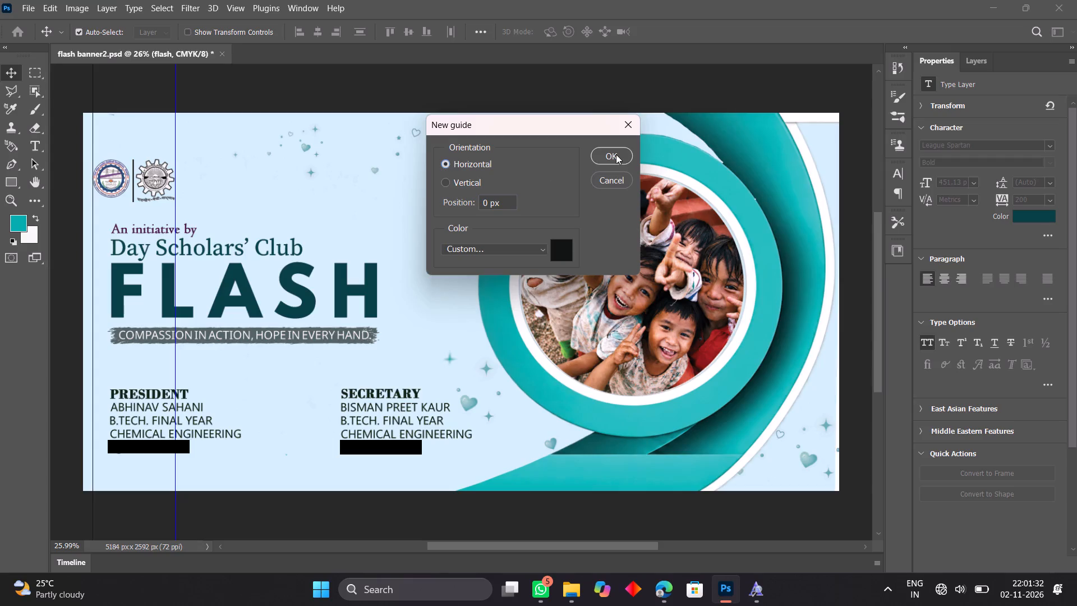
pyautogui.click(616, 154)
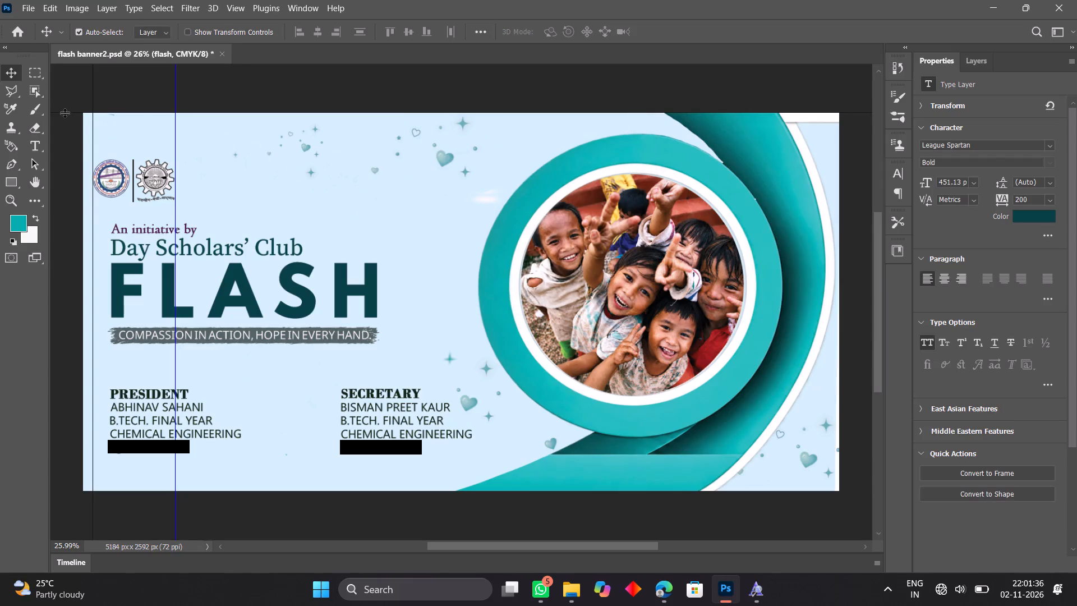
pyautogui.moveTo(65, 113); pyautogui.dragTo(67, 146)
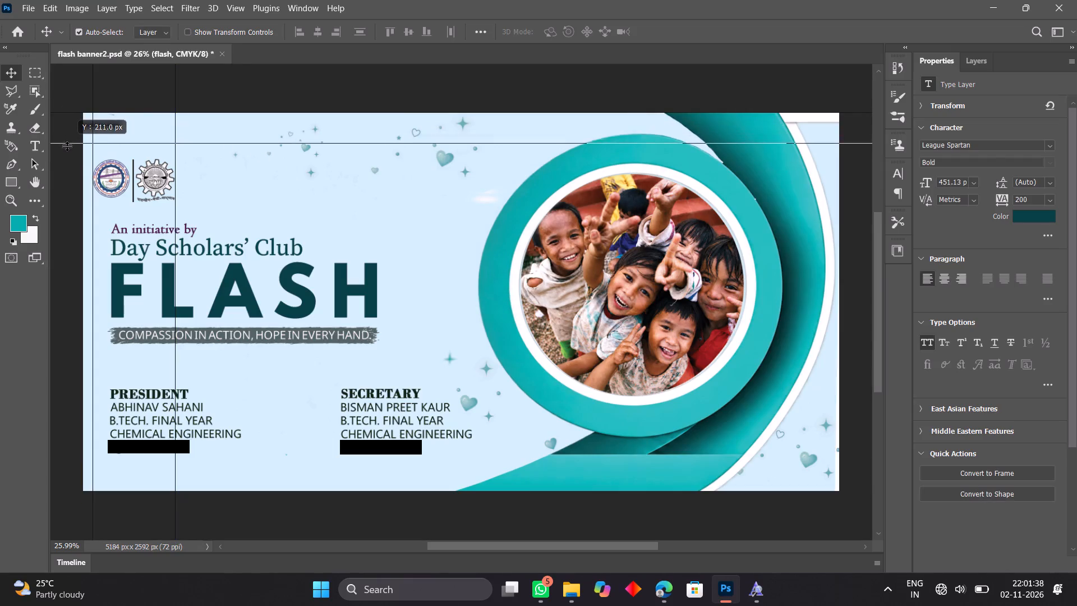
pyautogui.moveTo(67, 146); pyautogui.dragTo(67, 147)
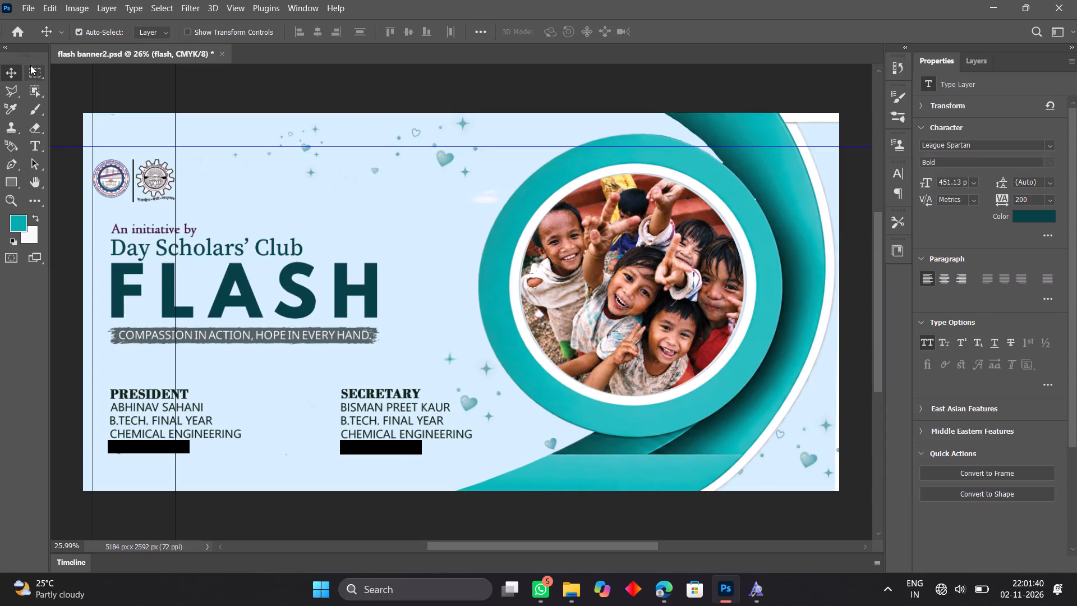
# Show the transform controls and nudge the round college logo up to the horizontal guide and slightly right, to X 75 px, Y 229 px.
pyautogui.click(16, 70)
pyautogui.click(117, 172)
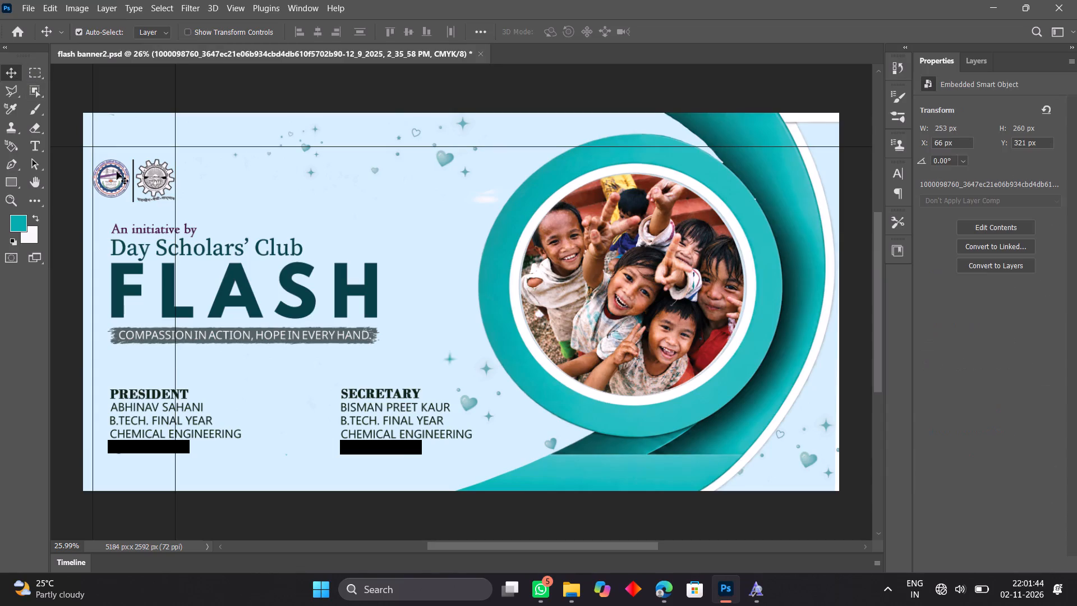
pyautogui.click(185, 31)
pyautogui.press('Up')
pyautogui.press('Up')
pyautogui.press('Up')
pyautogui.press('Up')
pyautogui.press('Up')
pyautogui.press('Up')
pyautogui.press('Up')
pyautogui.press('Up')
pyautogui.press('Up')
pyautogui.press('Up')
pyautogui.press('Up')
pyautogui.press('Up')
pyautogui.press('Up')
pyautogui.press('Up')
pyautogui.press('Up')
pyautogui.press('Up')
pyautogui.press('Up')
pyautogui.press('Up')
pyautogui.press('Up')
pyautogui.press('Up')
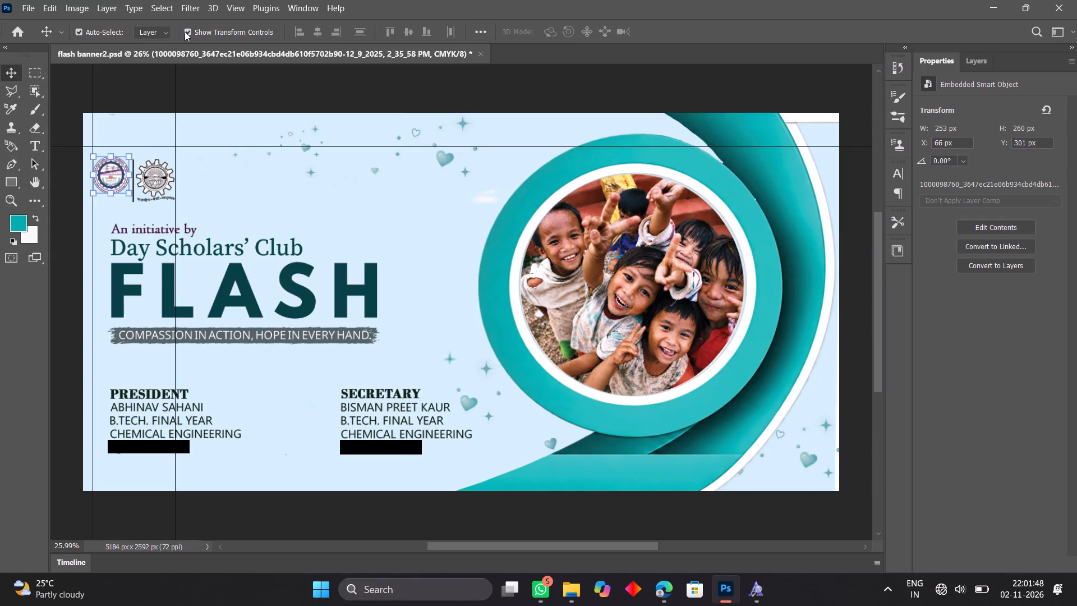
pyautogui.press('Up')
pyautogui.press('Up')
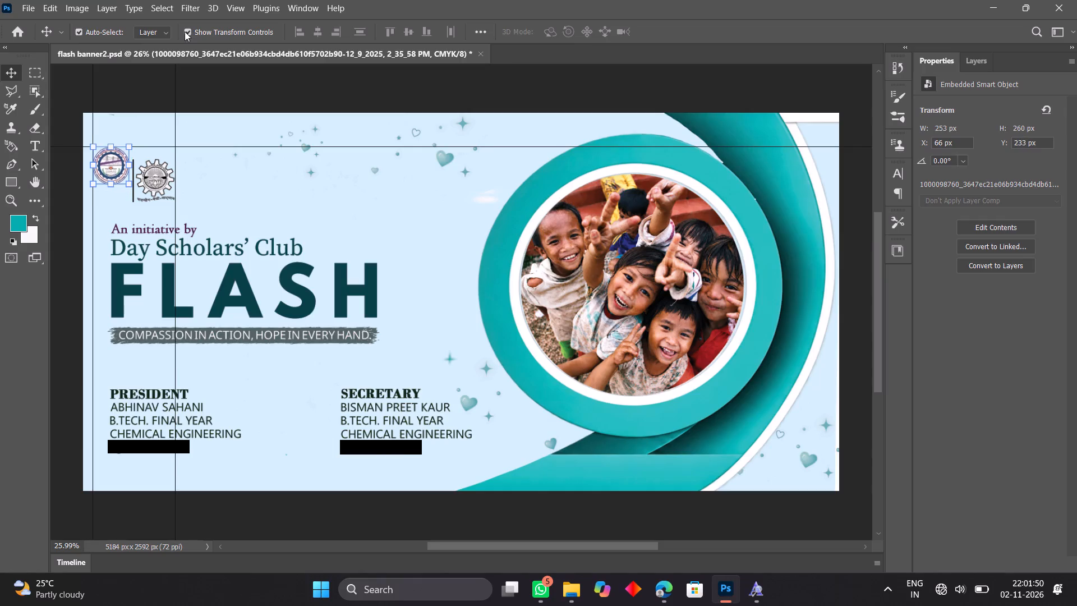
pyautogui.press('Up')
pyautogui.press('Right')
pyautogui.press('Right')
pyautogui.press('Right')
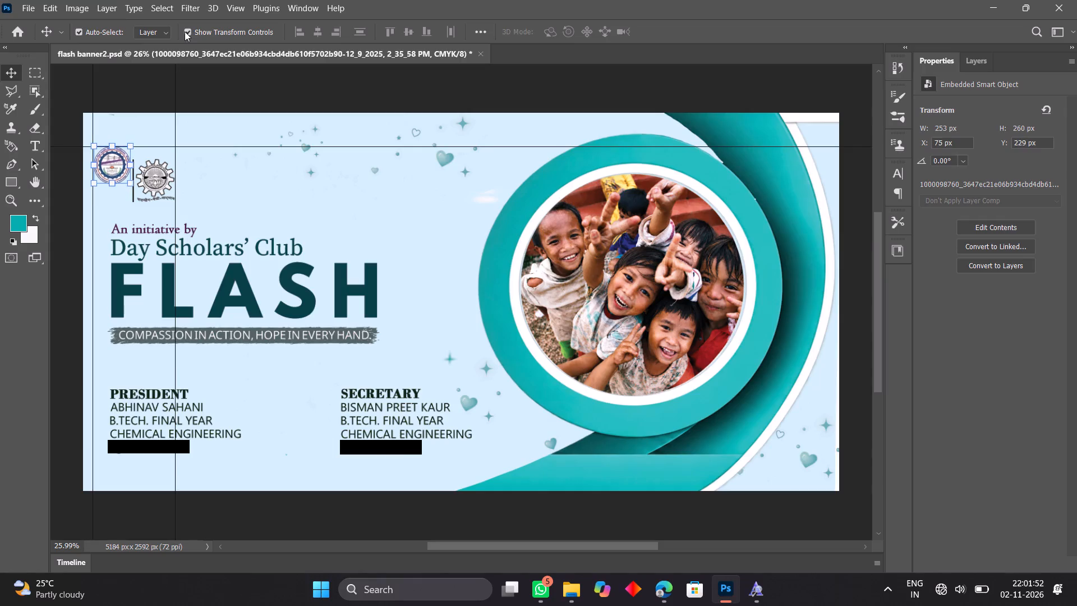
# Nudge the gear logo up to the horizontal guide and right, past the second vertical guide, to X 395 px, Y 224 px.
pyautogui.click(165, 177)
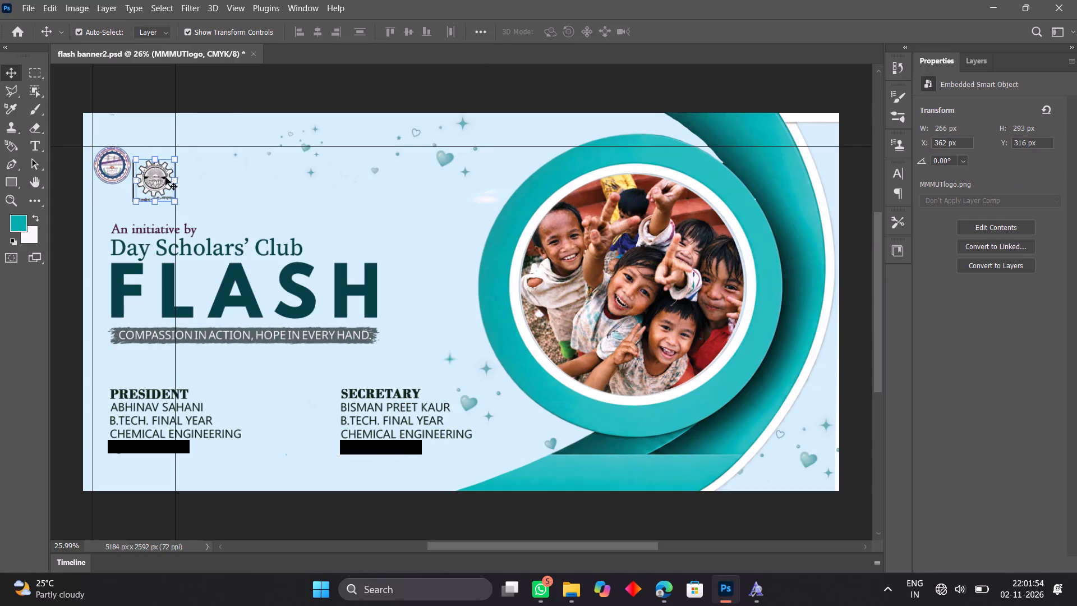
pyautogui.press('Up')
pyautogui.press('Up')
pyautogui.press('Up')
pyautogui.press('Up')
pyautogui.press('Up')
pyautogui.press('Up')
pyautogui.press('Up')
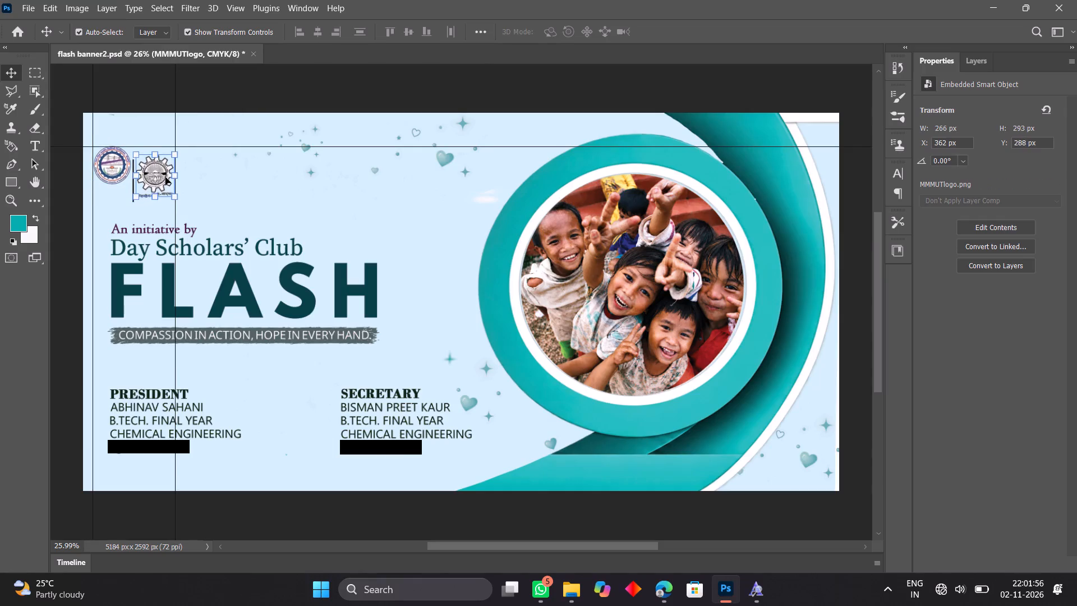
pyautogui.press('Up')
pyautogui.press('Right')
pyautogui.press('Right')
pyautogui.press('Right')
pyautogui.press('Up')
pyautogui.press('Up')
pyautogui.press('Up')
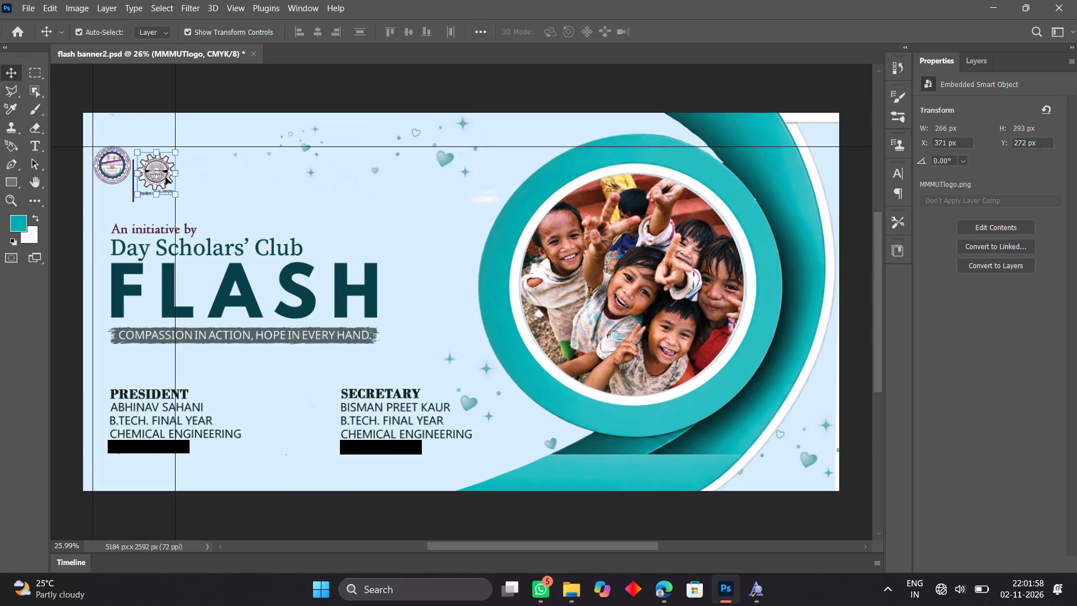
pyautogui.press('Right')
pyautogui.press('Up')
pyautogui.press('Up')
pyautogui.press('Up')
pyautogui.press('Up')
pyautogui.press('Up')
pyautogui.press('Up')
pyautogui.press('Up')
pyautogui.press('Up')
pyautogui.press('Up')
pyautogui.press('Up')
pyautogui.press('Up')
pyautogui.press('Up')
pyautogui.press('Up')
pyautogui.press('Up')
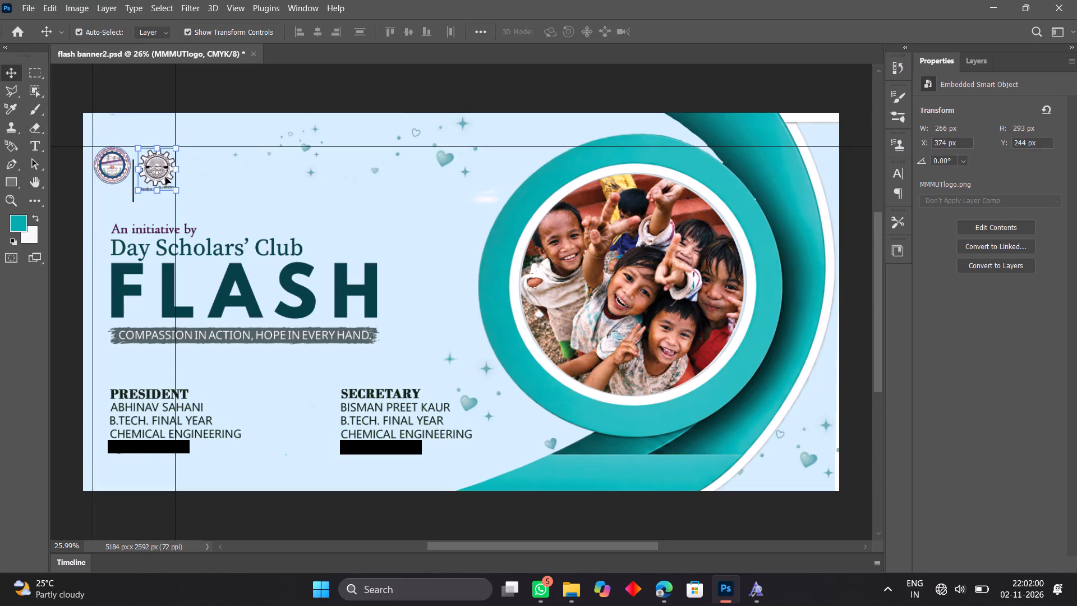
pyautogui.press('Up')
pyautogui.press('Up')
pyautogui.press('Up')
pyautogui.press('Up')
pyautogui.press('Right')
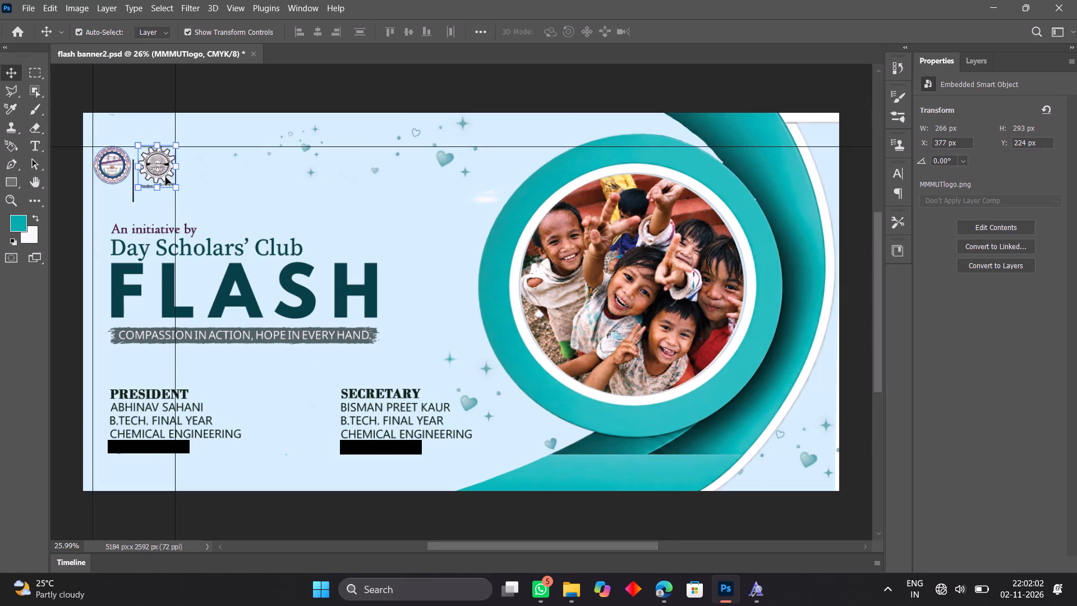
pyautogui.press('Right')
pyautogui.press('Right')
pyautogui.press('Right')
pyautogui.press('Right')
pyautogui.press('Right')
pyautogui.press('Right')
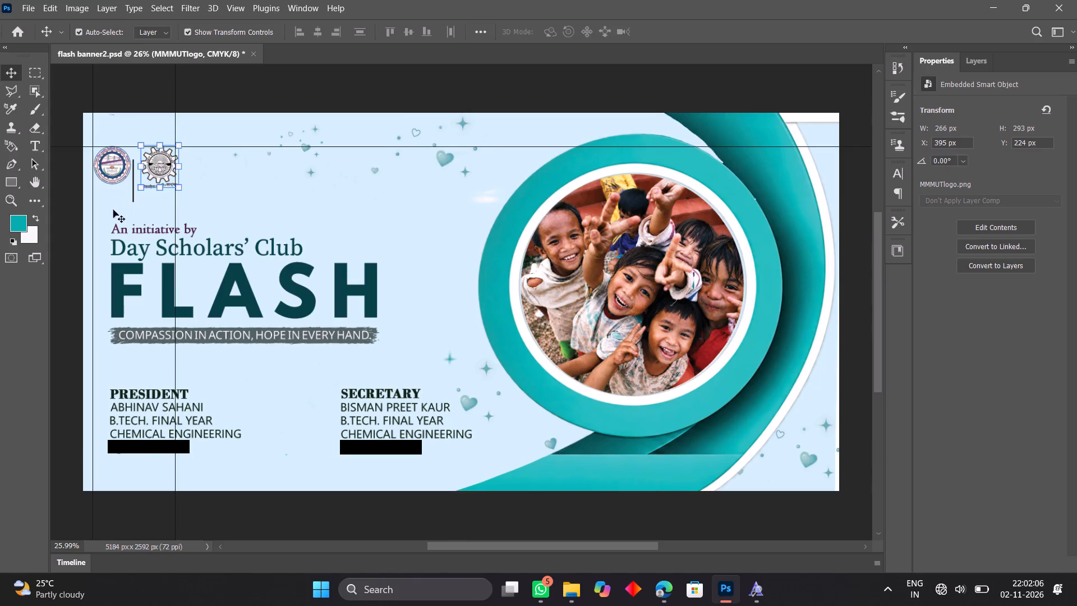
# Nudge the vertical divider line up and right so it sits between the two logos, at X 375 px, Y 243 px.
pyautogui.click(107, 177)
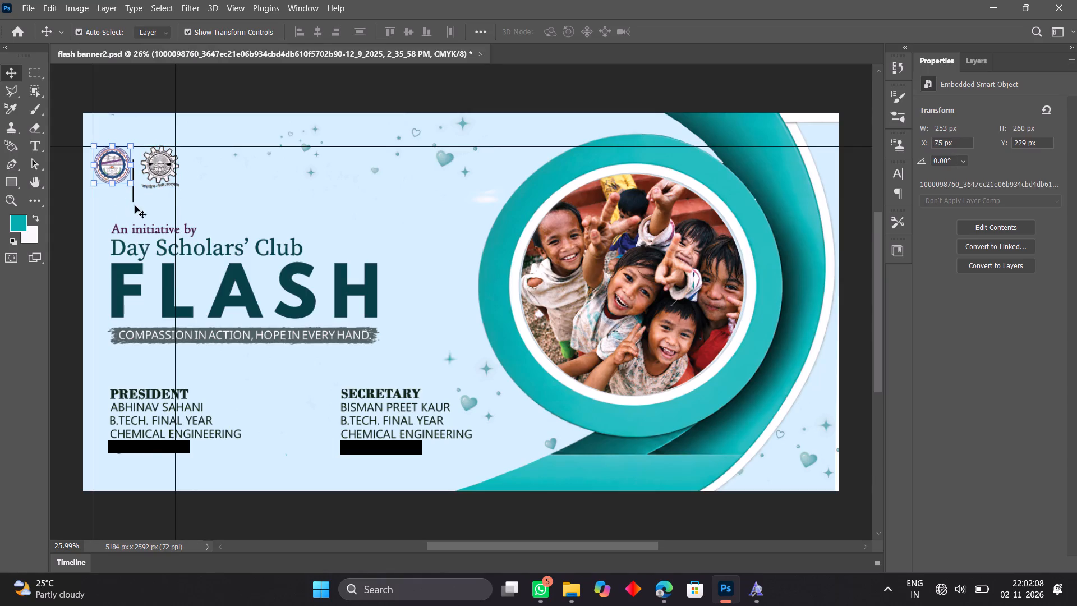
pyautogui.click(127, 269)
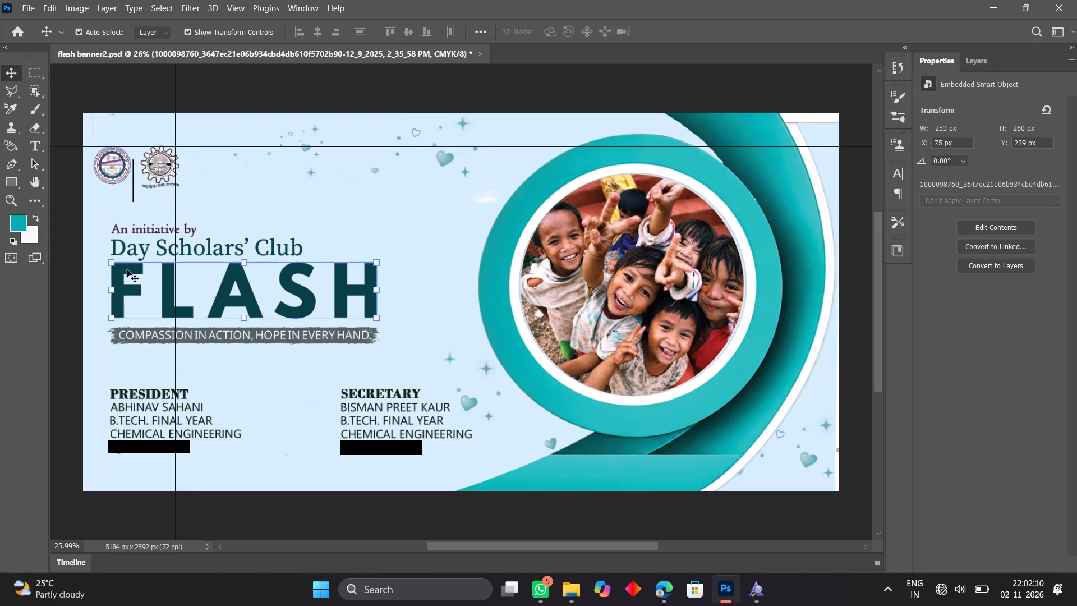
pyautogui.click(133, 202)
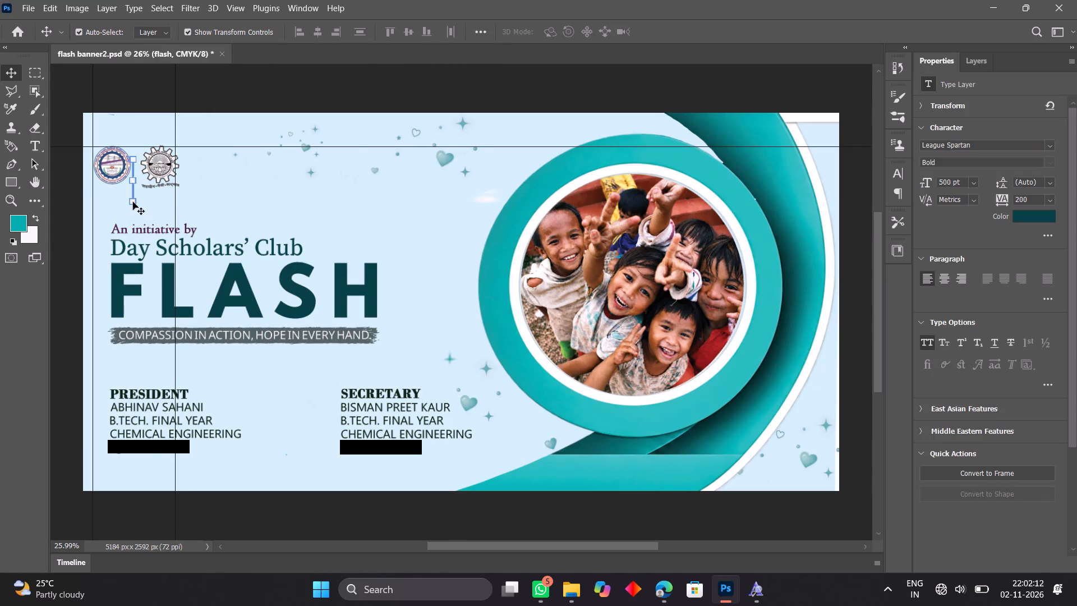
pyautogui.press('Up')
pyautogui.press('Up')
pyautogui.press('Up')
pyautogui.press('Up')
pyautogui.press('Up')
pyautogui.press('Up')
pyautogui.press('Up')
pyautogui.press('Up')
pyautogui.press('Up')
pyautogui.press('Up')
pyautogui.press('Up')
pyautogui.press('Up')
pyautogui.press('Up')
pyautogui.press('Up')
pyautogui.press('Up')
pyautogui.press('Up')
pyautogui.press('Up')
pyautogui.press('Up')
pyautogui.press('Up')
pyautogui.press('Up')
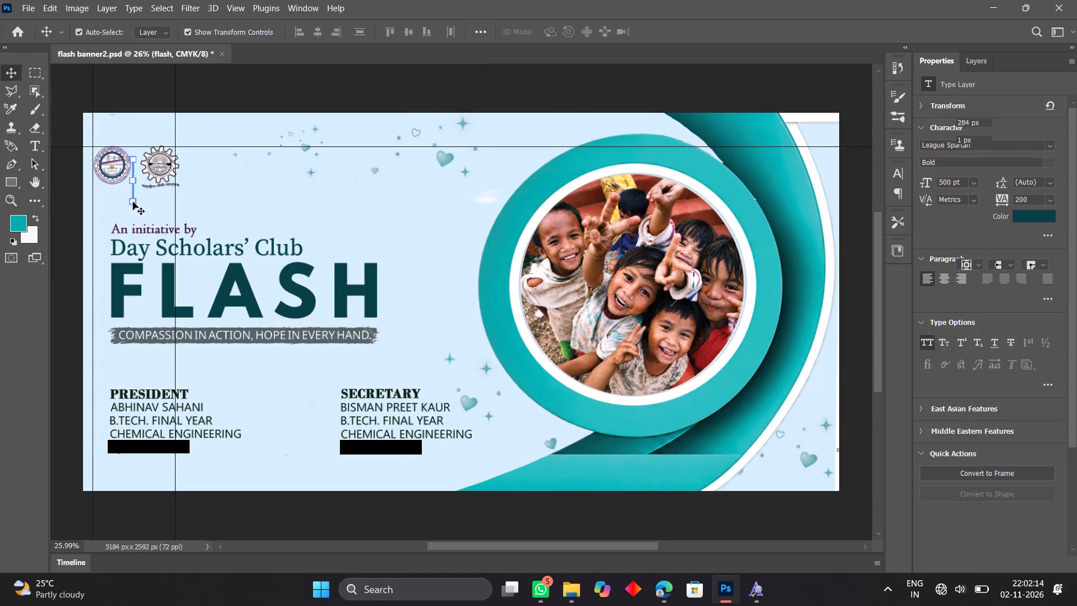
pyautogui.press('Up')
pyautogui.press('Up')
pyautogui.press('Up')
pyautogui.press('Up')
pyautogui.press('Up')
pyautogui.press('Up')
pyautogui.press('Up')
pyautogui.press('Up')
pyautogui.press('Up')
pyautogui.press('Up')
pyautogui.press('Up')
pyautogui.press('Up')
pyautogui.press('Up')
pyautogui.press('Up')
pyautogui.press('Up')
pyautogui.press('Up')
pyautogui.press('Up')
pyautogui.press('Up')
pyautogui.press('Up')
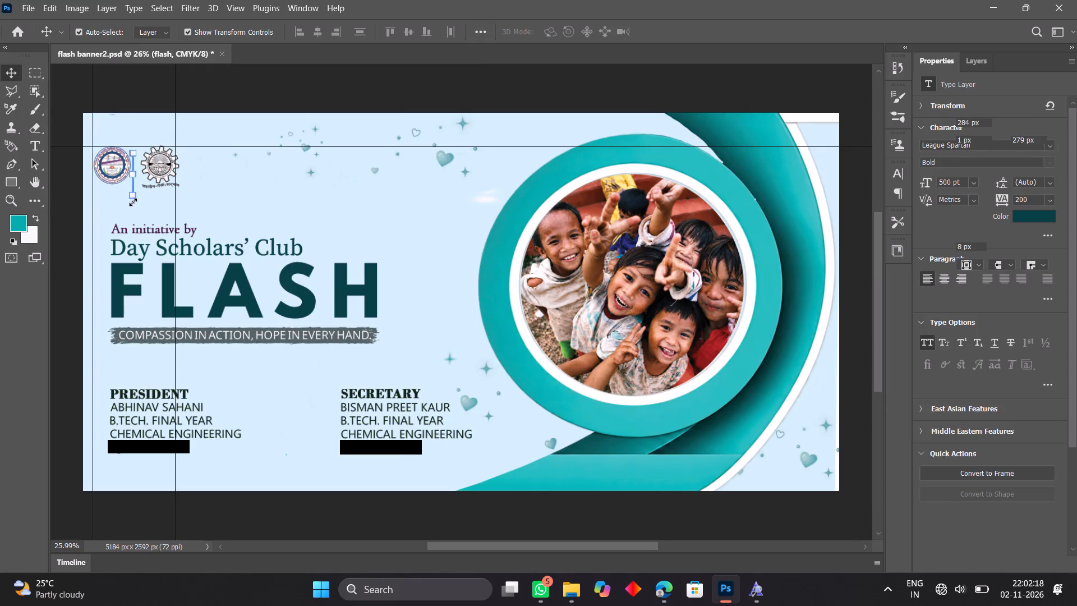
pyautogui.press('Up')
pyautogui.press('Up')
pyautogui.press('Up')
pyautogui.press('Right')
pyautogui.press('Right')
pyautogui.press('Right')
pyautogui.press('Right')
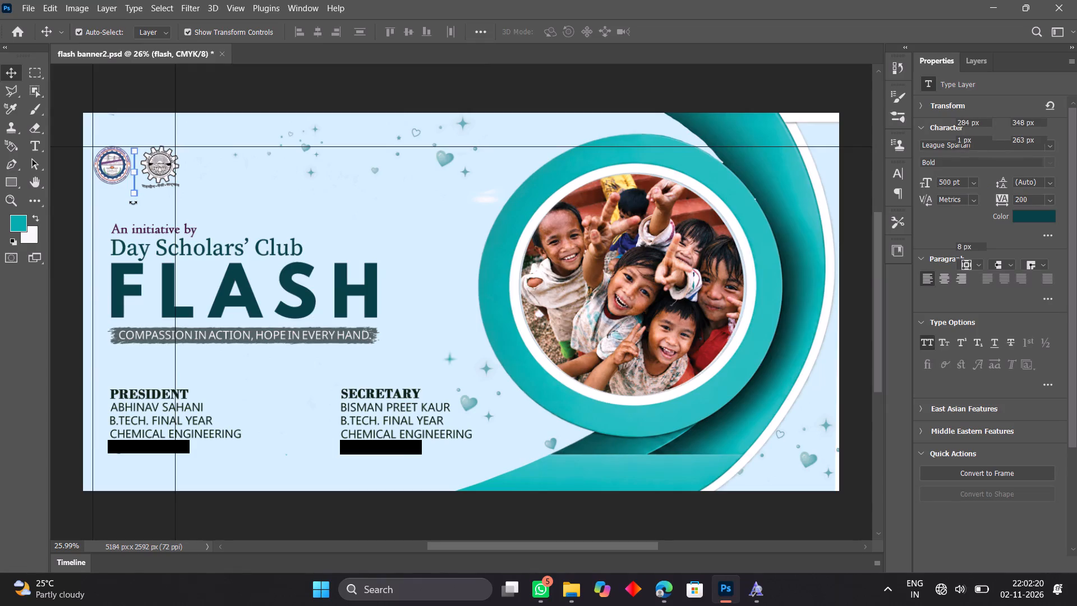
pyautogui.press('Right')
pyautogui.press('Up')
pyautogui.press('Up')
pyautogui.press('Up')
pyautogui.press('Right')
pyautogui.press('Right')
pyautogui.press('Up')
pyautogui.press('Up')
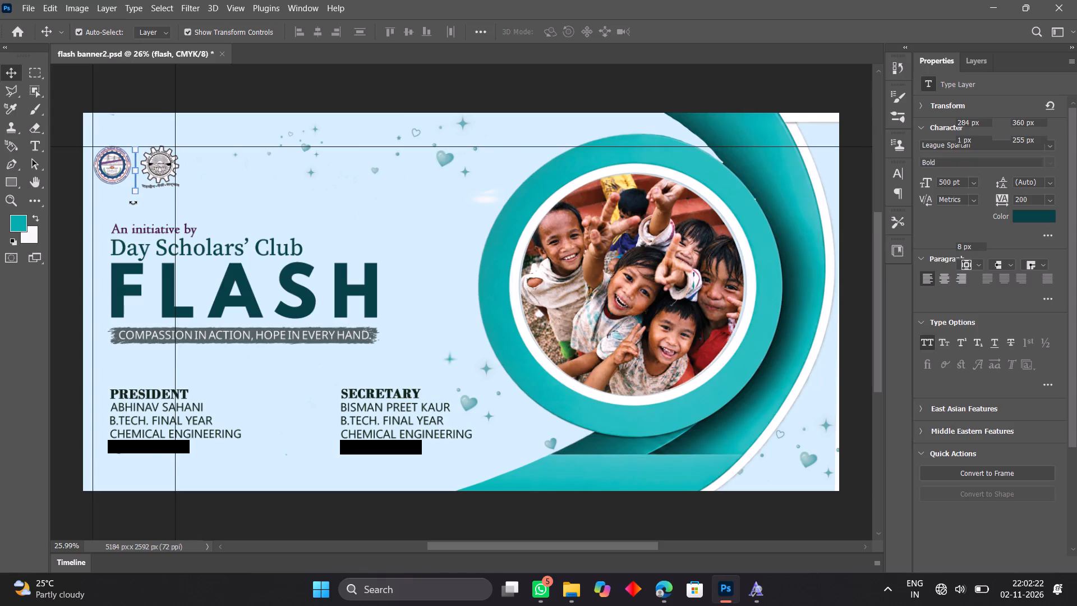
pyautogui.press('Up')
pyautogui.press('Right')
pyautogui.press('Right')
pyautogui.press('Right')
pyautogui.press('Up')
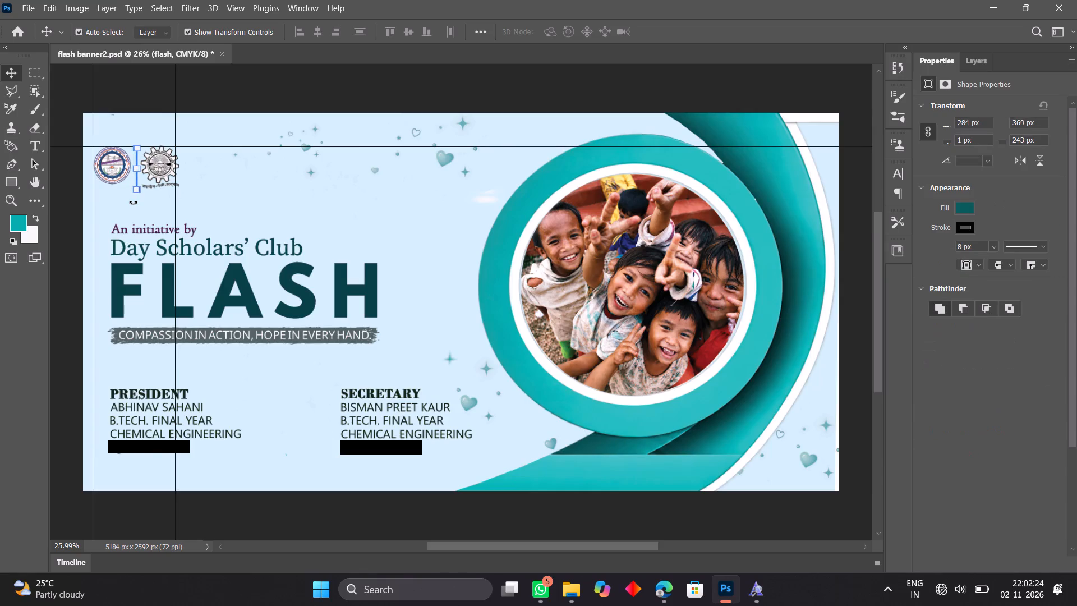
pyautogui.press('Right')
pyautogui.press('Right')
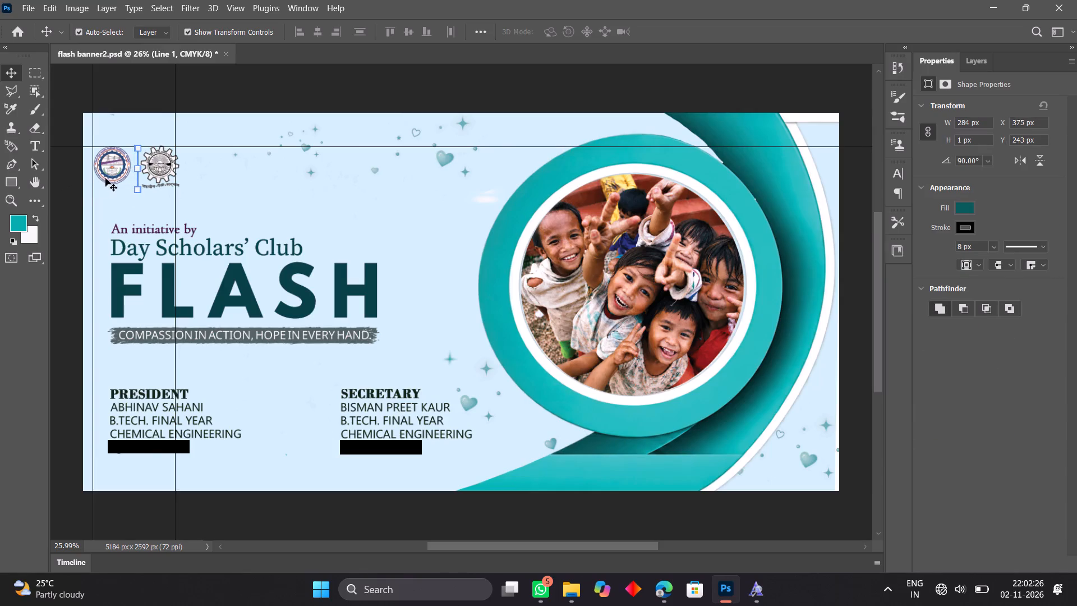
# Nudge the round college logo right, closer to the divider line, to X 96 px.
pyautogui.click(107, 178)
pyautogui.press('Right')
pyautogui.press('Right')
pyautogui.press('Right')
pyautogui.press('Right')
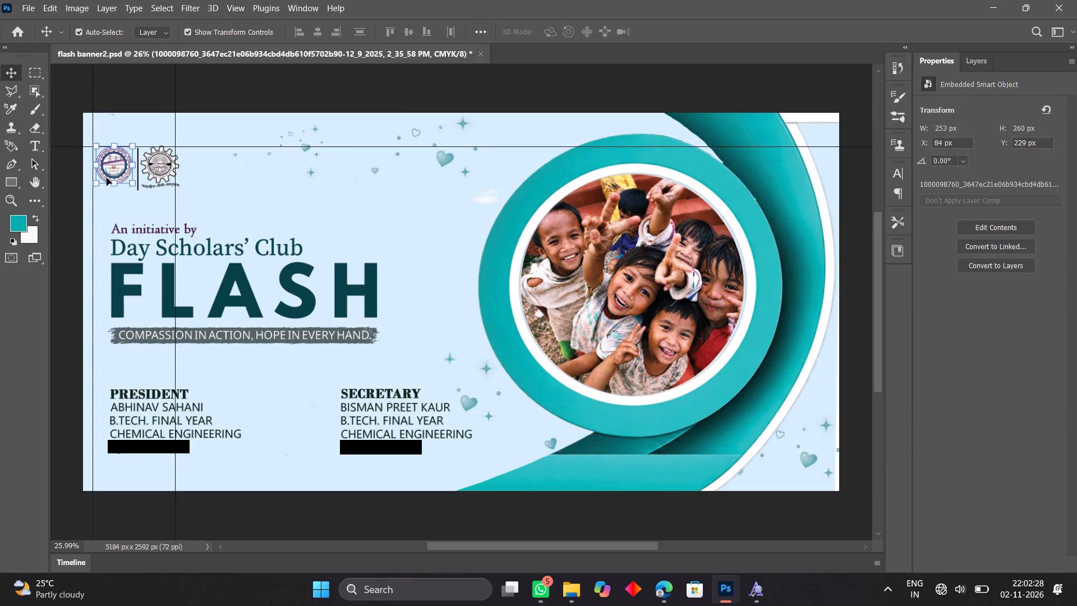
pyautogui.press('Right')
pyautogui.press('Right')
pyautogui.press('Right')
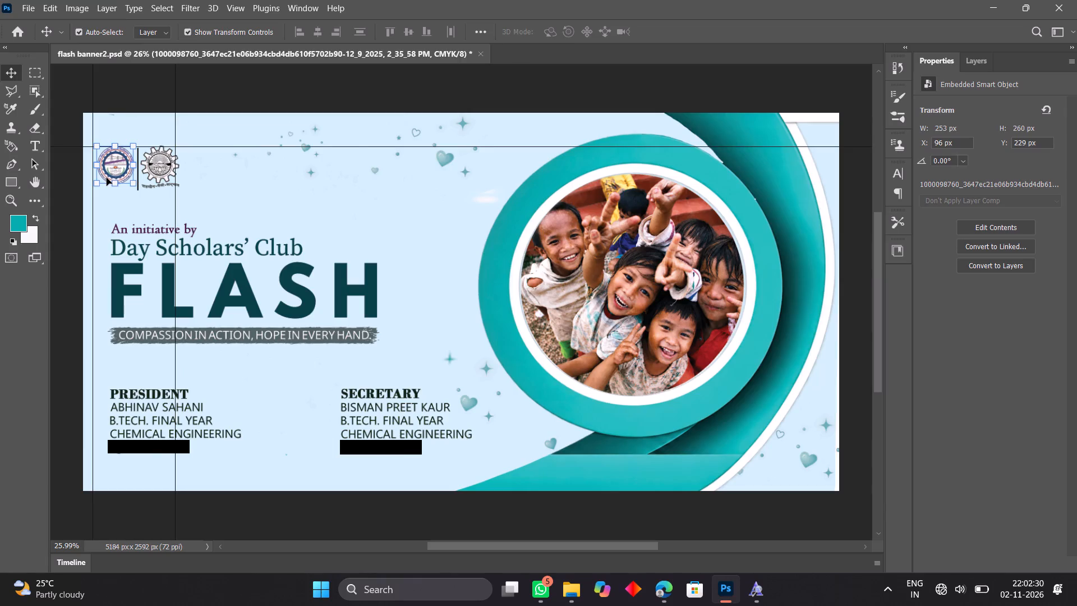
# Nudge the divider line further up to Y 215 px so its top meets the horizontal guide, with the transform controls hidden.
pyautogui.click(118, 272)
pyautogui.click(136, 189)
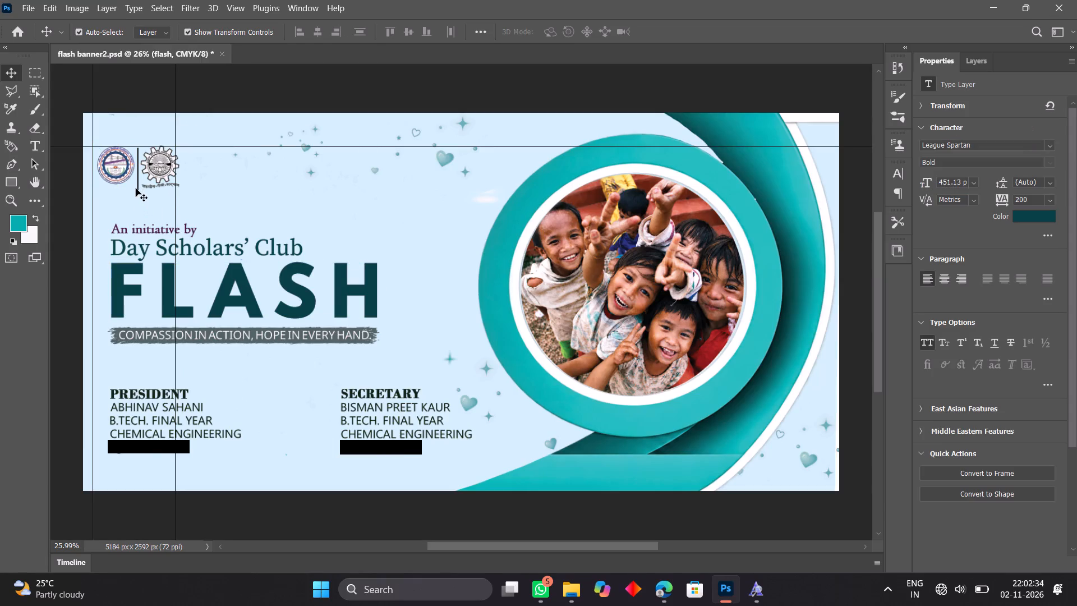
pyautogui.click(138, 189)
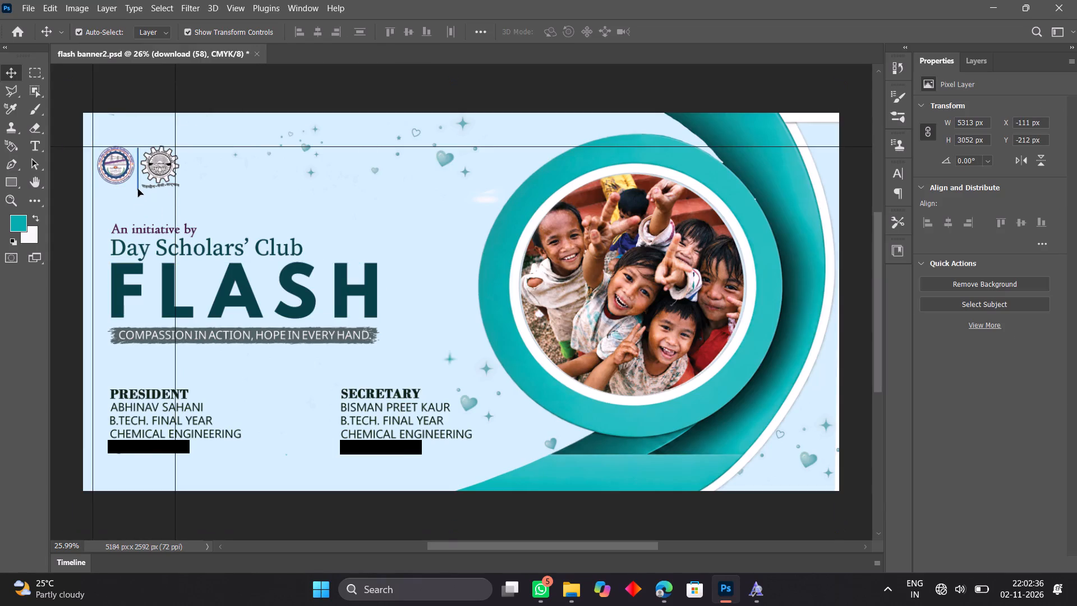
pyautogui.press('Up')
pyautogui.press('Up')
pyautogui.press('Up')
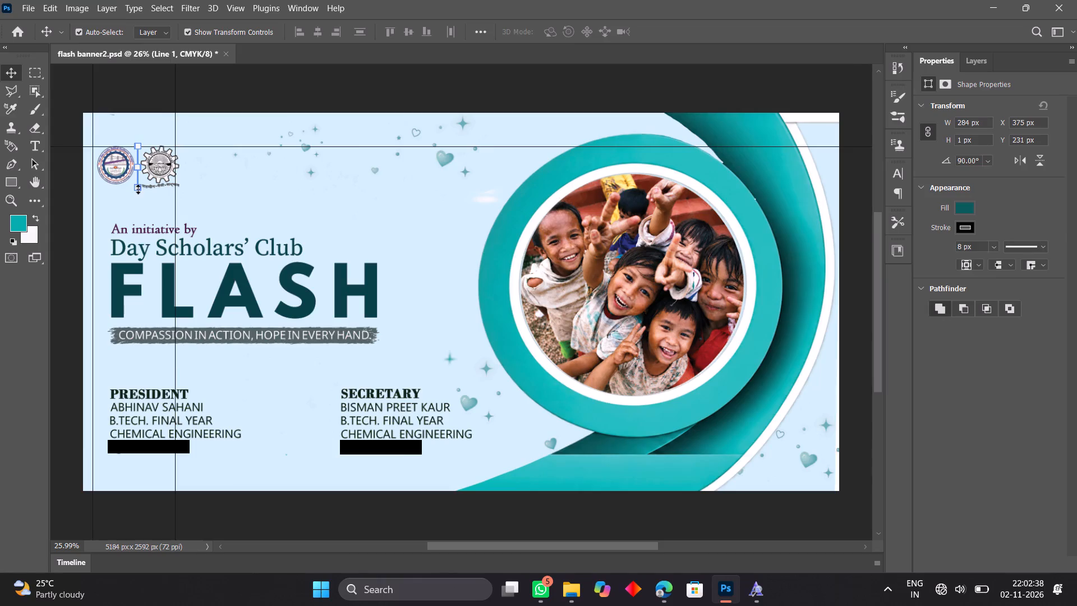
pyautogui.click(188, 32)
pyautogui.press('Up')
pyautogui.press('Up')
pyautogui.press('Up')
pyautogui.press('Right')
pyautogui.press('Left')
# Move both vertical guides right, to the outer edges of the round college logo and the gear logo.
pyautogui.moveTo(174, 108); pyautogui.dragTo(178, 108)
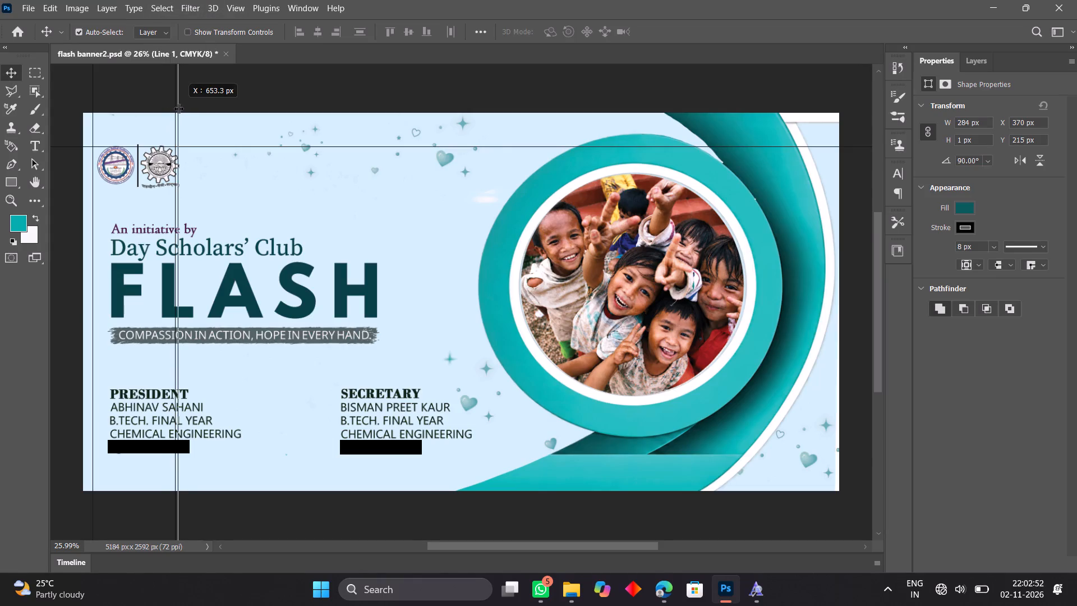
pyautogui.moveTo(178, 108); pyautogui.dragTo(179, 109)
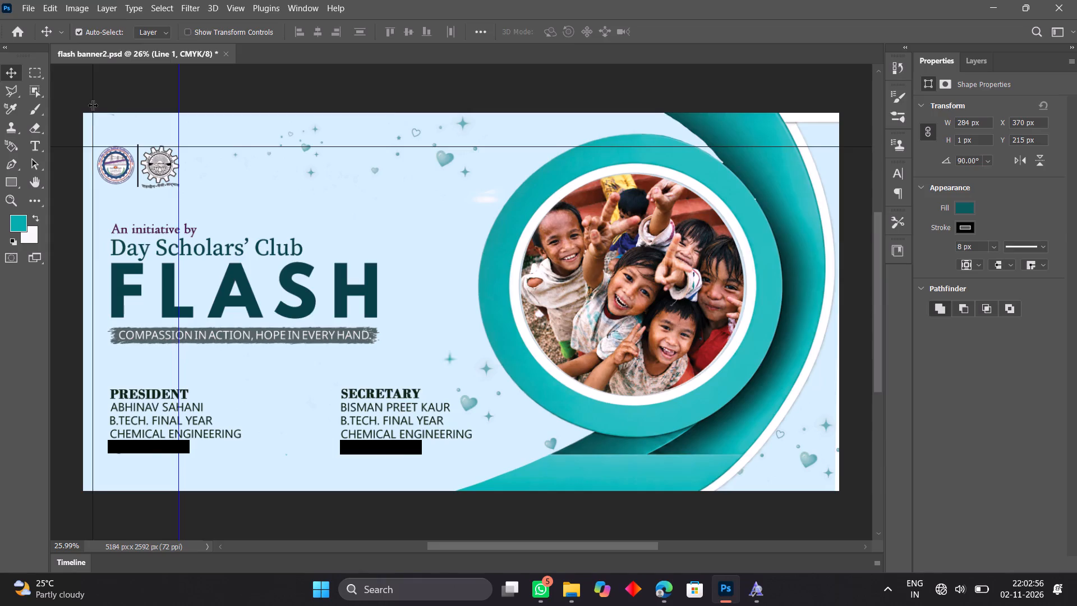
pyautogui.click(93, 105)
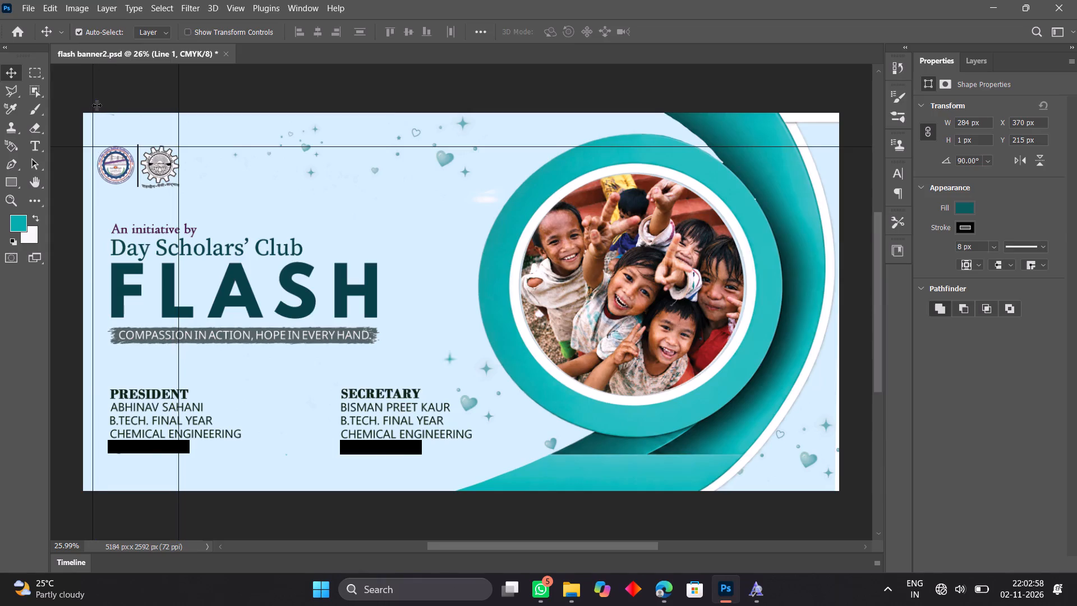
# Nudge the gear logo down so its top meets the horizontal guide, at Y 232 px.
pyautogui.click(119, 181)
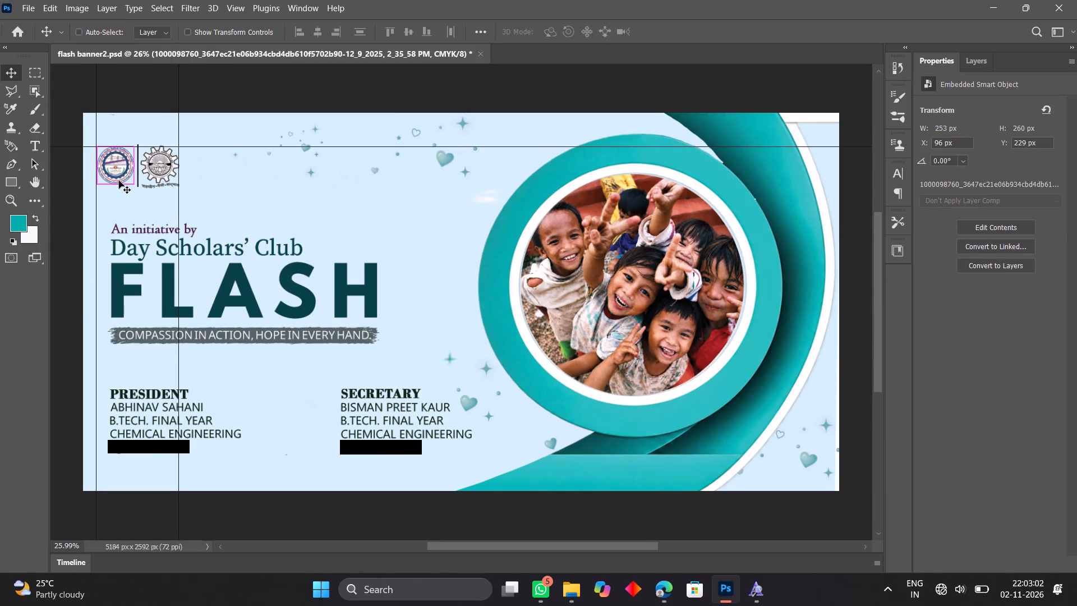
pyautogui.hotkey('ctrl', '+')
pyautogui.hotkey('ctrl', '+')
pyautogui.hotkey('ctrl', '+')
pyautogui.hotkey('ctrl', '+')
pyautogui.hscroll(-9, 119, 181)
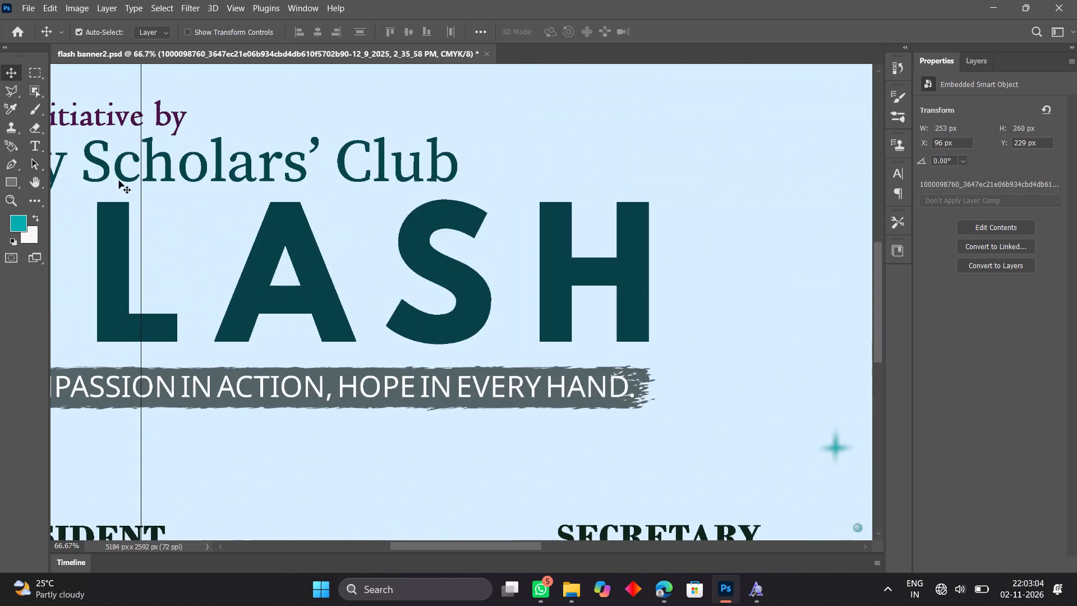
pyautogui.scroll(5, 119, 181)
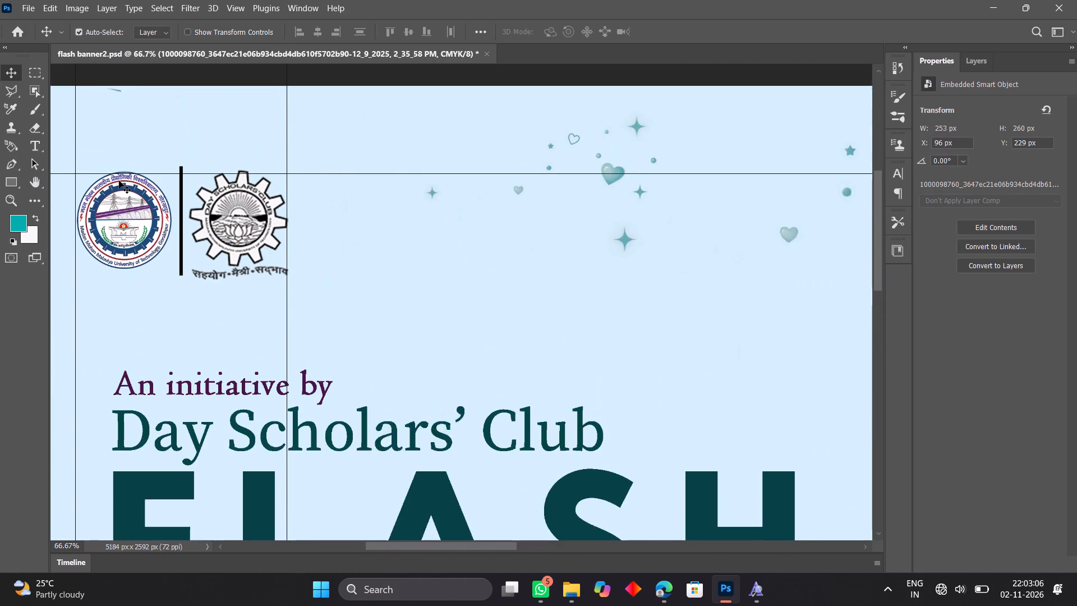
pyautogui.hscroll(1, 119, 181)
pyautogui.click(215, 233)
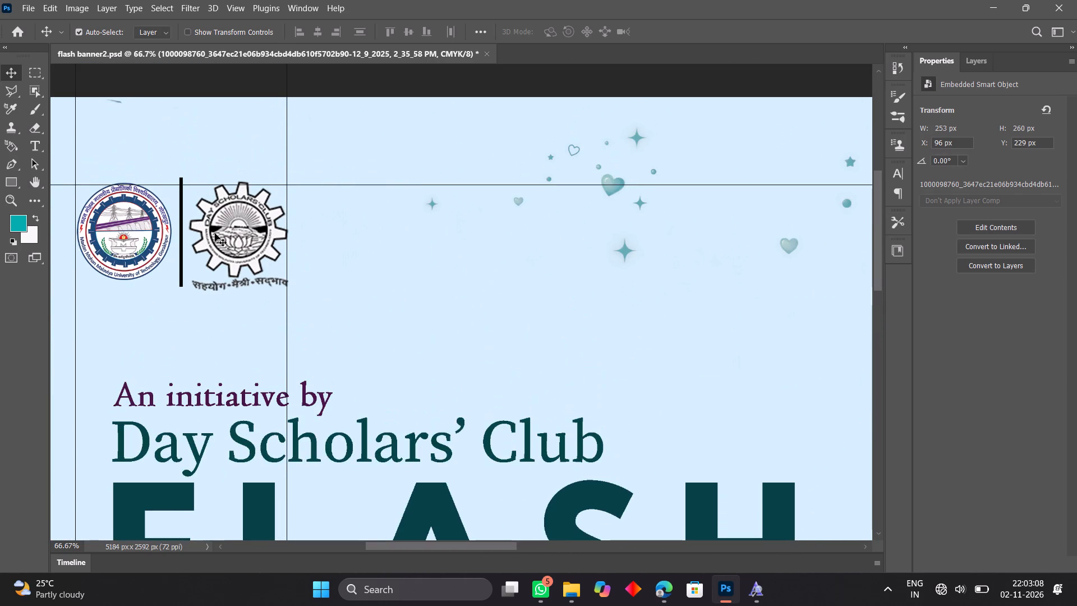
pyautogui.press('Down')
pyautogui.press('Down')
pyautogui.press('Down')
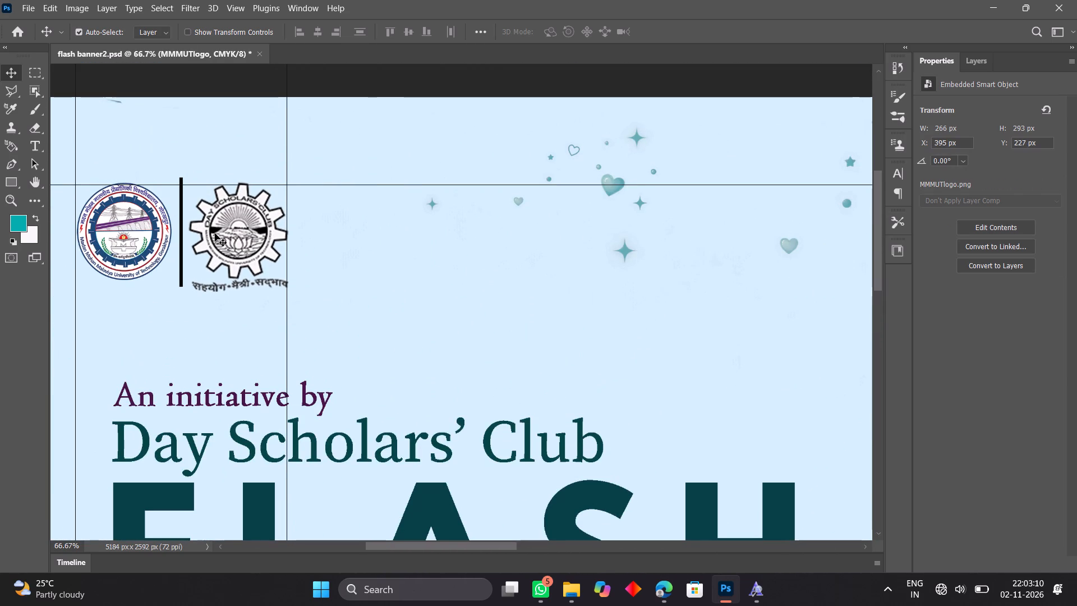
pyautogui.press('Down')
pyautogui.press('Down')
pyautogui.press('Down')
pyautogui.press('Down')
pyautogui.press('Down')
pyautogui.press('Down')
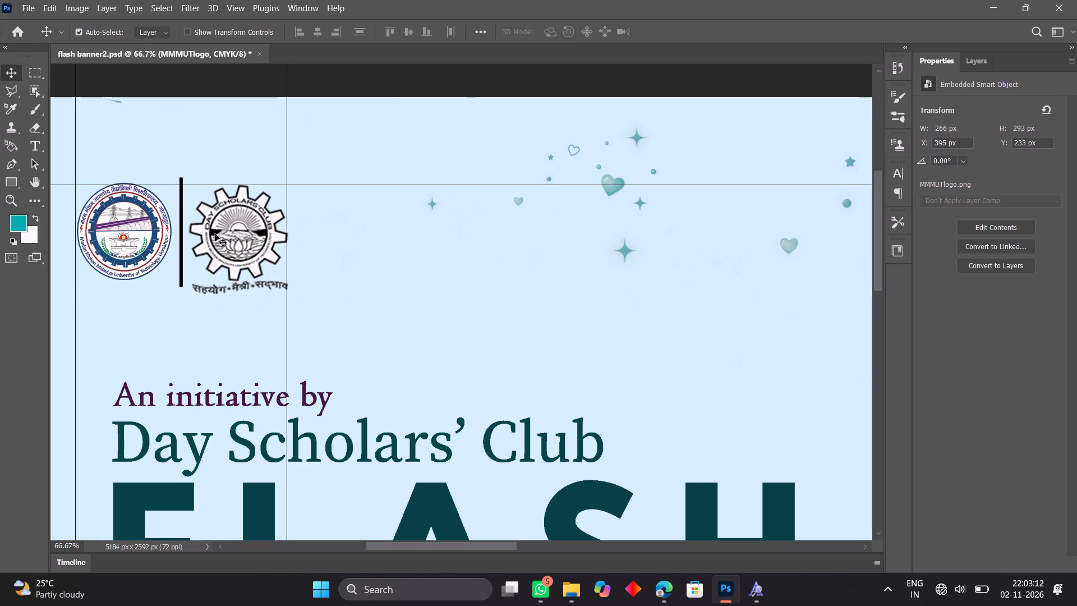
pyautogui.press('Up')
pyautogui.press('Down')
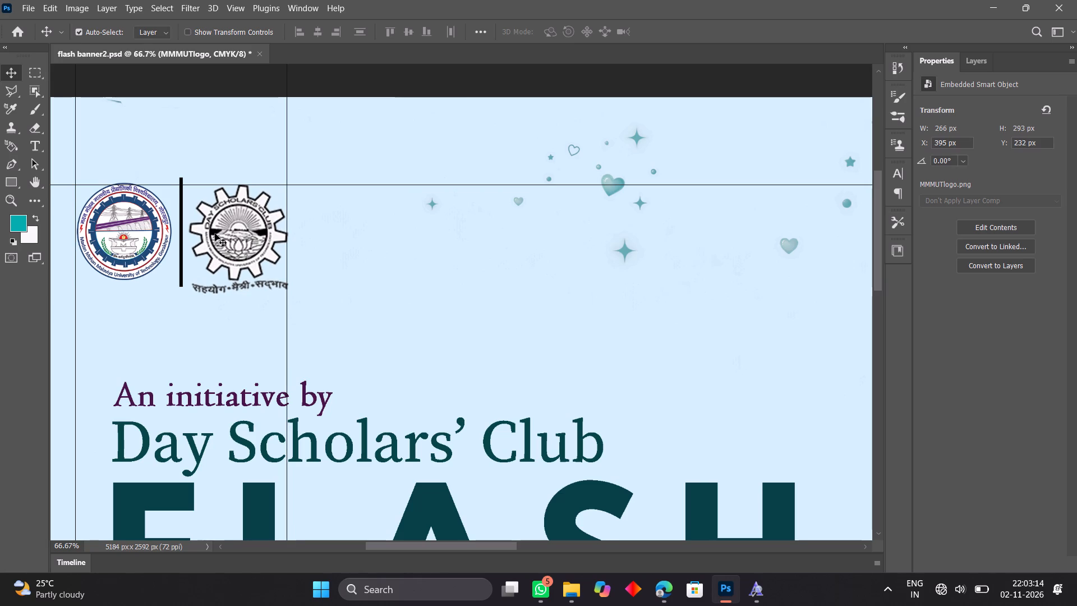
# Nudge the round college logo down to Y 234 px, aligning its top with the horizontal guide.
pyautogui.click(106, 267)
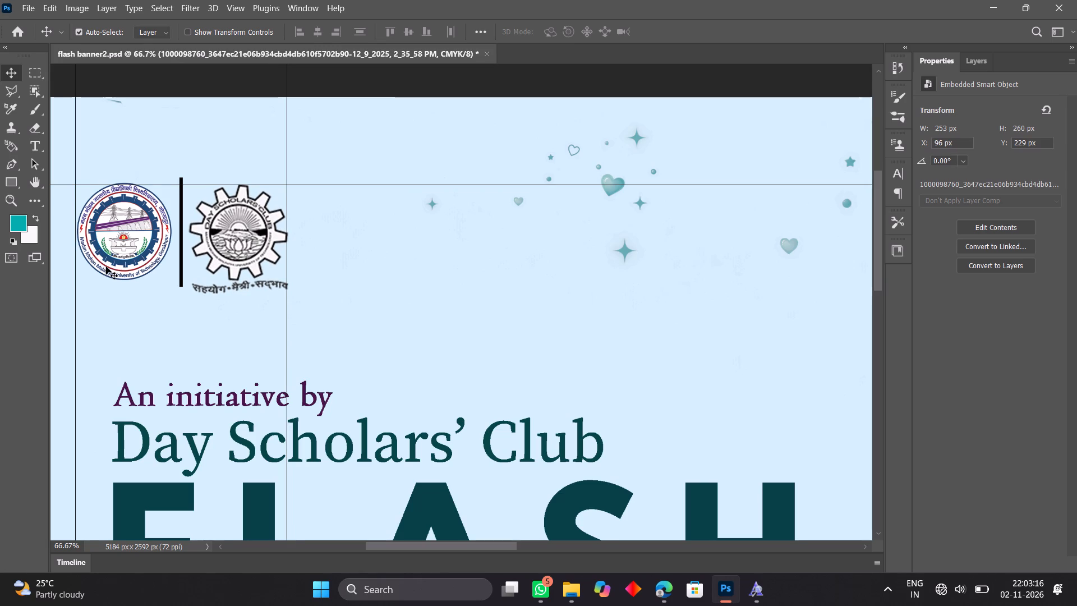
pyautogui.press('Down')
pyautogui.press('Down')
pyautogui.press('Down')
pyautogui.press('Down')
pyautogui.press('Down')
pyautogui.press('Down')
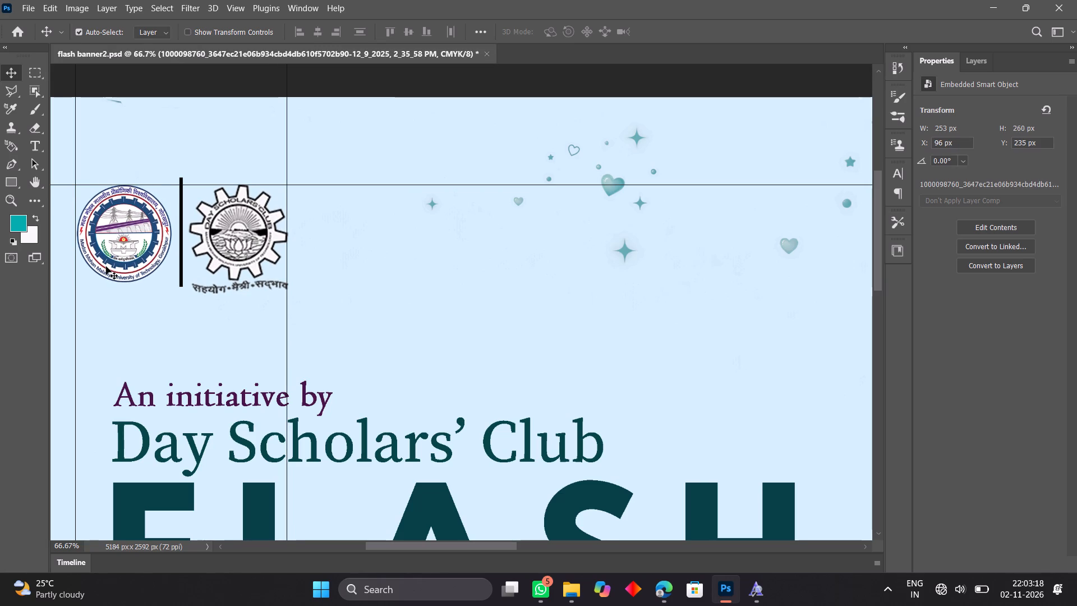
pyautogui.press('Down')
pyautogui.press('Up')
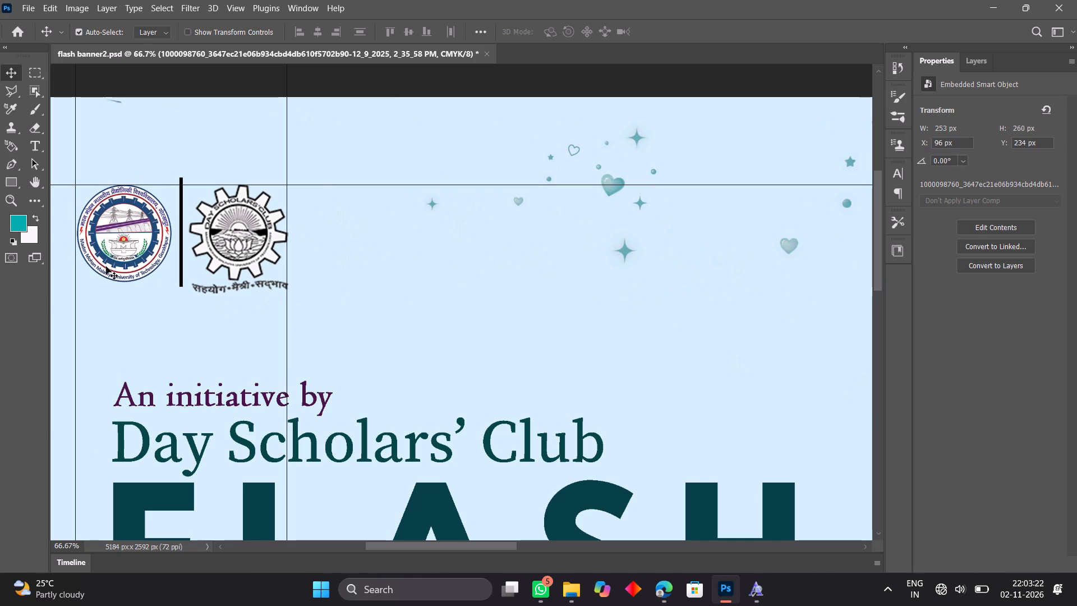
# Save the banner file.
pyautogui.click(32, 6)
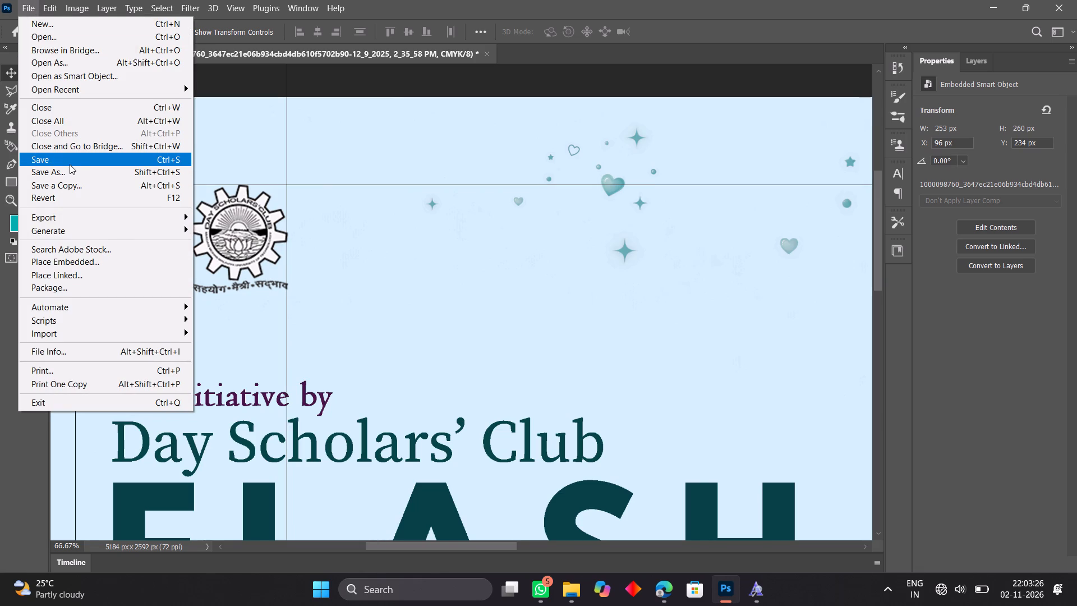
pyautogui.click(70, 164)
# Clear all the canvas guides.
pyautogui.click(233, 8)
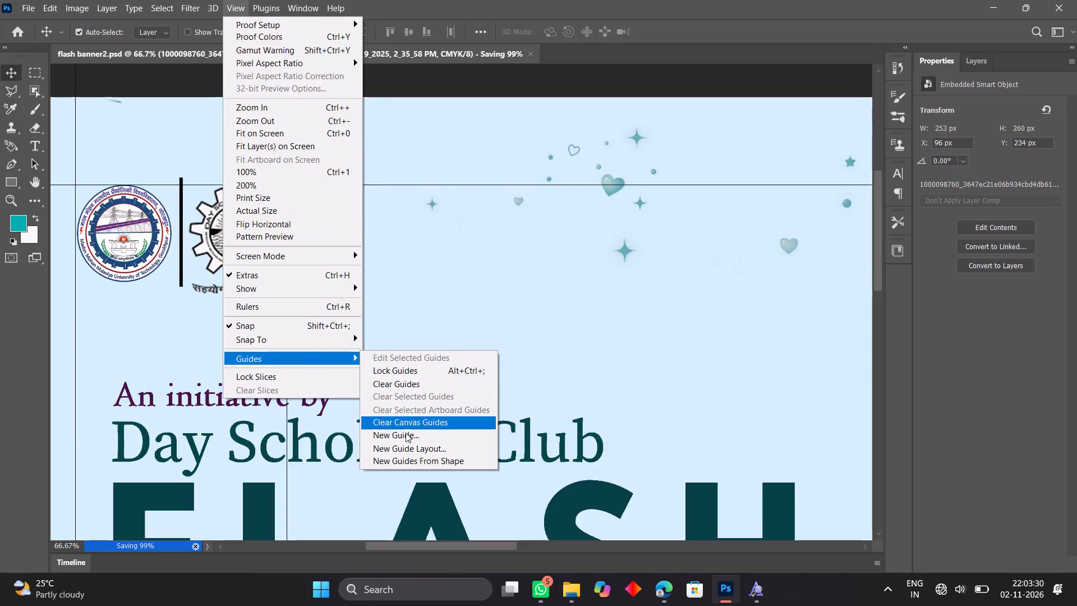
pyautogui.click(408, 426)
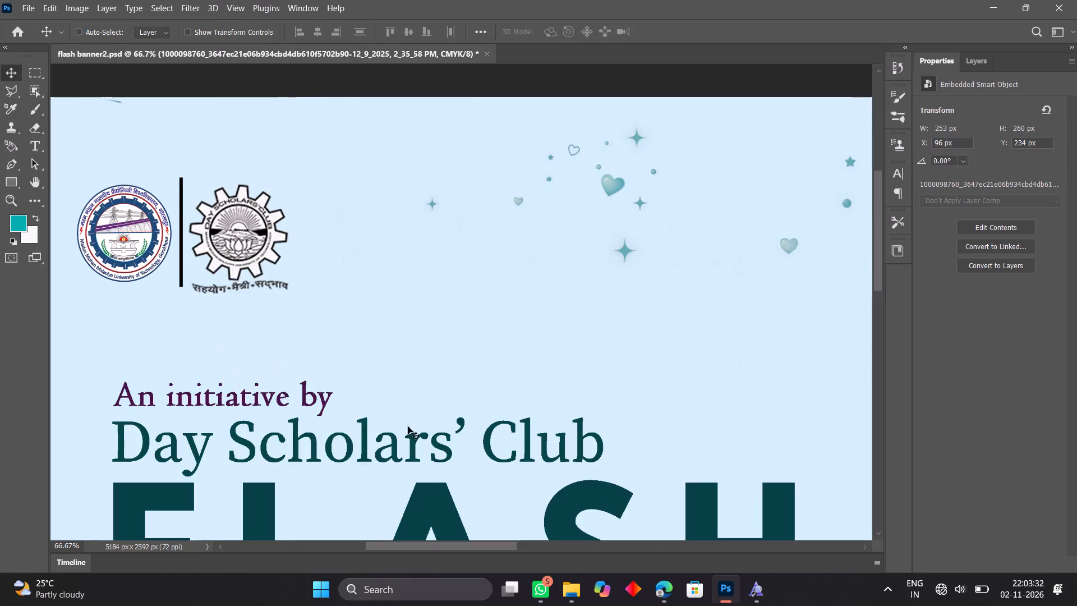
# Show the transform controls for the FLASH title and add a layer mask to its text layer.
pyautogui.hotkey('ctrl', '0')
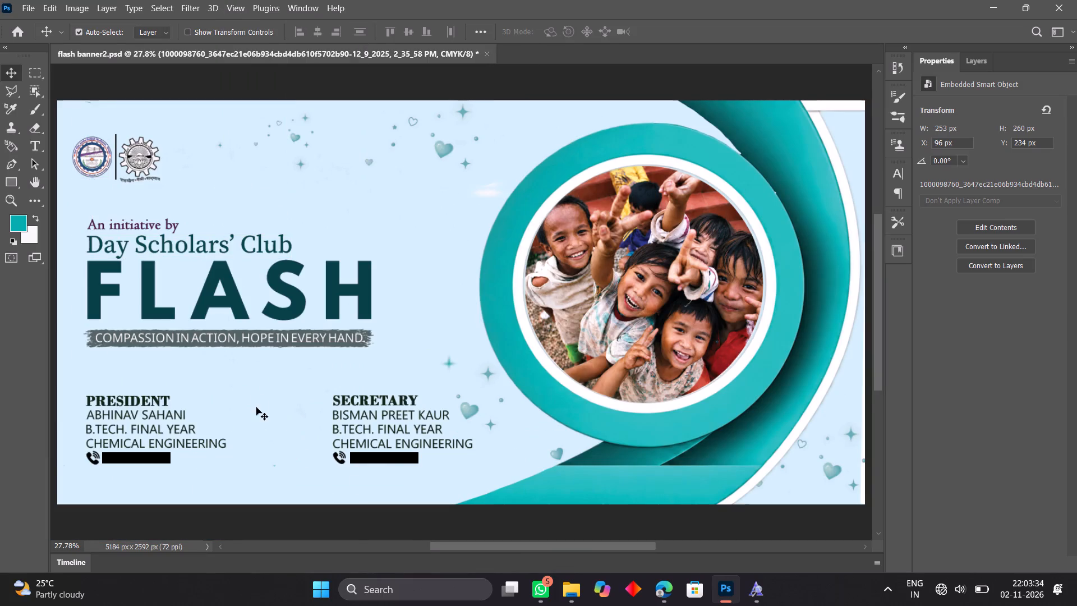
pyautogui.click(240, 315)
pyautogui.click(240, 315)
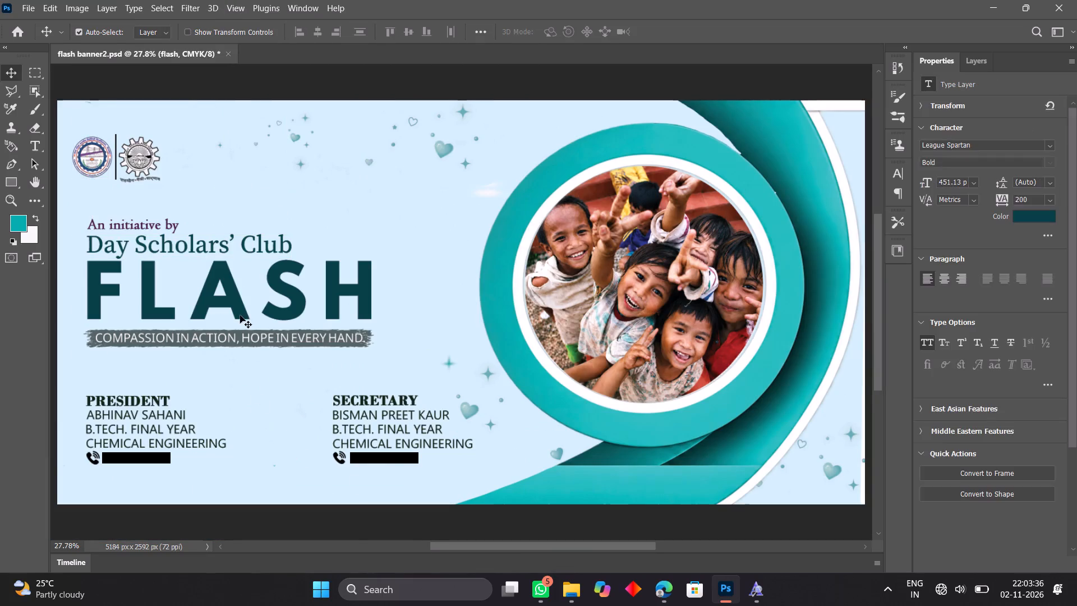
pyautogui.click(968, 60)
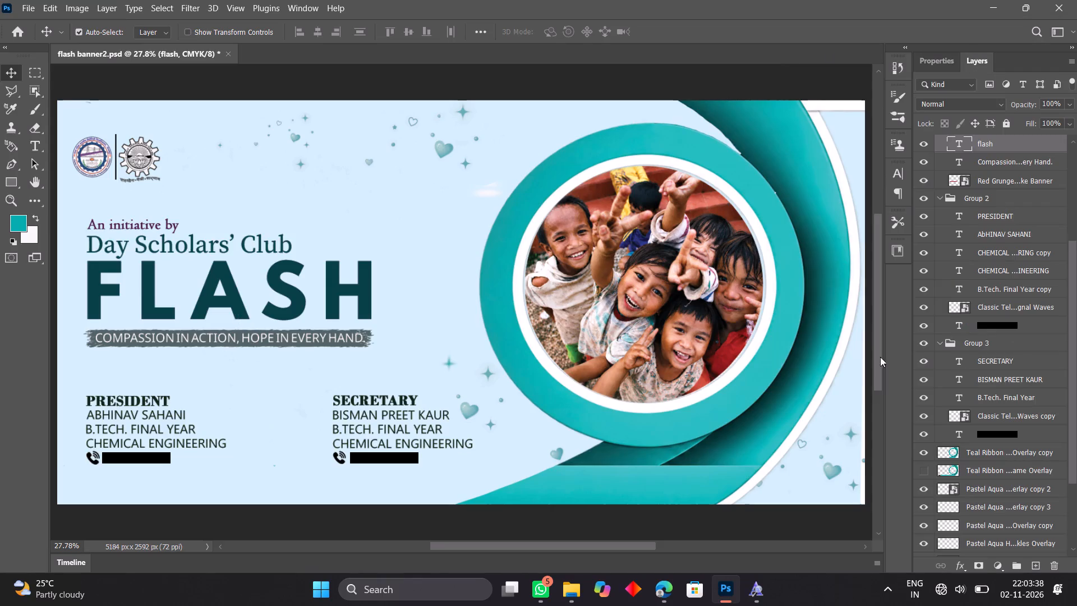
pyautogui.click(188, 29)
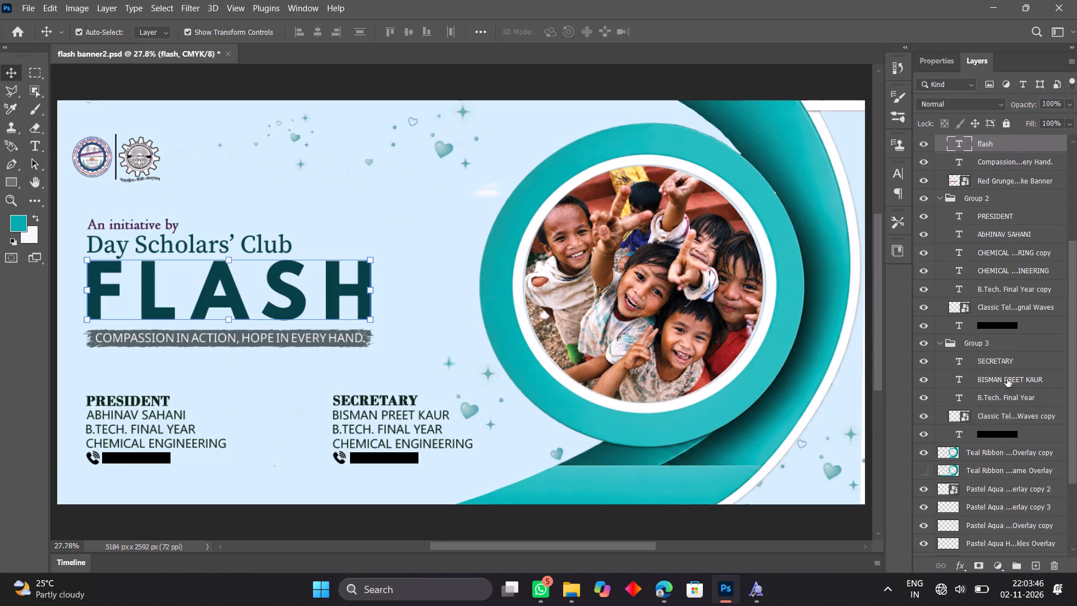
pyautogui.click(981, 568)
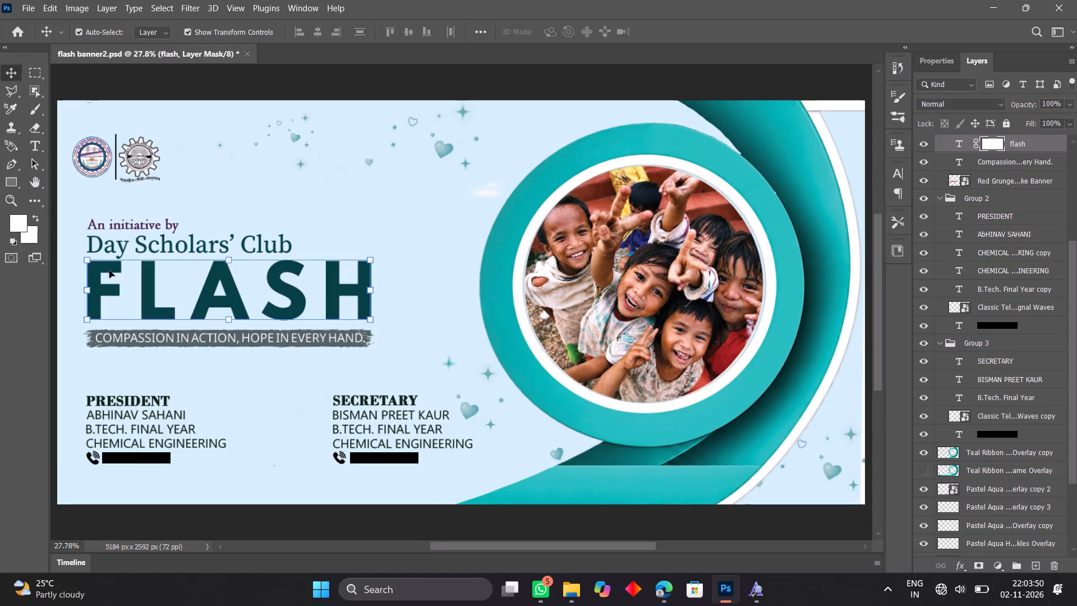
# Try to fade the FLASH title from the base of its letters upward with the Gradient tool on the layer mask.
pyautogui.rightClick(19, 186)
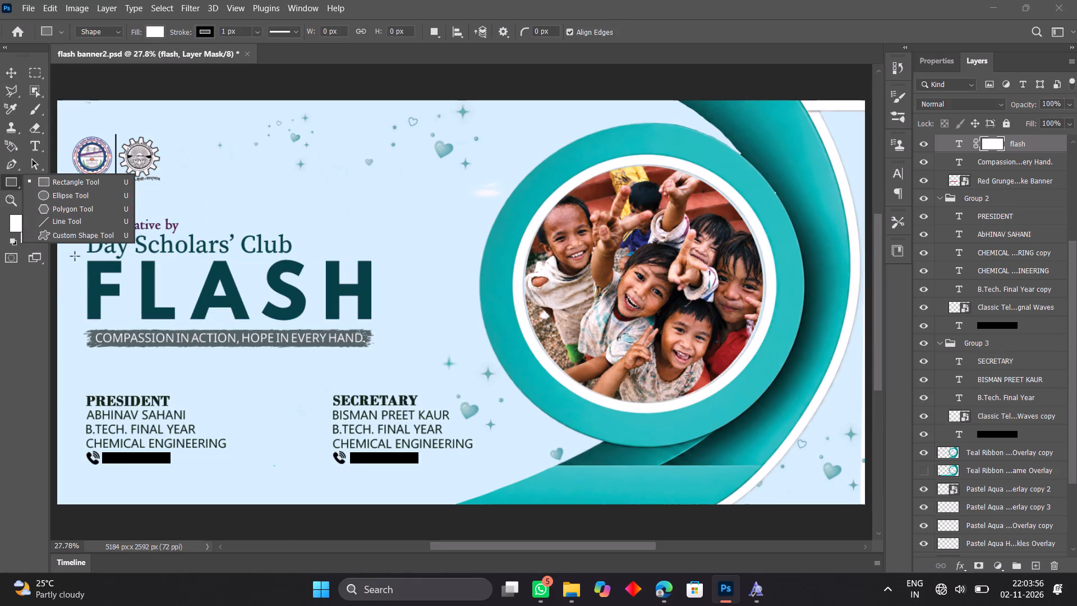
pyautogui.click(0, 337)
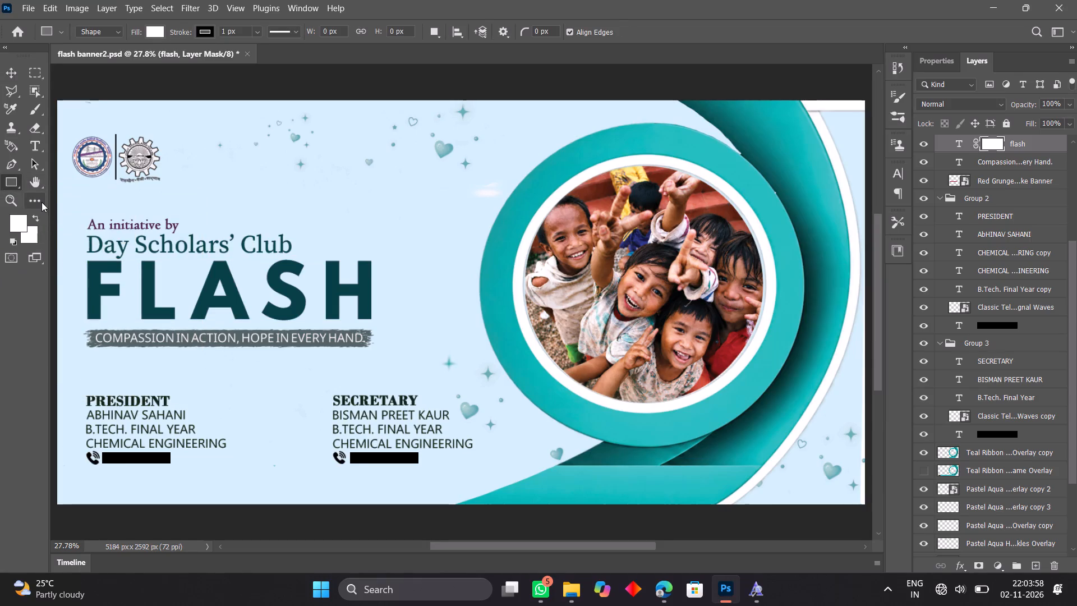
pyautogui.rightClick(42, 202)
pyautogui.click(77, 503)
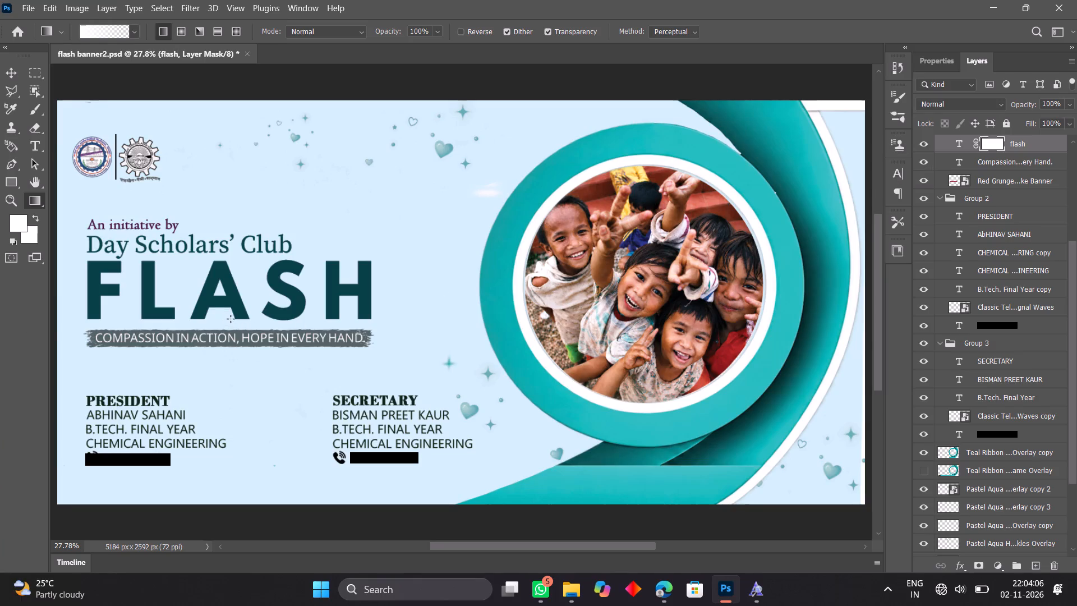
pyautogui.keyDown('shift'); pyautogui.moveTo(231, 319); pyautogui.dragTo(232, 292); pyautogui.keyUp('shift')
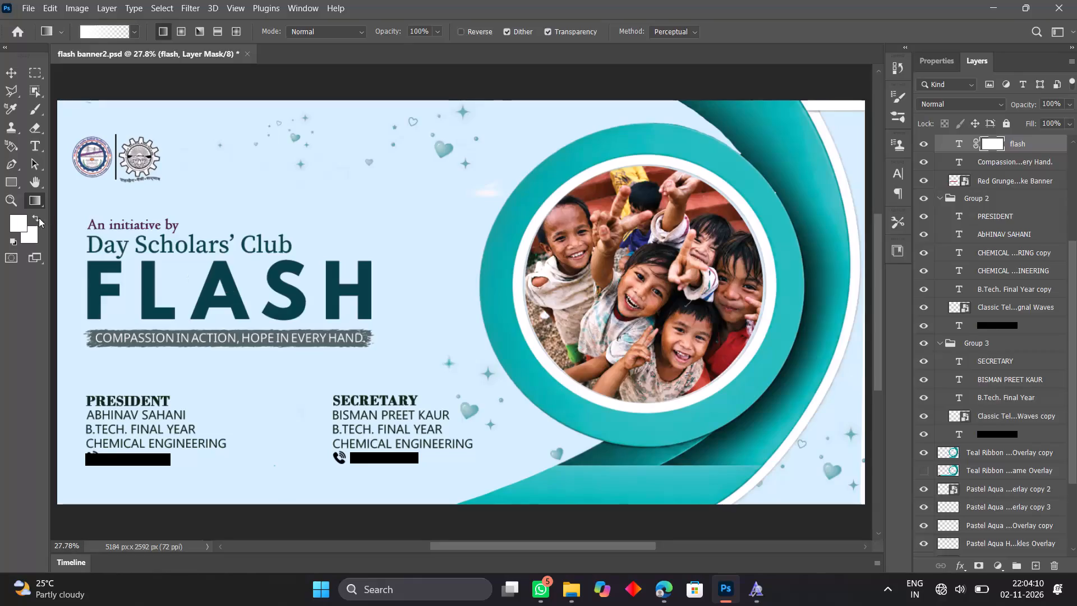
pyautogui.click(35, 218)
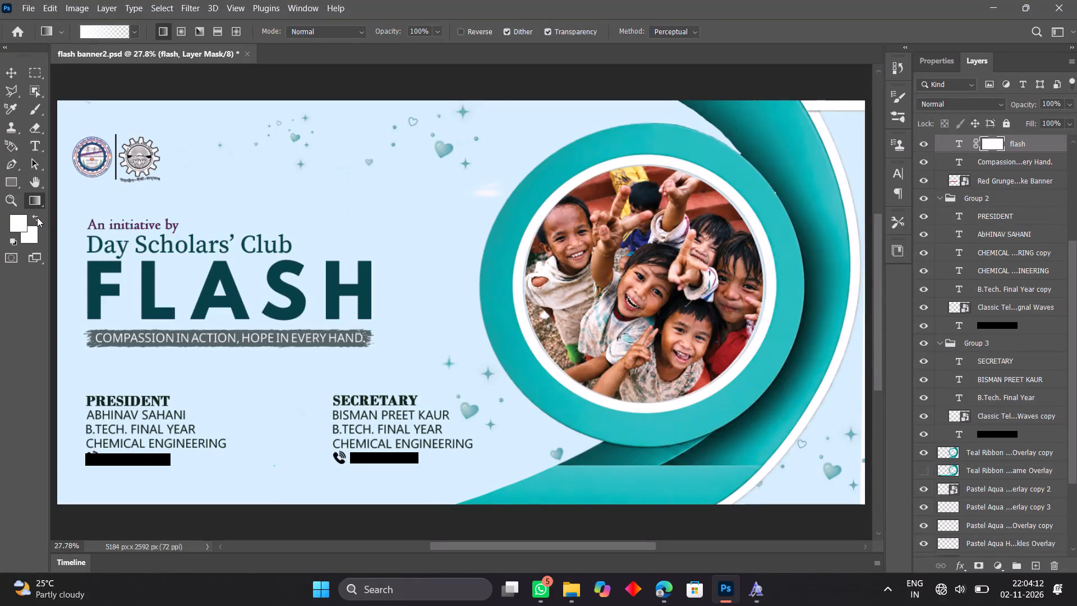
pyautogui.click(37, 217)
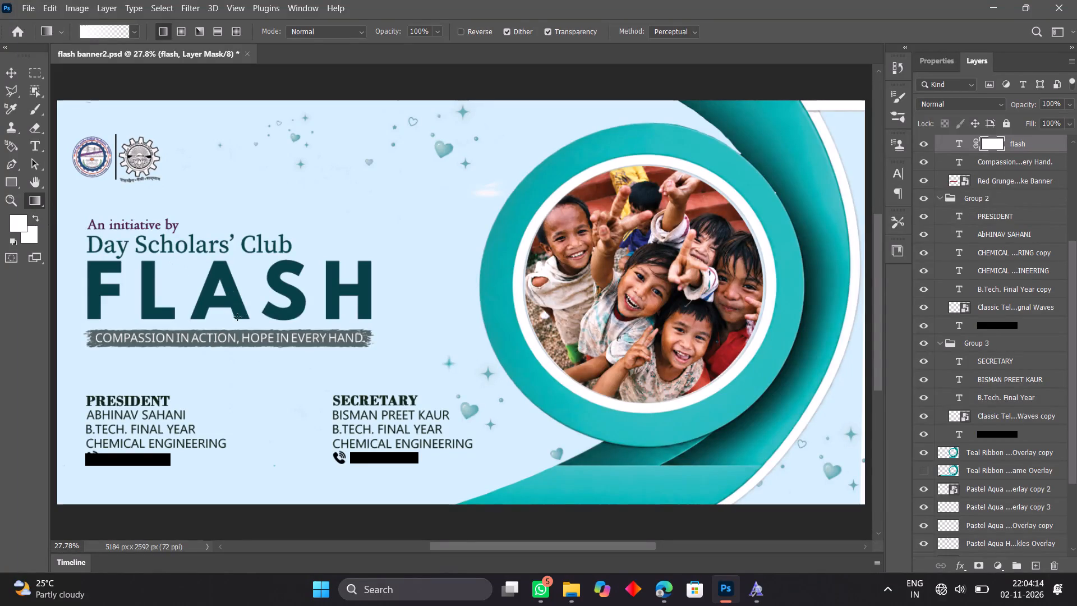
pyautogui.keyDown('shift'); pyautogui.moveTo(236, 318); pyautogui.dragTo(237, 291); pyautogui.keyUp('shift')
pyautogui.keyDown('shift'); pyautogui.moveTo(237, 291); pyautogui.dragTo(238, 276); pyautogui.keyUp('shift')
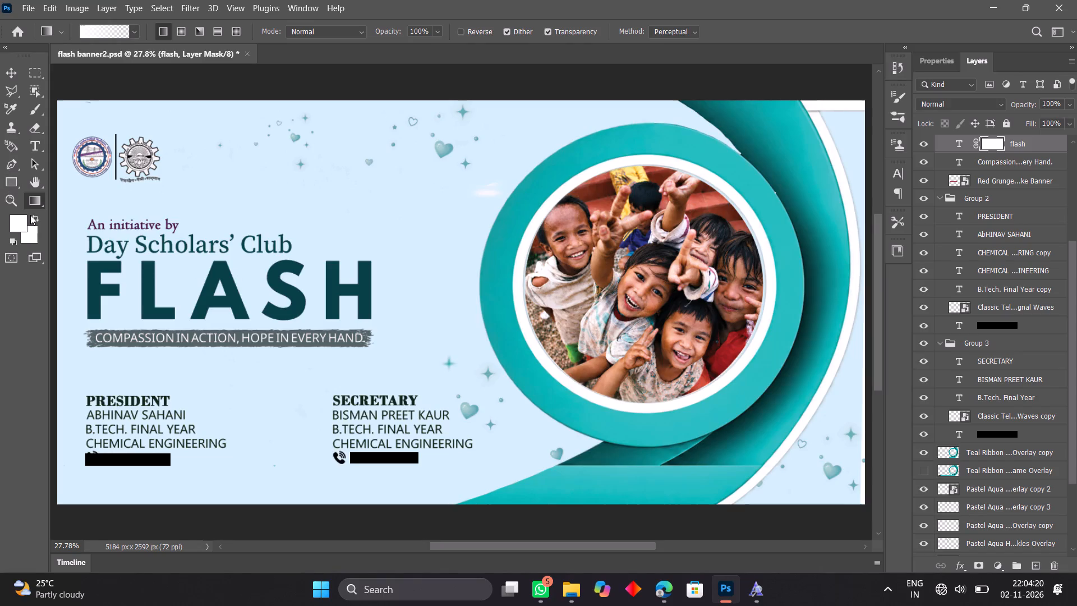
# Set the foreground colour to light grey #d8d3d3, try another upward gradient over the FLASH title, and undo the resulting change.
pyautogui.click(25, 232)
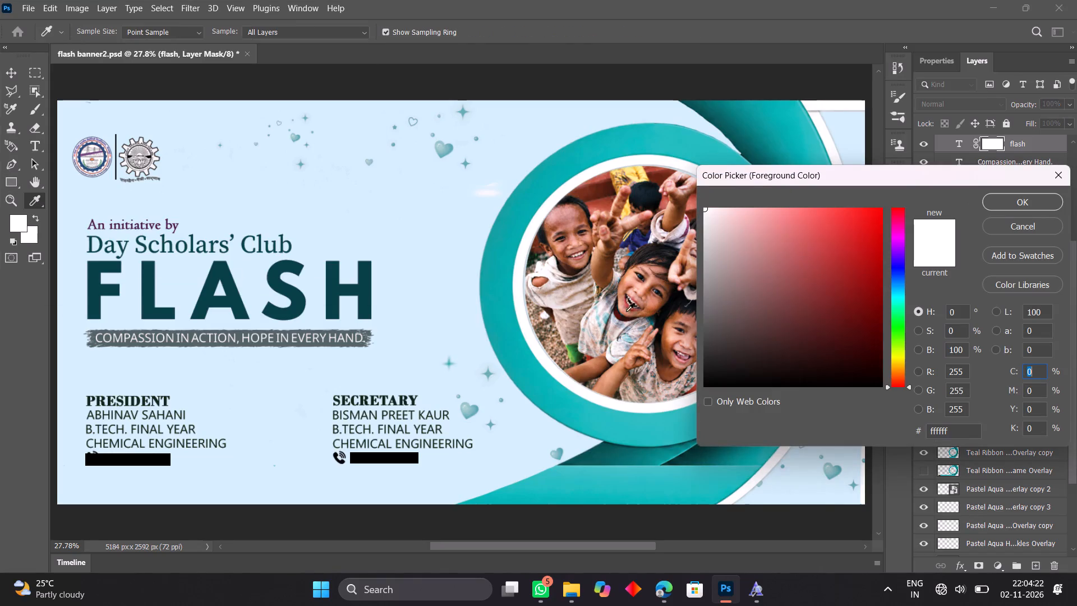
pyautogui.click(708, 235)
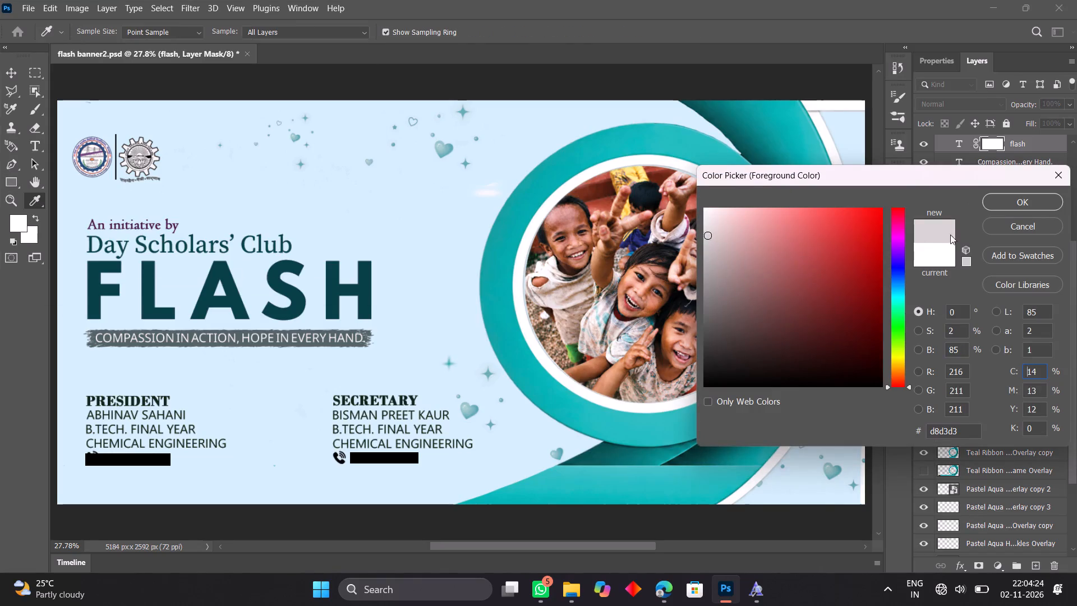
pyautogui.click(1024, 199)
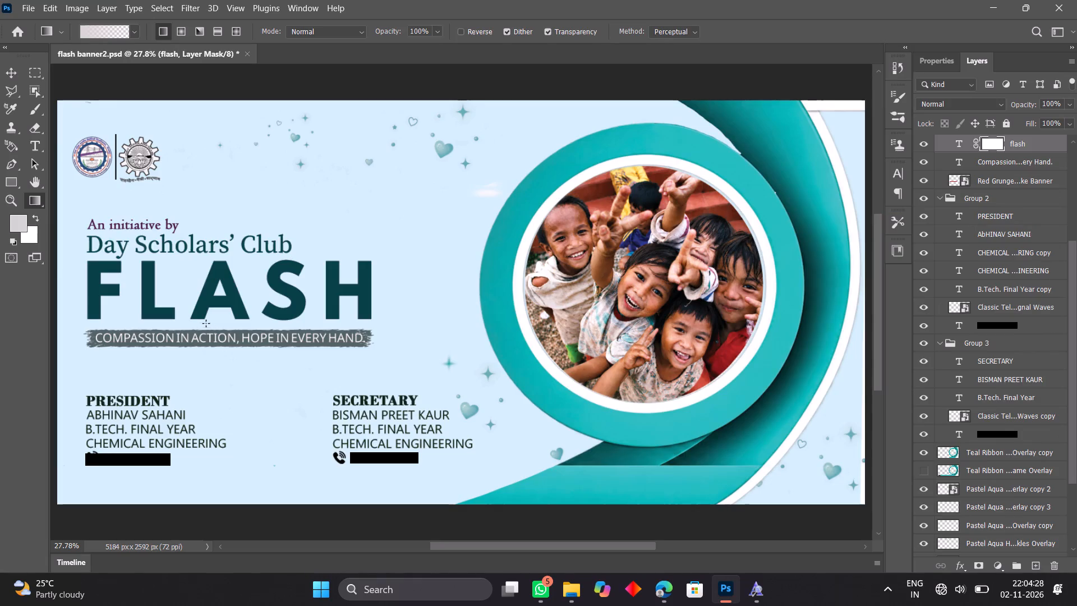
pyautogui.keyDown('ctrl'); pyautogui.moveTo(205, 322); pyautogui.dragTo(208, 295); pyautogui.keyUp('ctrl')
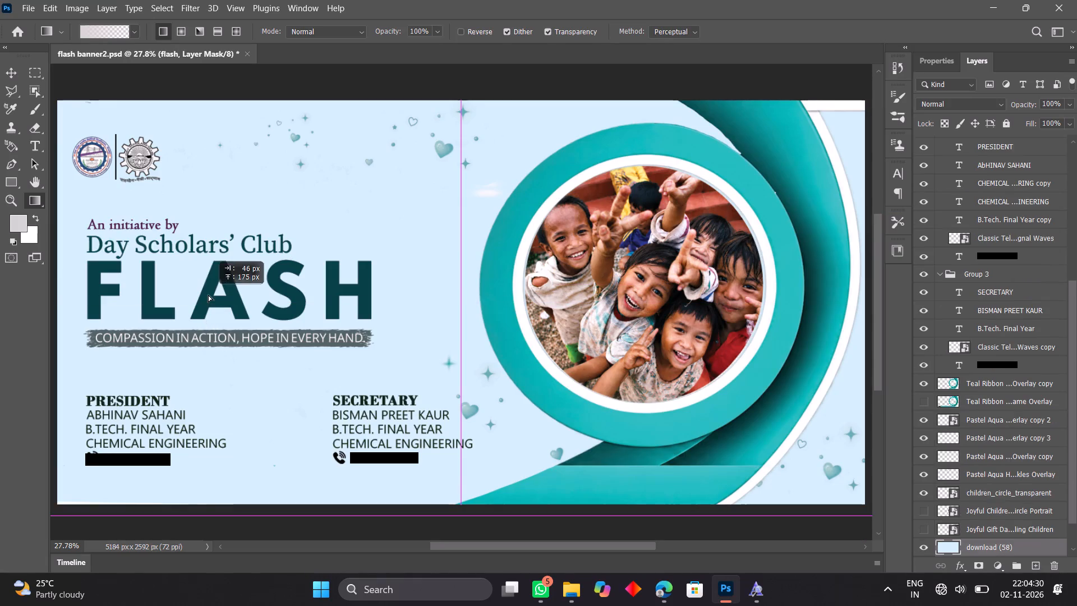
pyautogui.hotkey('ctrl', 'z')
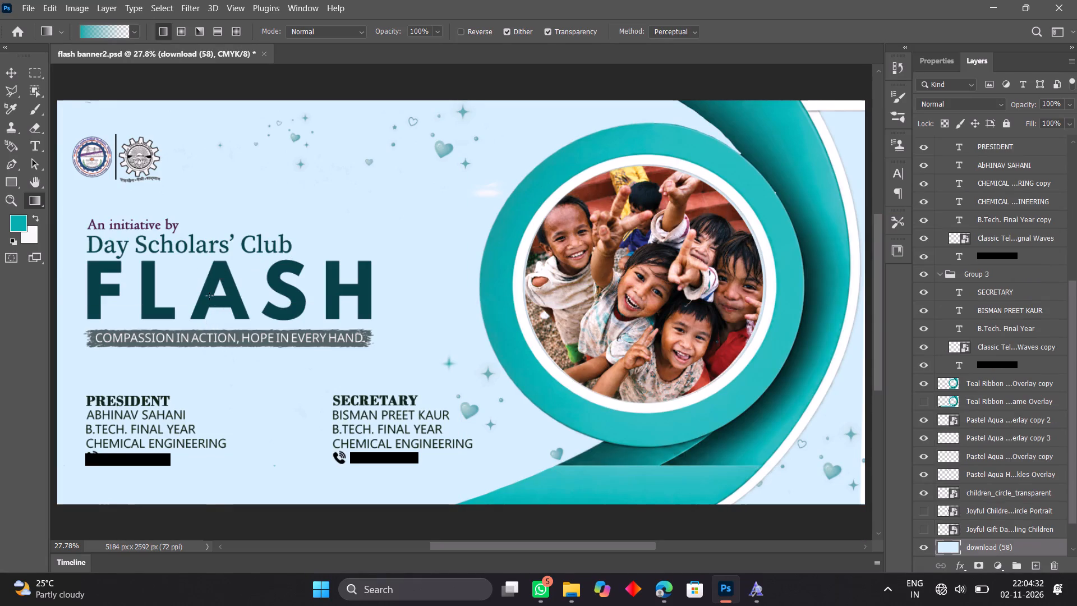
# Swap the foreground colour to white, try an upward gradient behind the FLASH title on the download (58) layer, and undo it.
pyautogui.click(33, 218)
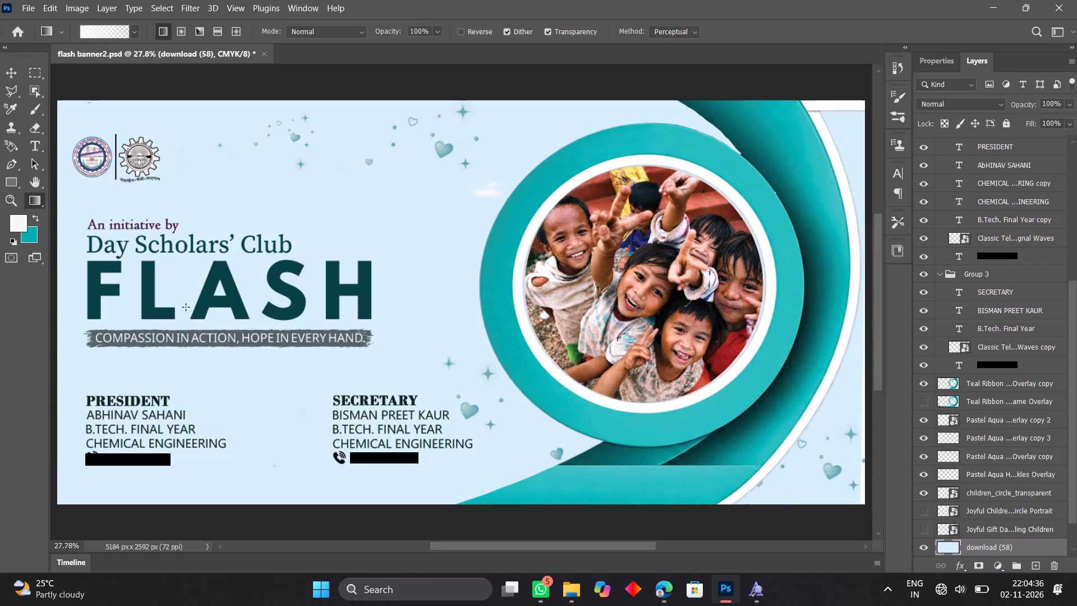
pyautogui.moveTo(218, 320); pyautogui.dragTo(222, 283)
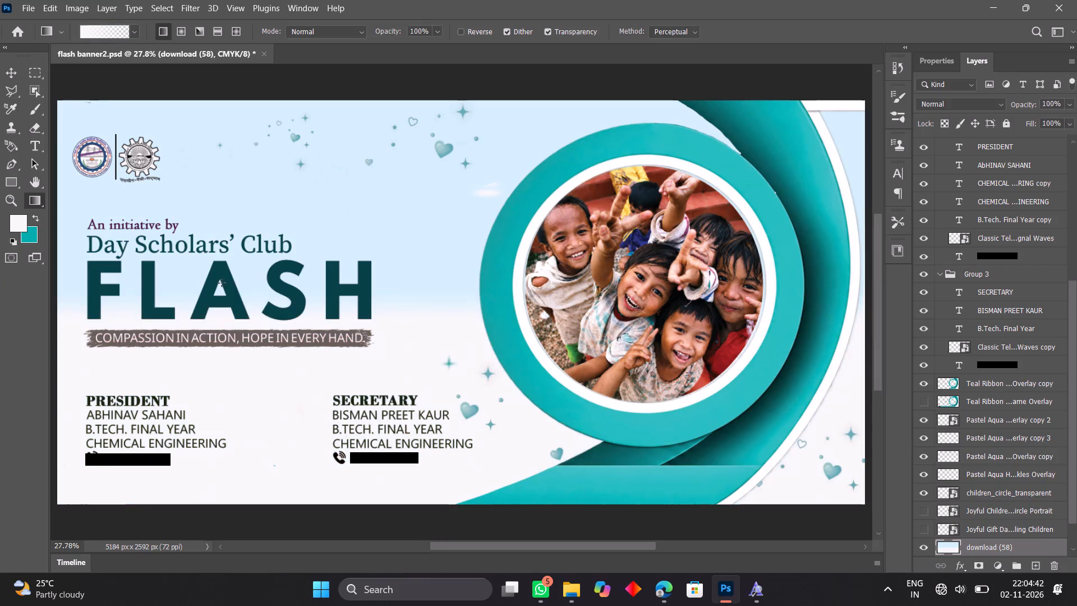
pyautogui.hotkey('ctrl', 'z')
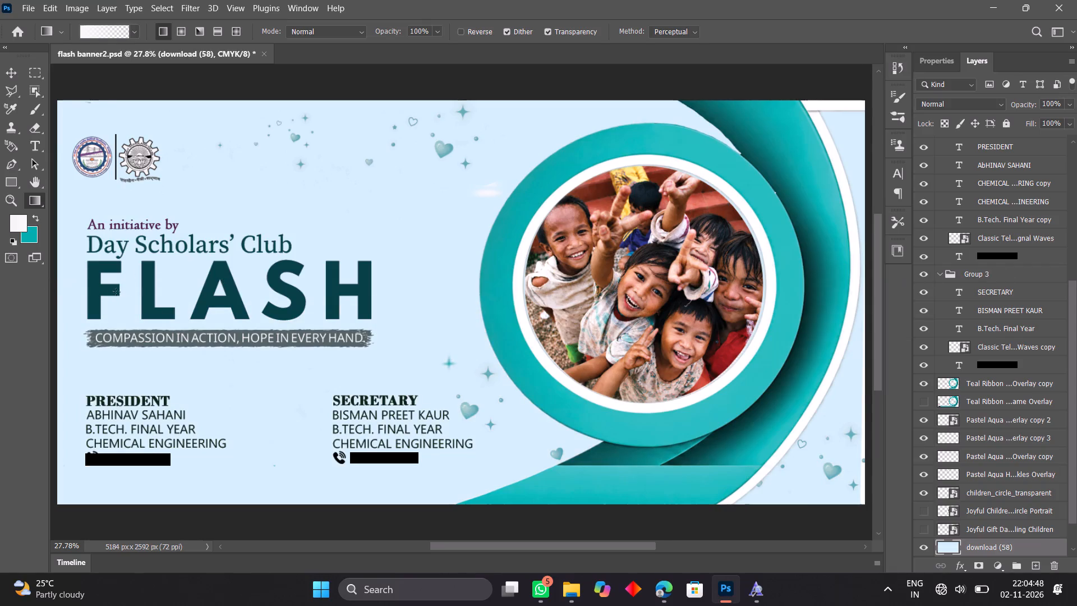
# Fade the FLASH title from the base of its letters to near their tops with a light-grey gradient on its layer mask.
pyautogui.click(6, 76)
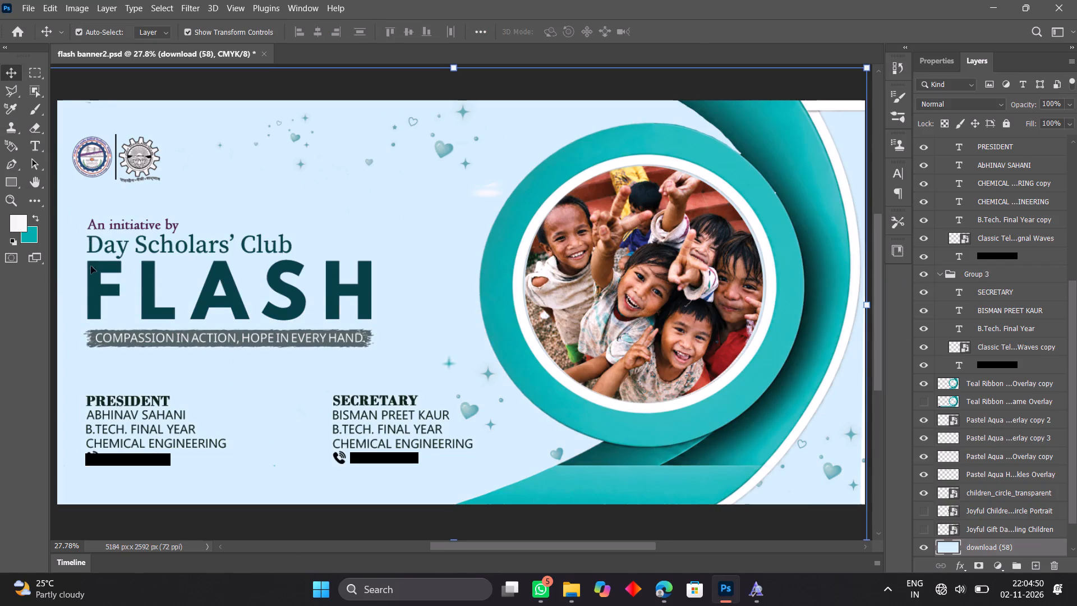
pyautogui.click(91, 272)
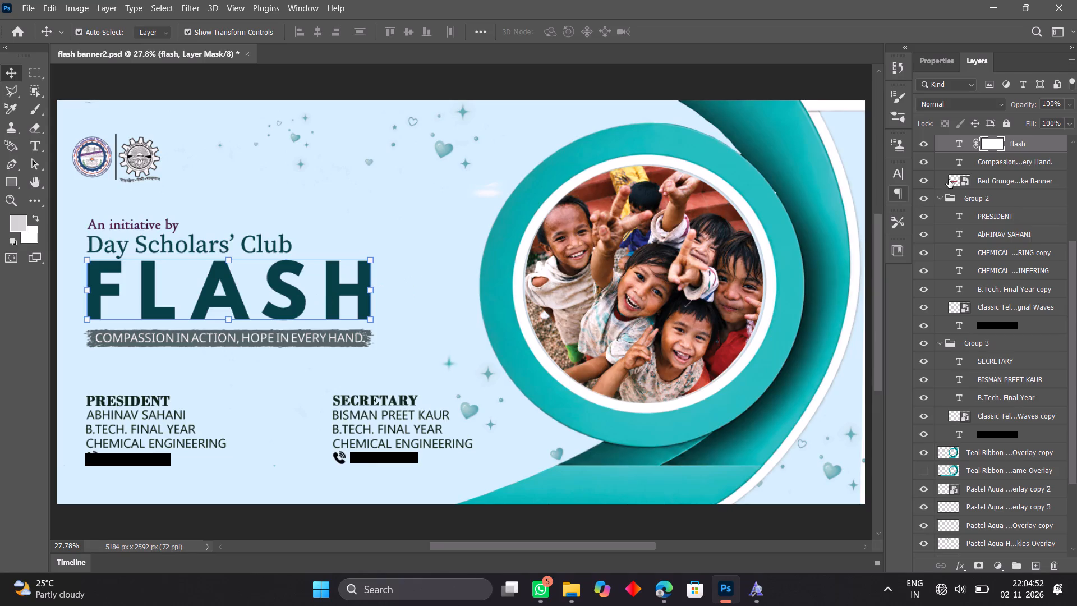
pyautogui.click(988, 145)
pyautogui.press('g')
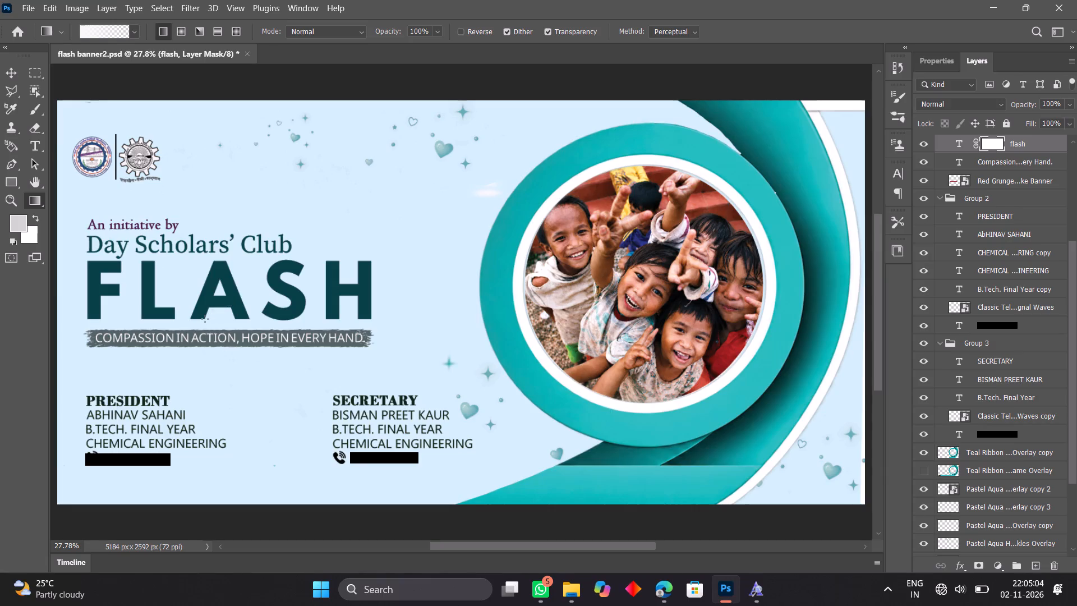
pyautogui.keyDown('shift'); pyautogui.moveTo(220, 319); pyautogui.dragTo(220, 311); pyautogui.keyUp('shift')
pyautogui.keyDown('shift'); pyautogui.moveTo(220, 311); pyautogui.dragTo(224, 267); pyautogui.keyUp('shift')
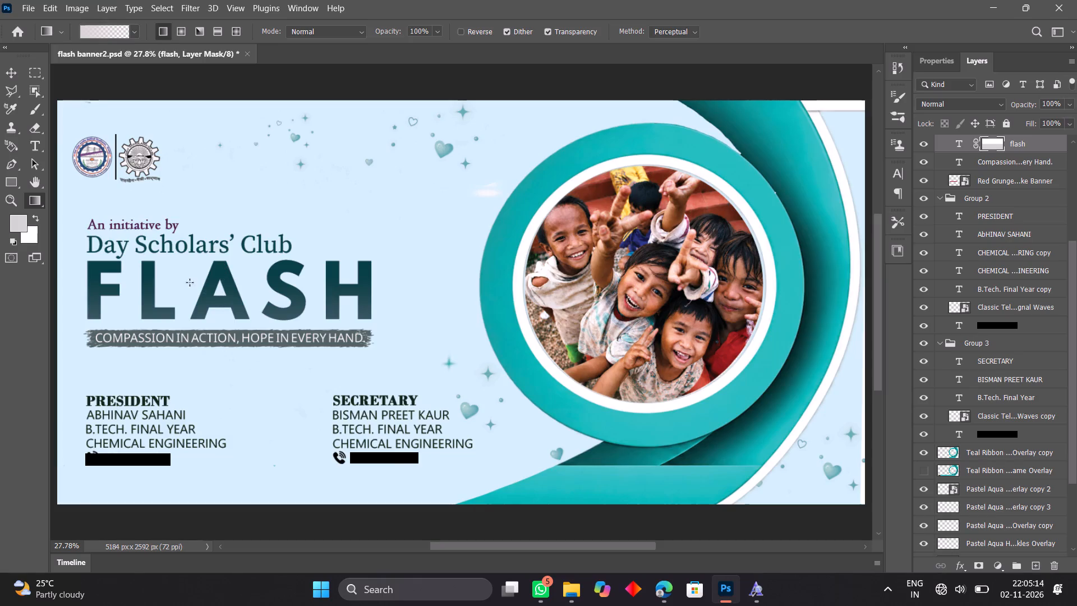
# Scale the FLASH title up to about 104.3% and nudge it slightly left and up above the tagline.
pyautogui.click(4, 72)
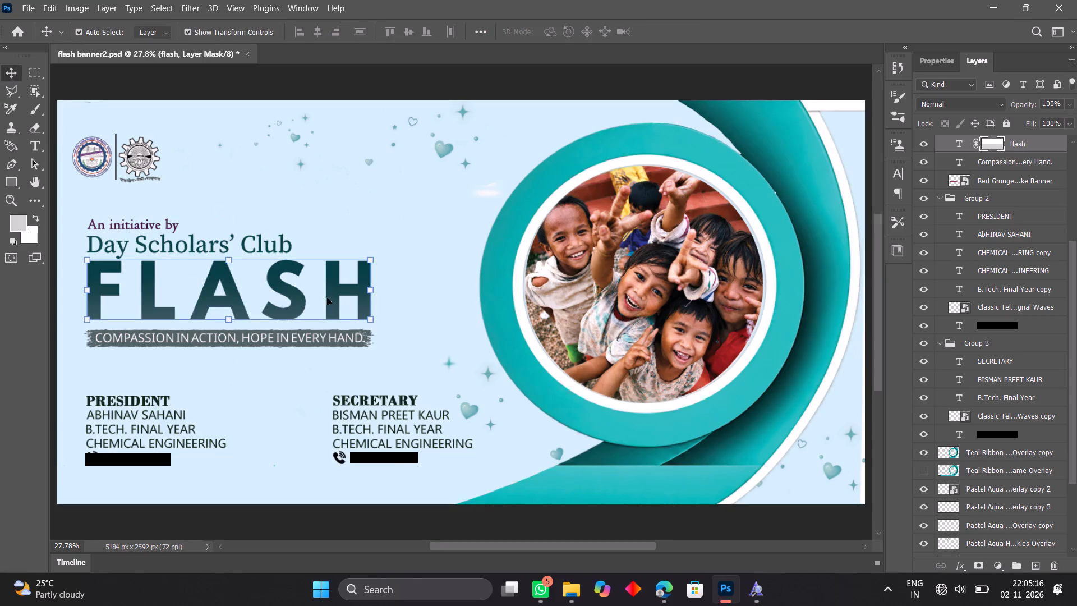
pyautogui.click(371, 319)
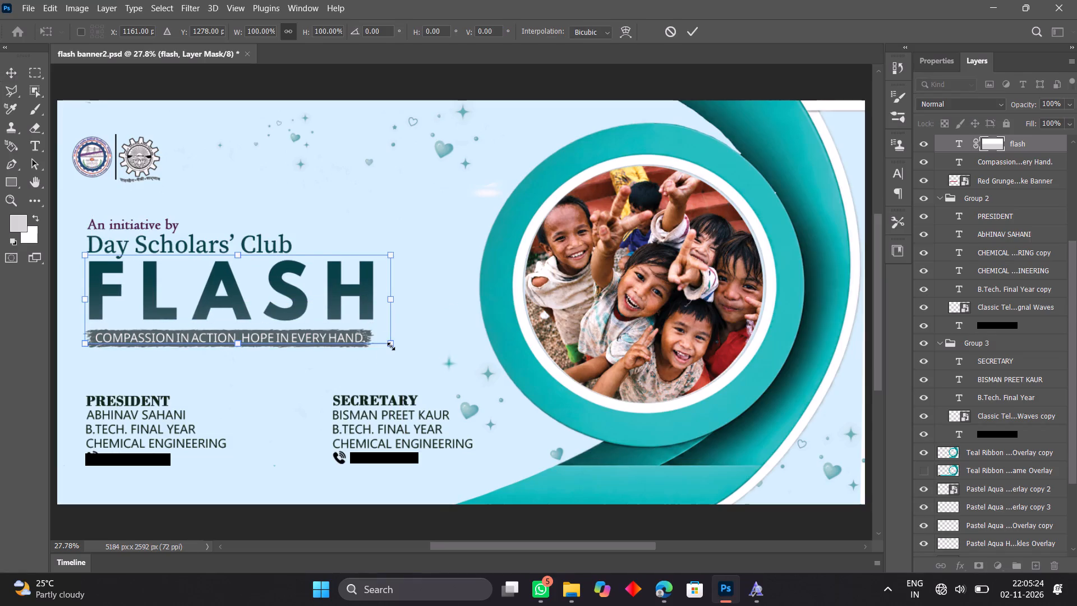
pyautogui.moveTo(391, 346); pyautogui.dragTo(403, 353)
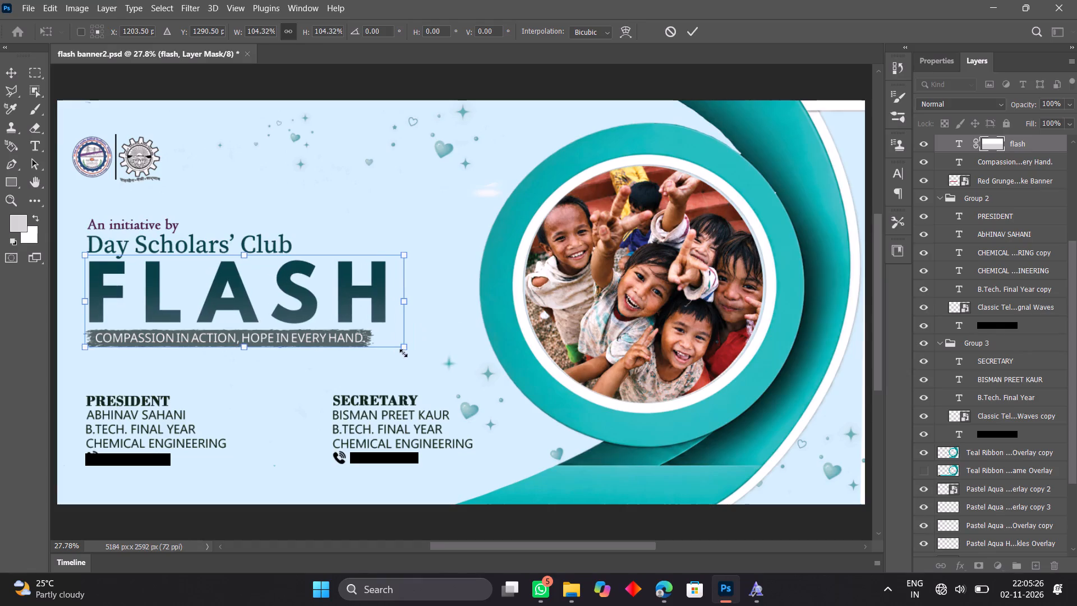
pyautogui.press('Left')
pyautogui.press('Left')
pyautogui.press('Left')
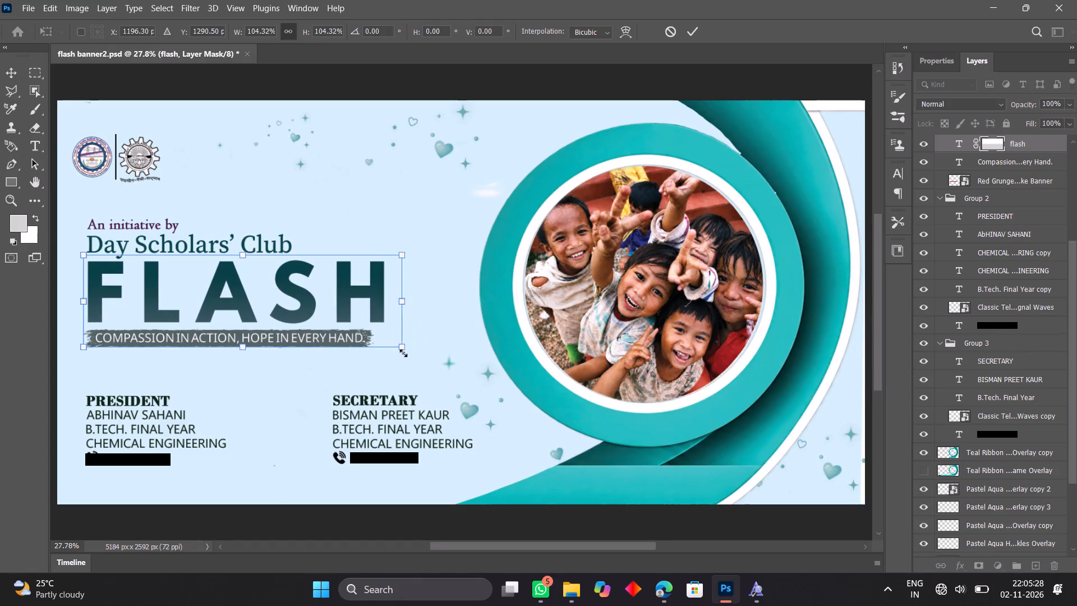
pyautogui.press('Up')
pyautogui.press('Left')
pyautogui.press('Up')
pyautogui.press('Left')
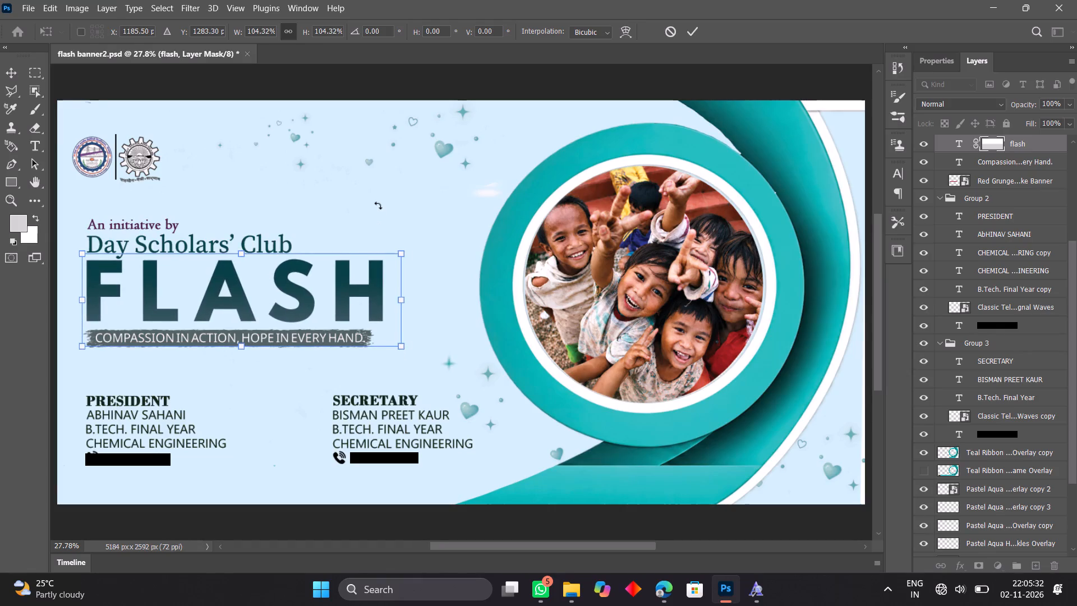
# Save the banner document with the FLASH title's transformation applied.
pyautogui.click(30, 11)
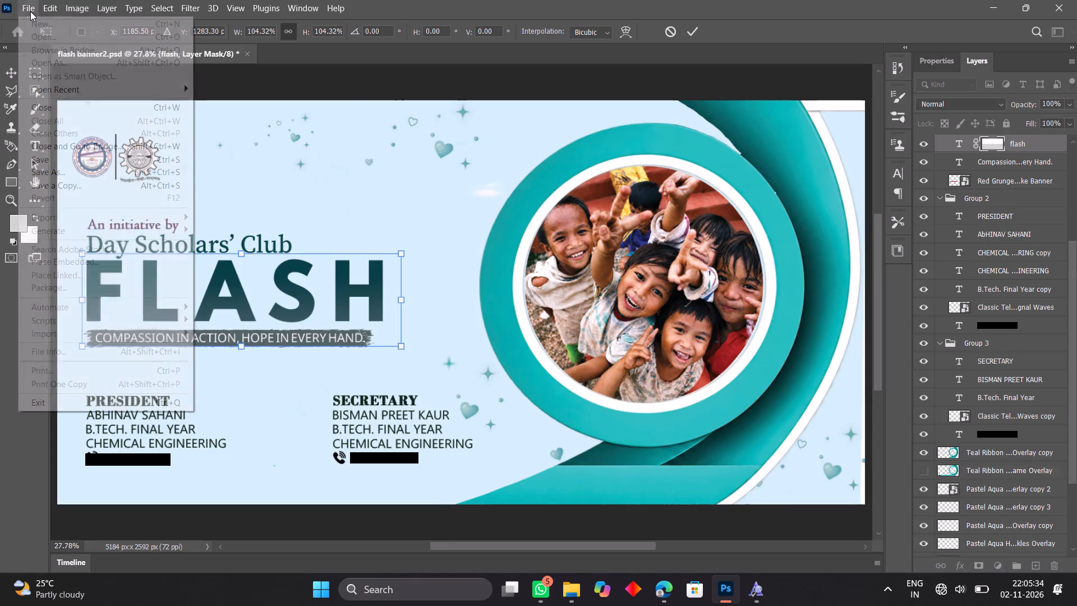
pyautogui.click(59, 160)
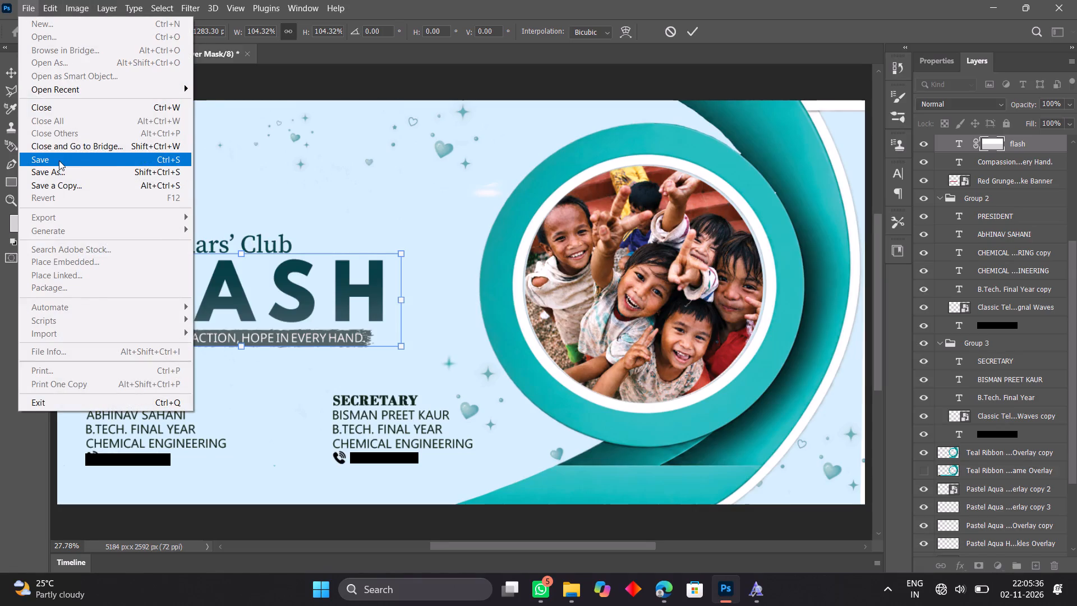
pyautogui.click(500, 229)
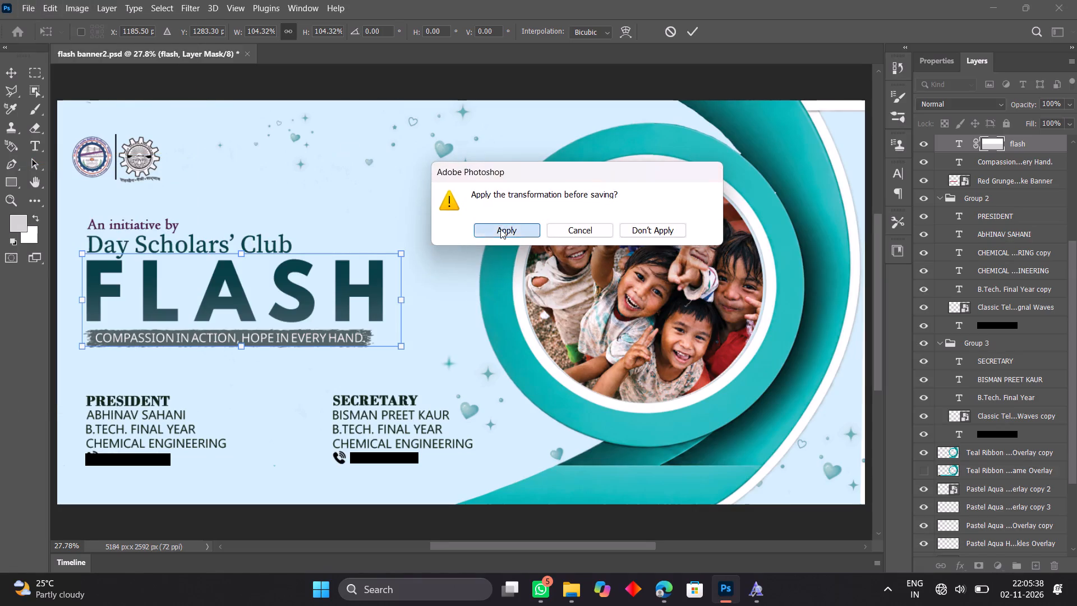
# Enlarge the Pastel Aqua Hearts and Sparkles Overlay to about 107% and move it slightly down and left.
pyautogui.click(440, 150)
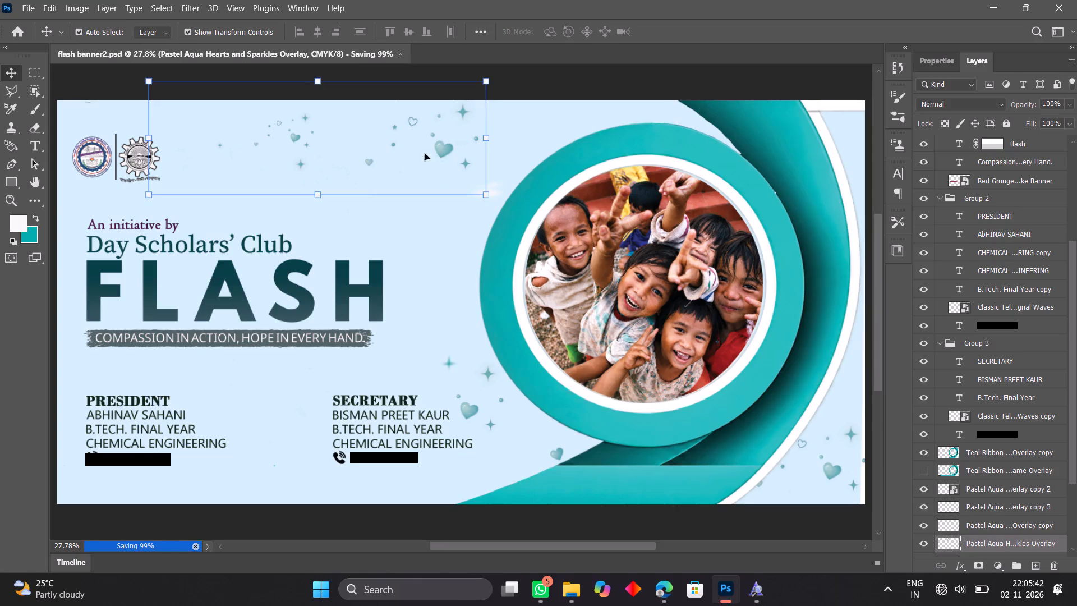
pyautogui.moveTo(485, 194); pyautogui.dragTo(499, 217)
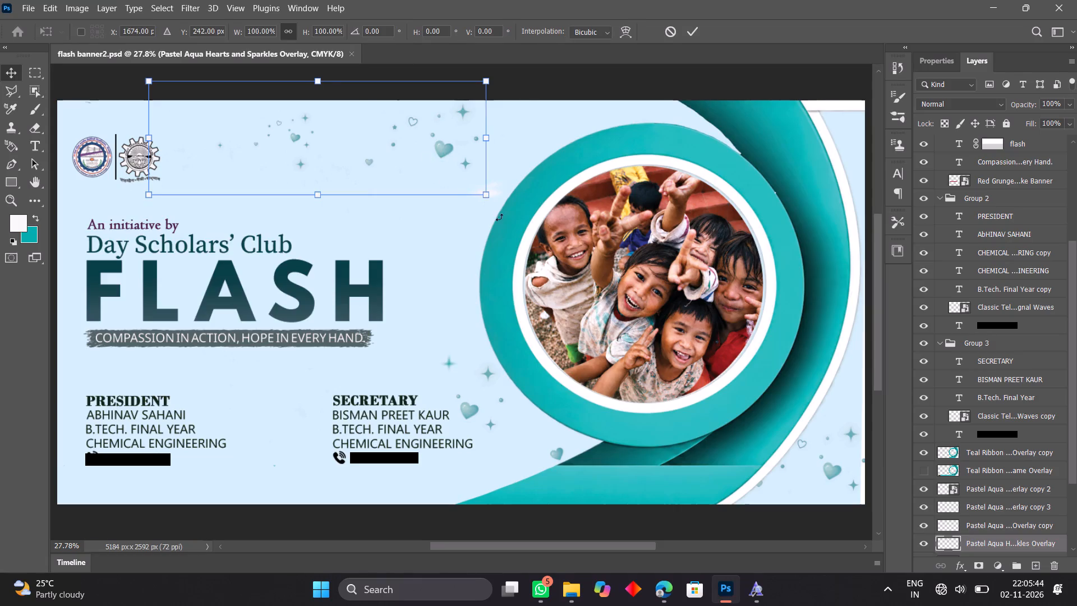
pyautogui.moveTo(499, 217); pyautogui.dragTo(503, 219)
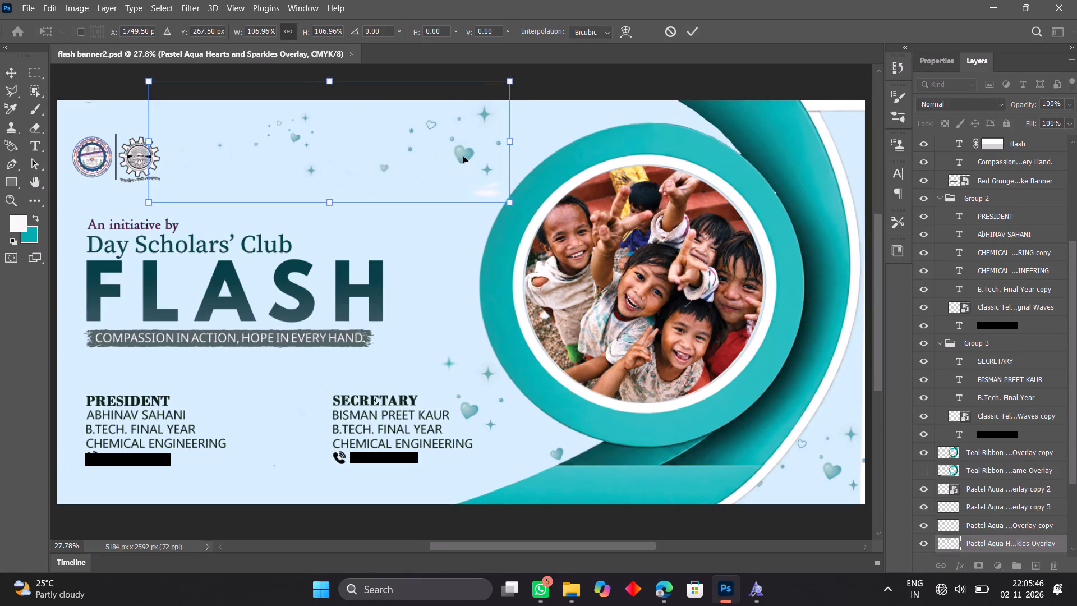
pyautogui.moveTo(463, 156); pyautogui.dragTo(459, 173)
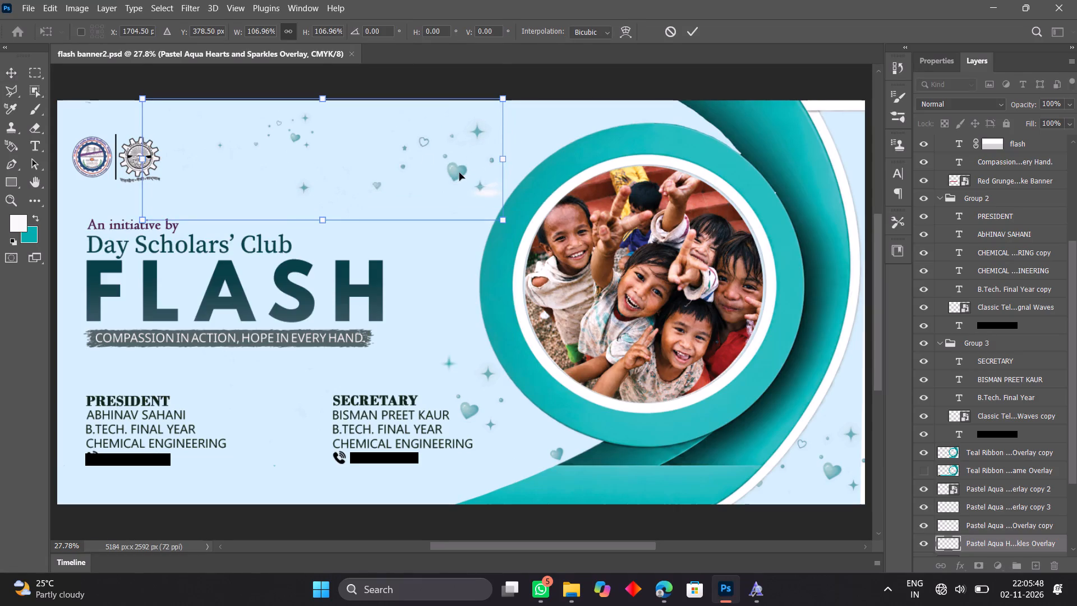
pyautogui.click(294, 138)
pyautogui.click(15, 79)
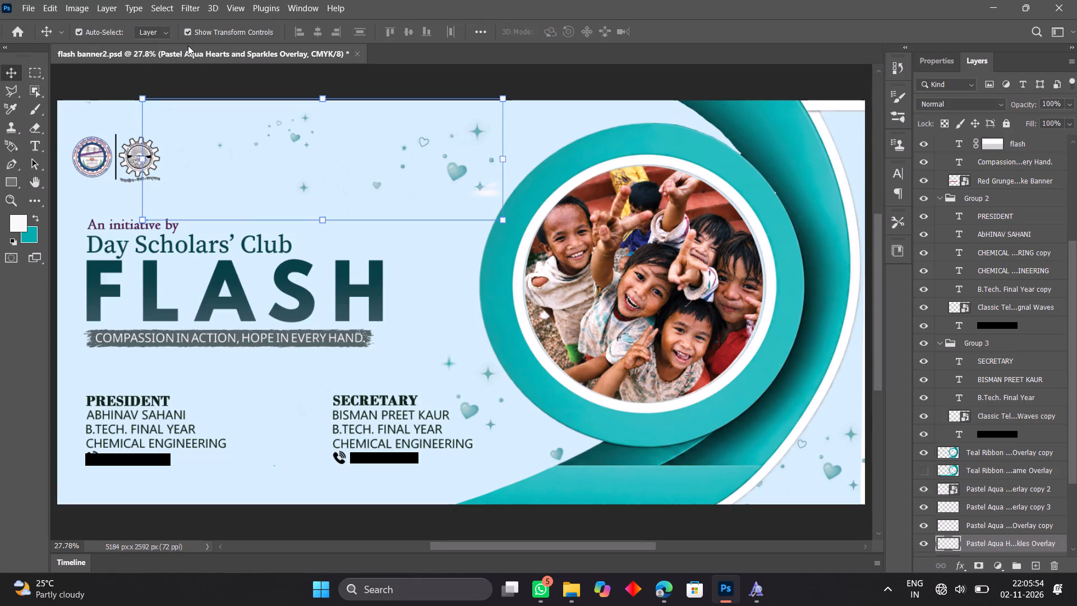
# Enlarge the smaller hearts and sparkles overlay copy beside the logos to about 110.6% and shift it slightly right and down.
pyautogui.click(298, 137)
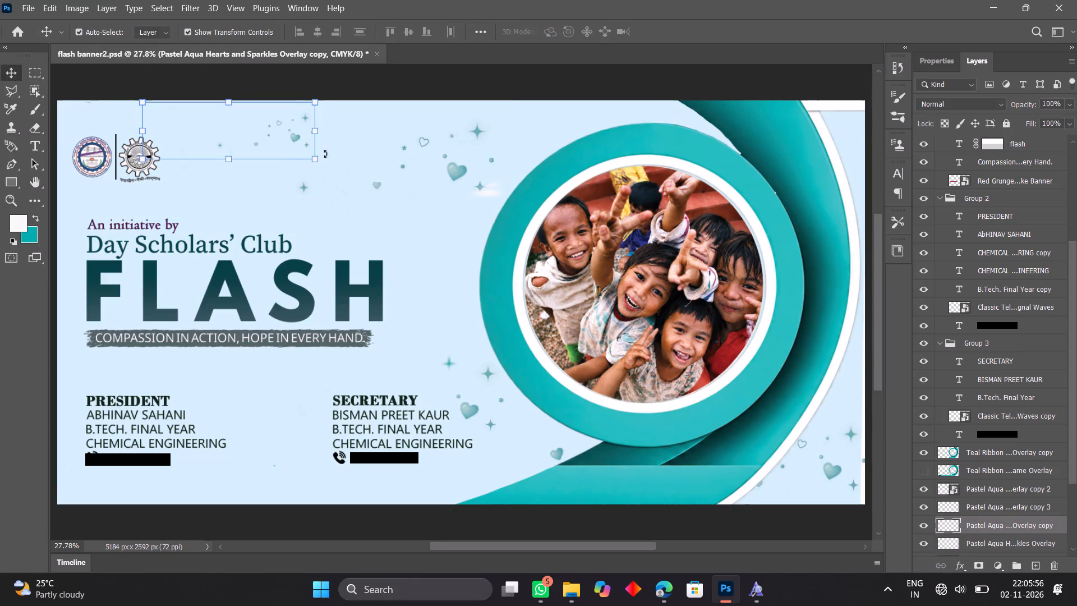
pyautogui.moveTo(314, 159); pyautogui.dragTo(331, 168)
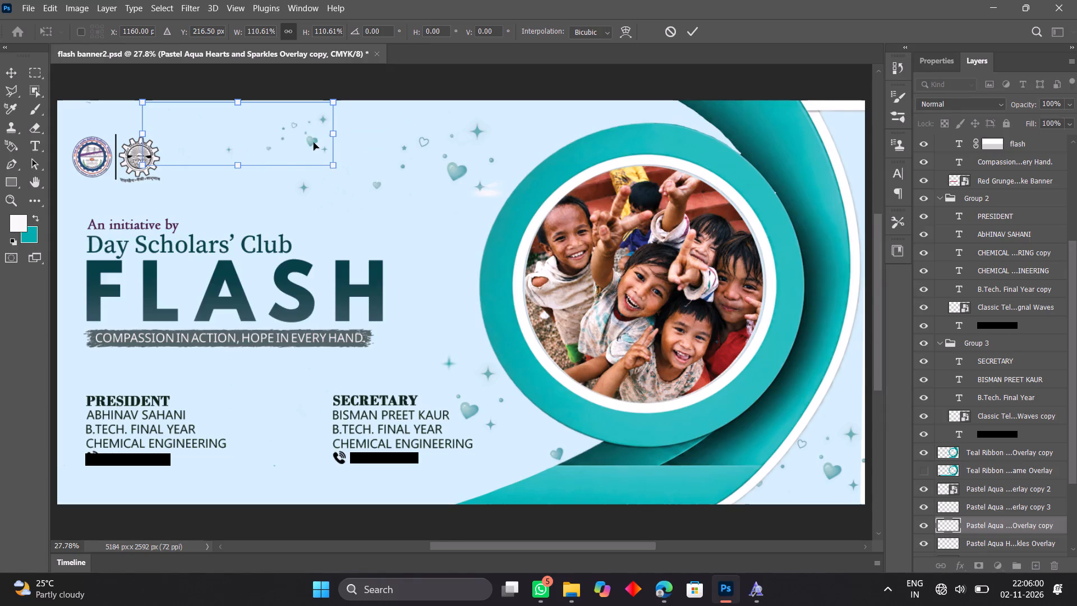
pyautogui.moveTo(314, 143); pyautogui.dragTo(325, 145)
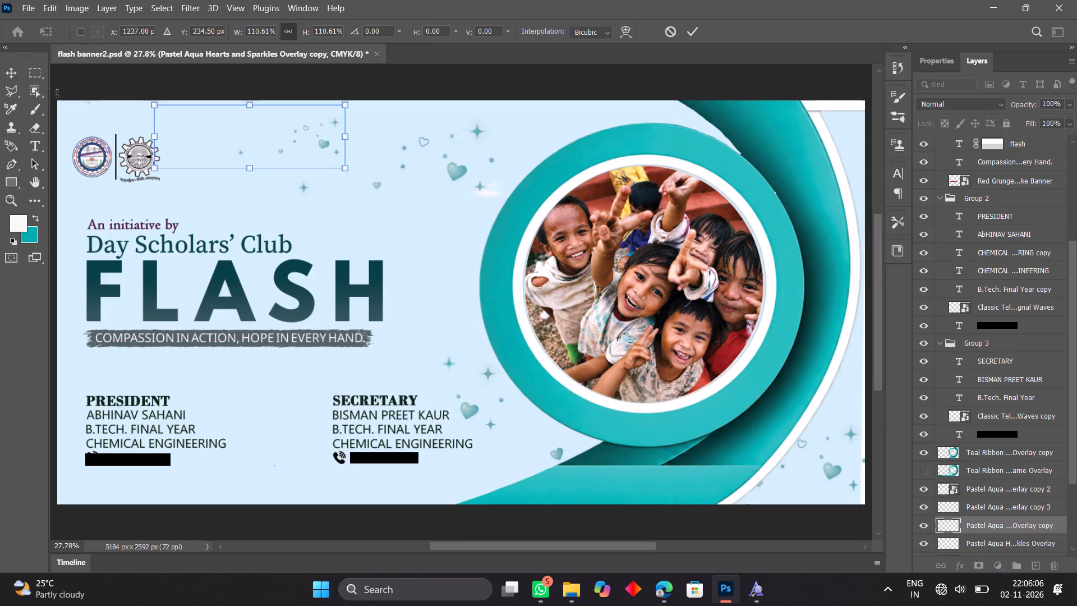
# Save the banner document with the overlay copy's transformation applied.
pyautogui.click(27, 12)
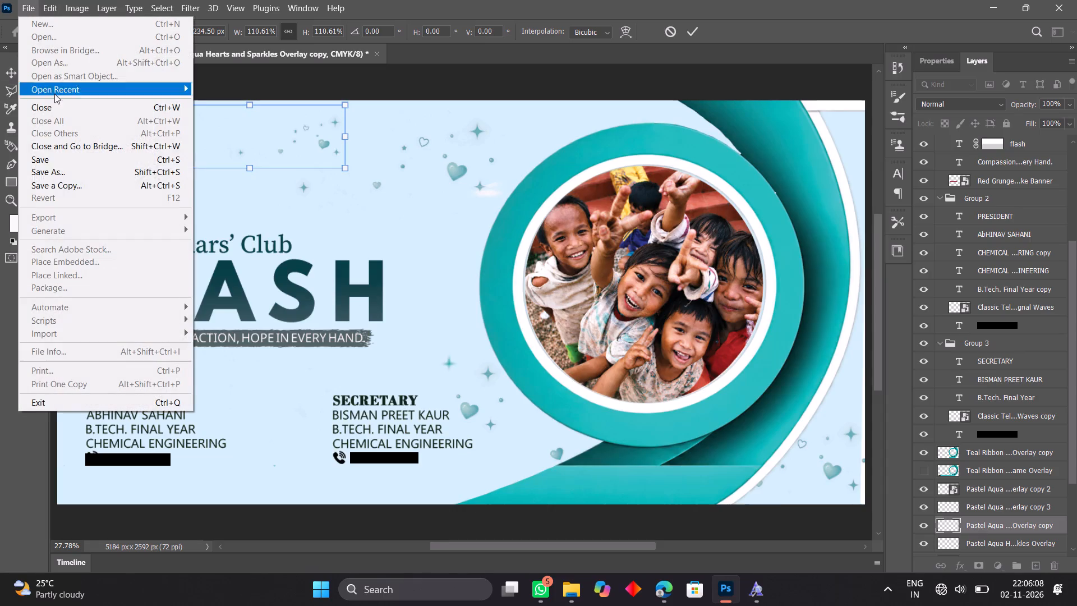
pyautogui.click(44, 153)
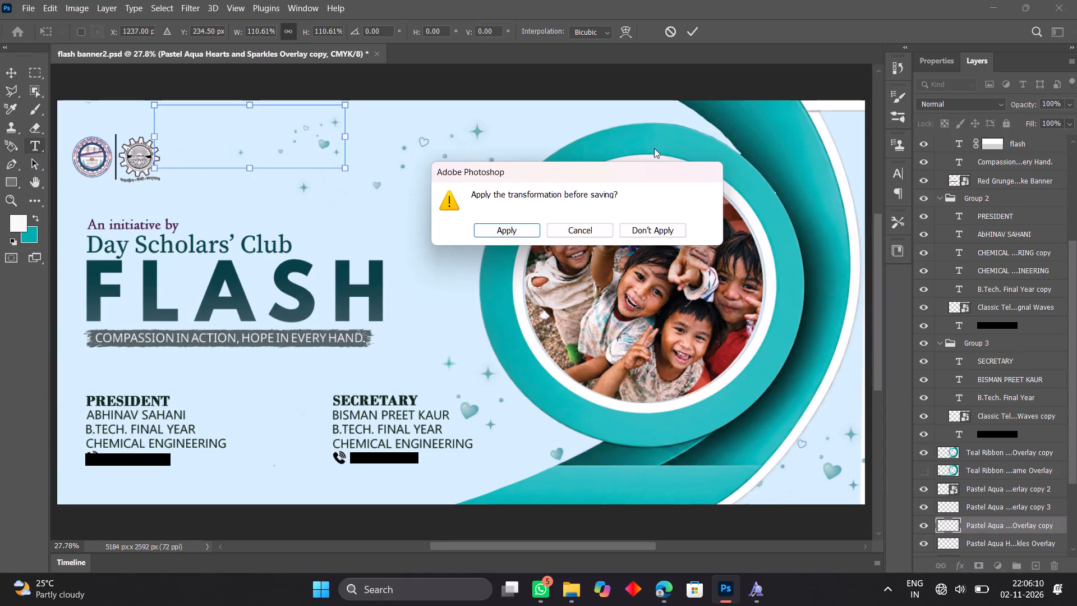
pyautogui.click(522, 231)
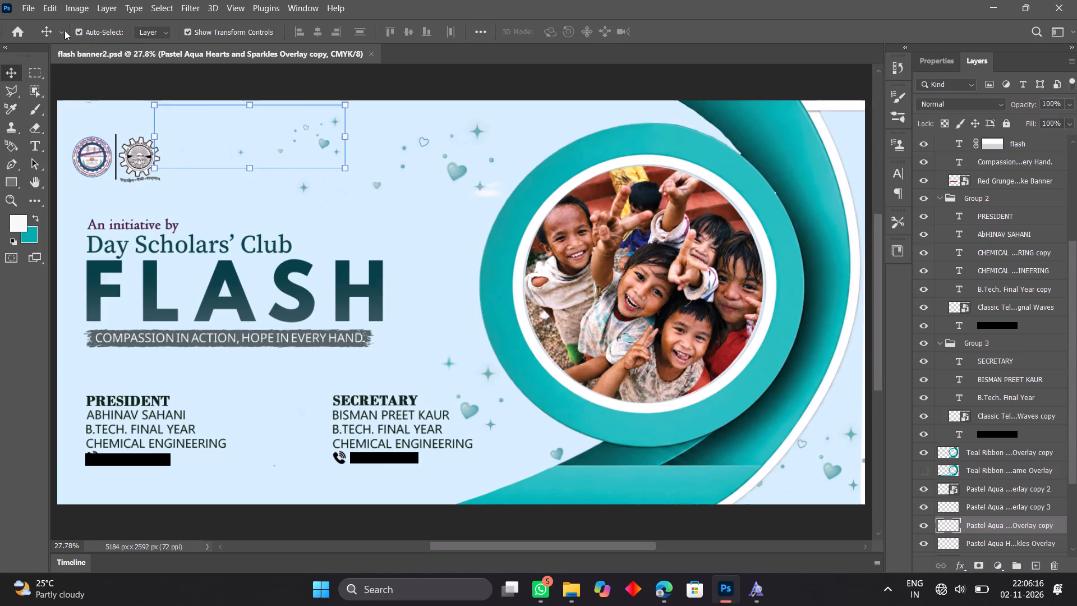
# Export the banner as a full-size JPG to the Desktop under the file name flashr4.
pyautogui.click(30, 4)
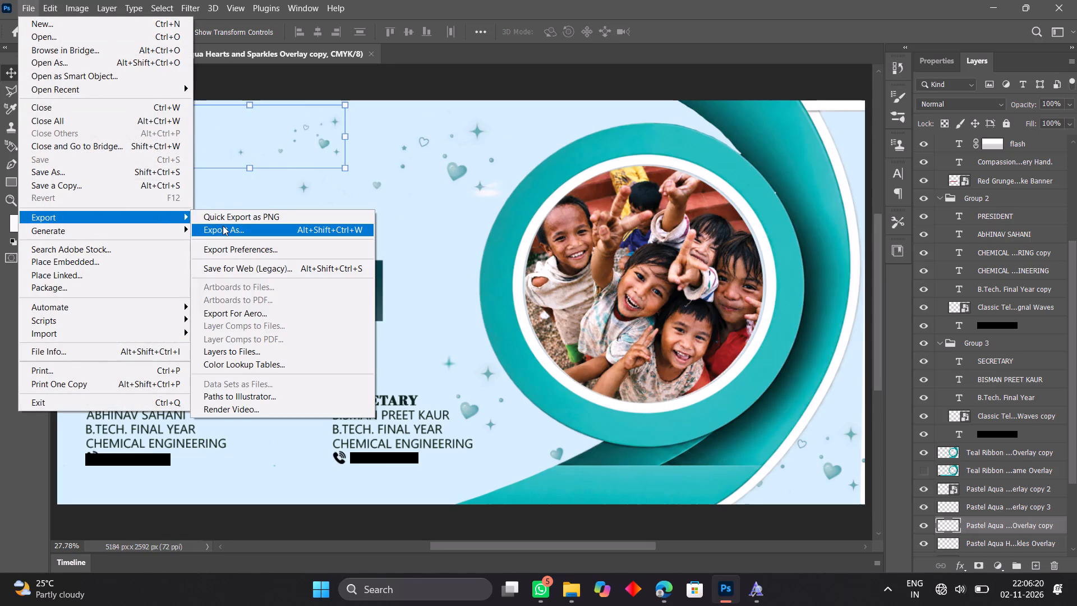
pyautogui.click(223, 226)
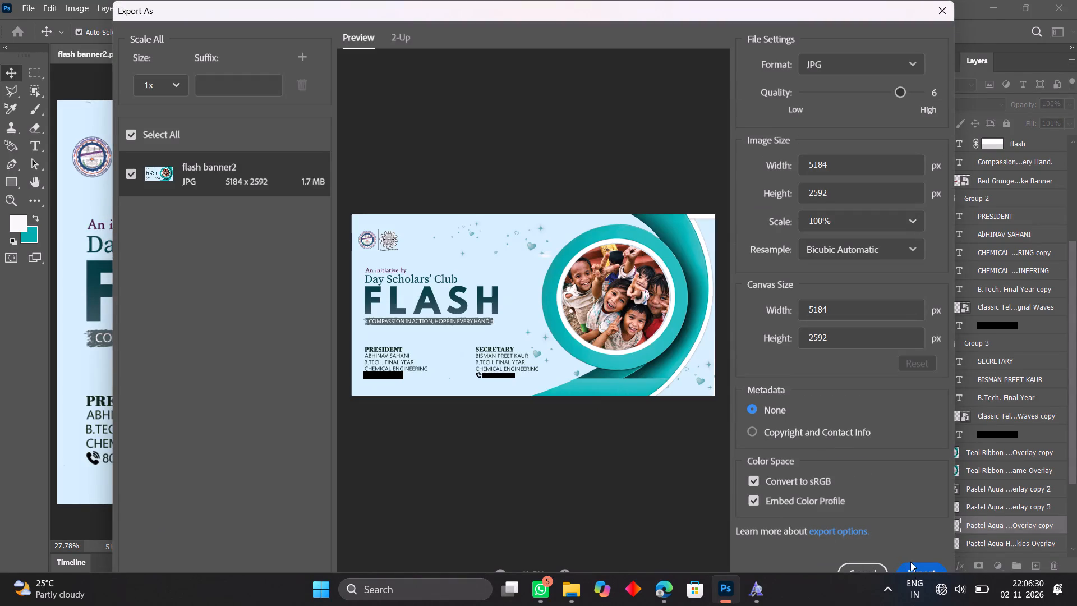
pyautogui.click(911, 565)
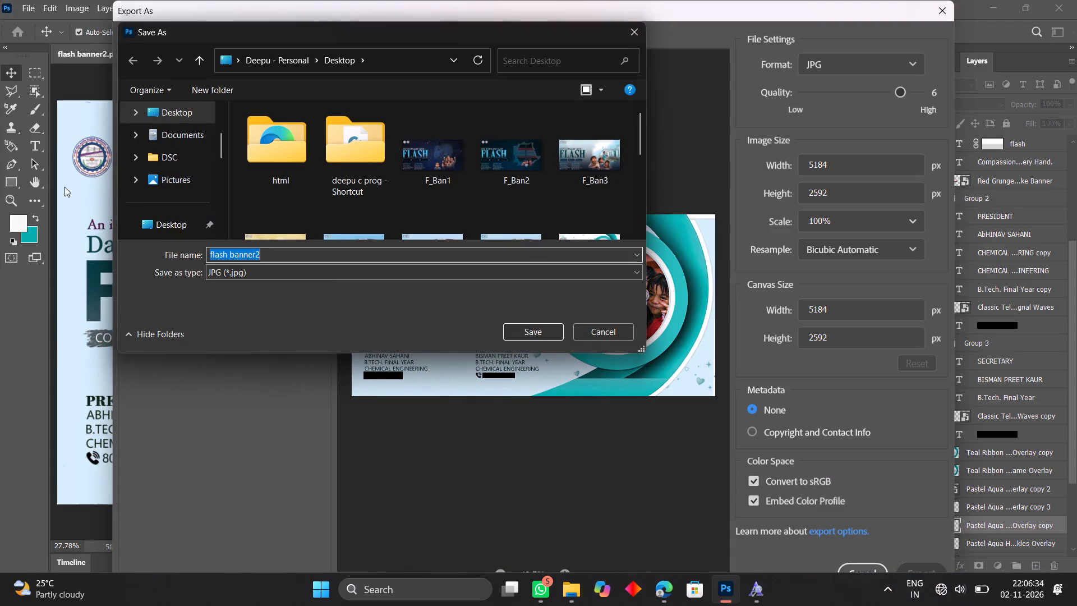
pyautogui.click(267, 255)
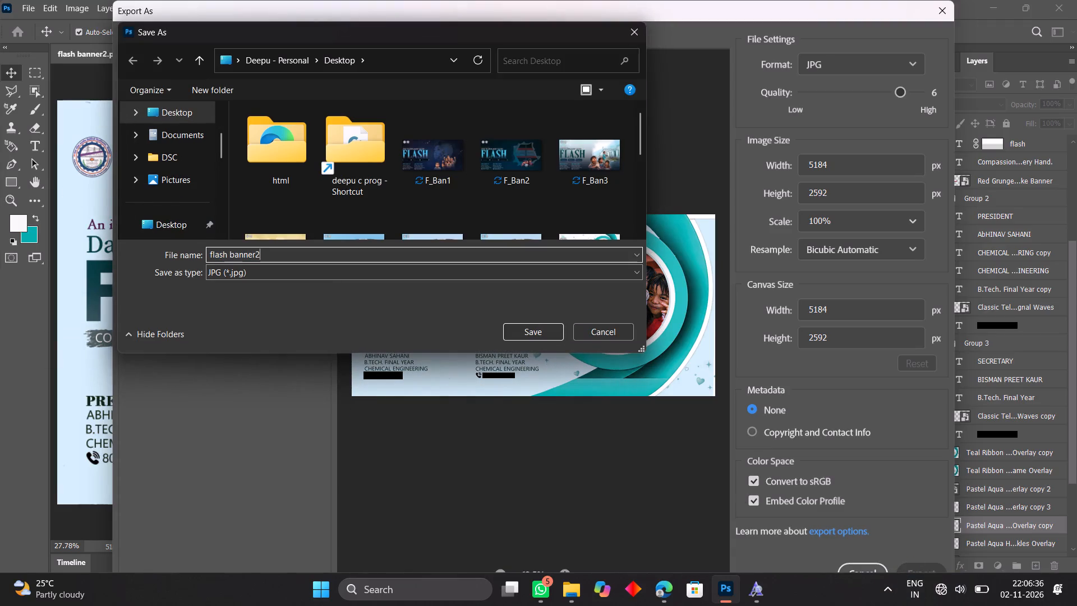
pyautogui.moveTo(253, 252); pyautogui.dragTo(231, 253)
pyautogui.moveTo(231, 253); pyautogui.dragTo(231, 254)
pyautogui.press('BackSpace')
pyautogui.press('BackSpace')
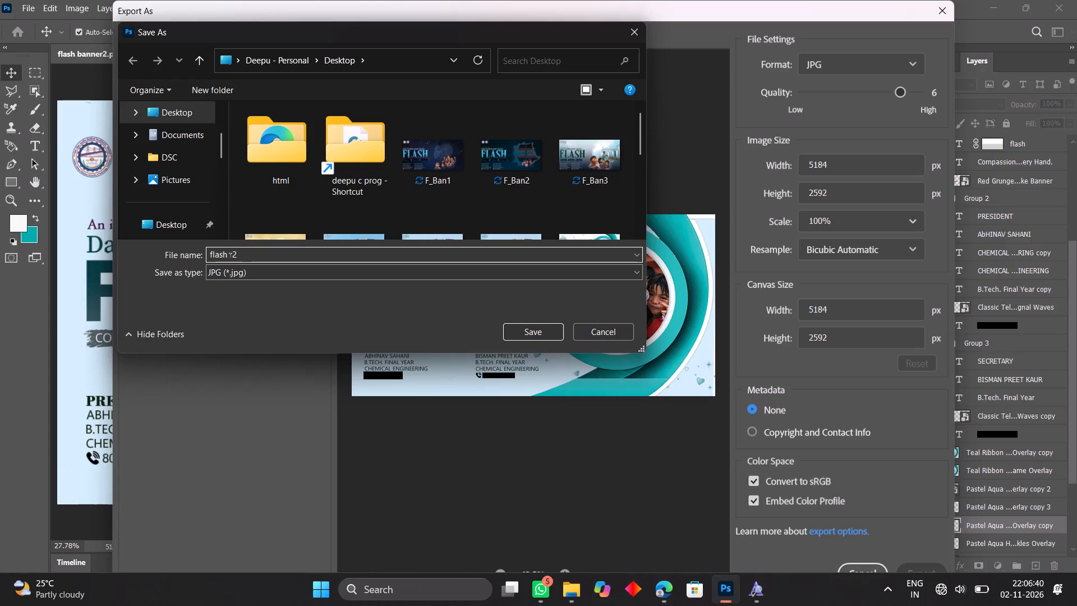
pyautogui.press('Right')
pyautogui.press('Right')
pyautogui.press('BackSpace')
pyautogui.press('4')
pyautogui.click(521, 329)
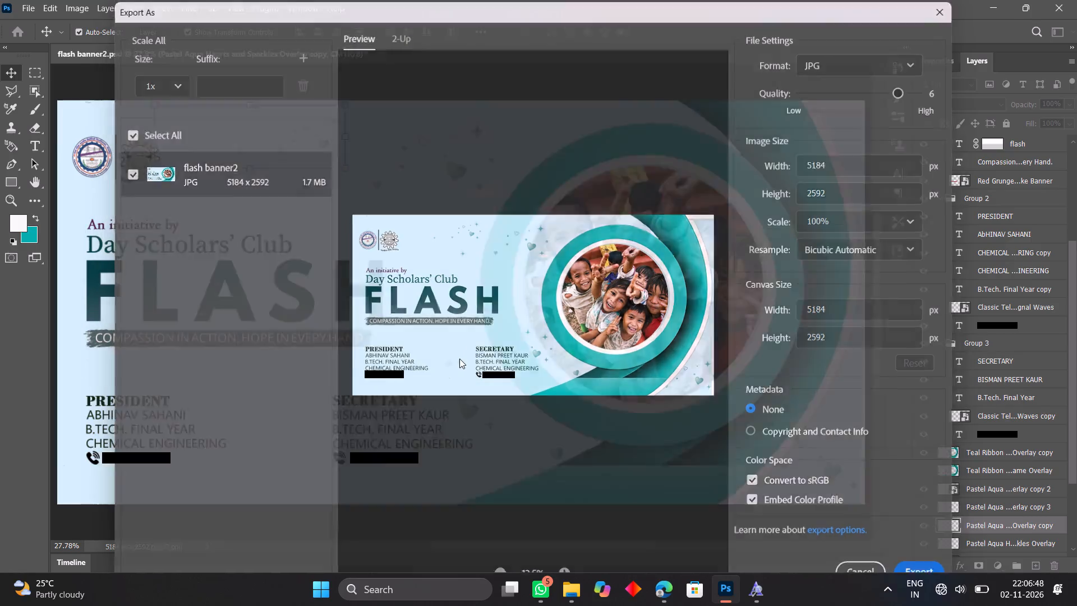
# Save the flash banner2 document after the export.
pyautogui.click(20, 6)
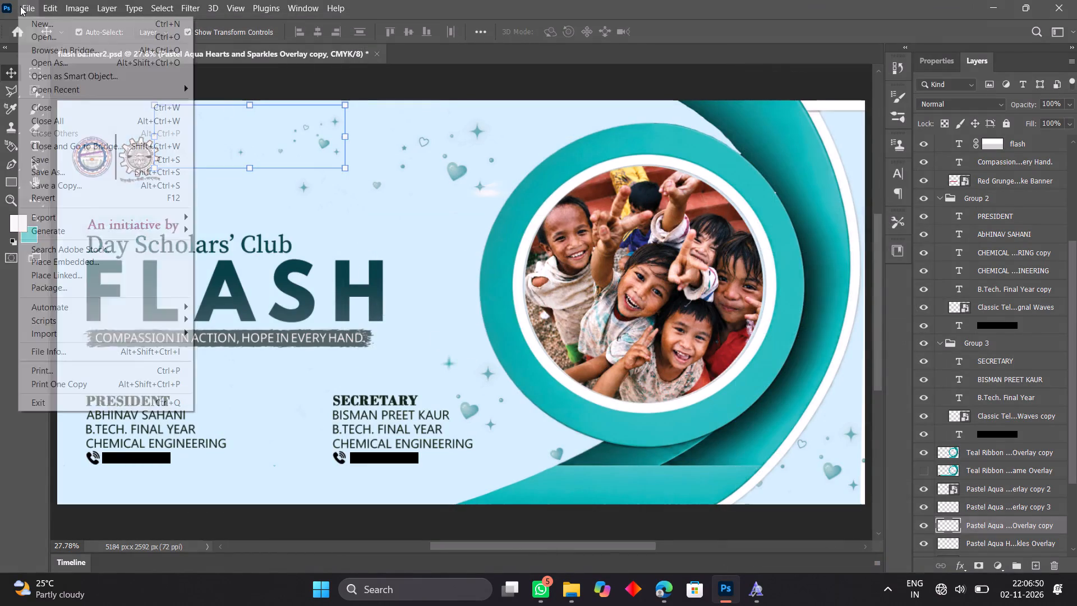
pyautogui.click(49, 163)
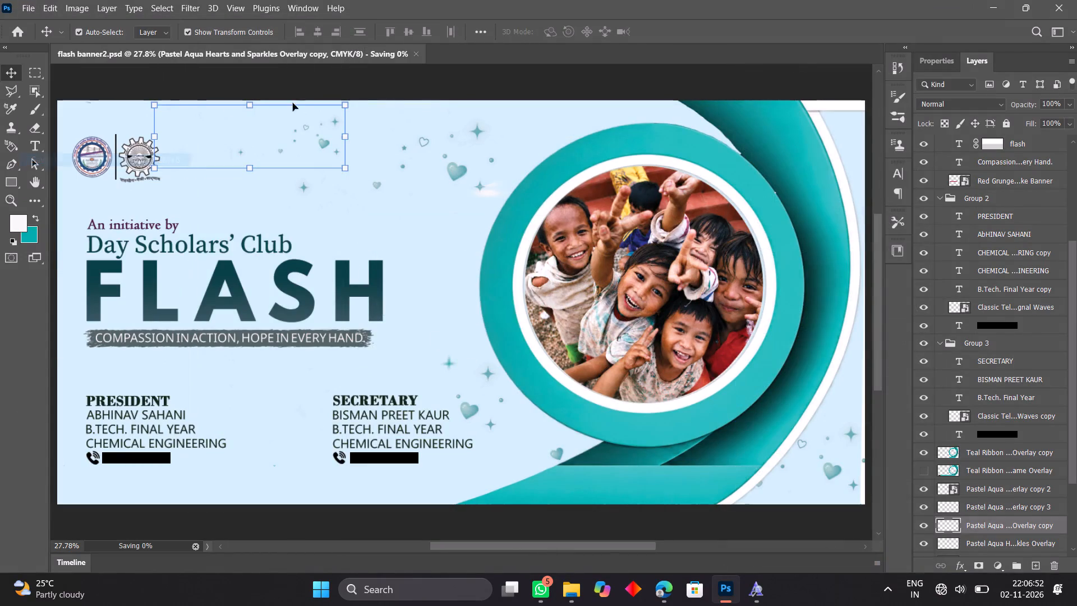
# Switch to the desktop, refresh it, and open the flash4 and flashr4 images to compare the two banner versions.
pyautogui.click(1001, 13)
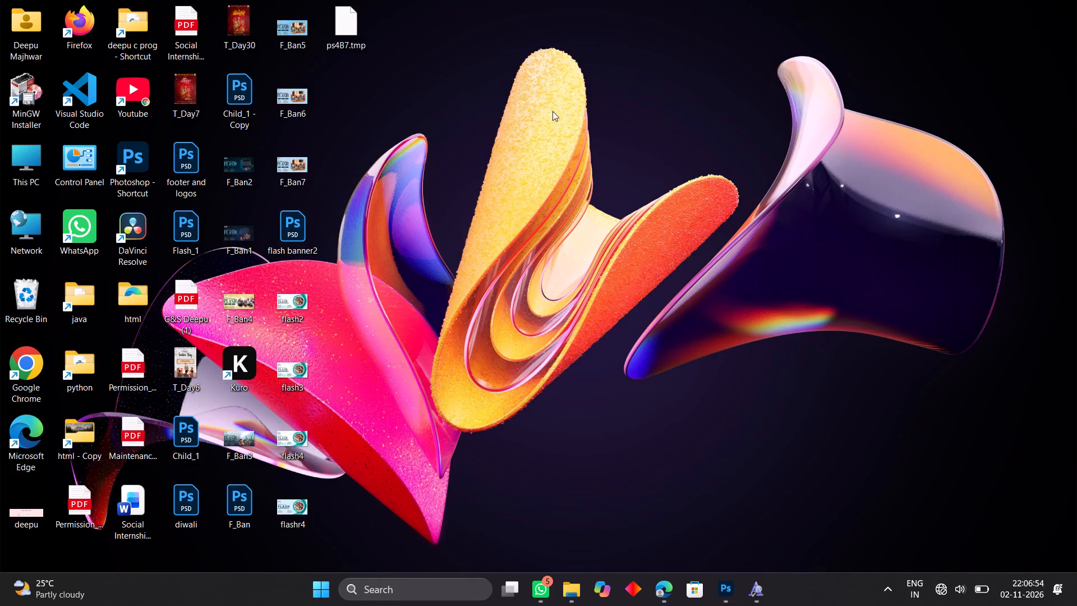
pyautogui.rightClick(547, 85)
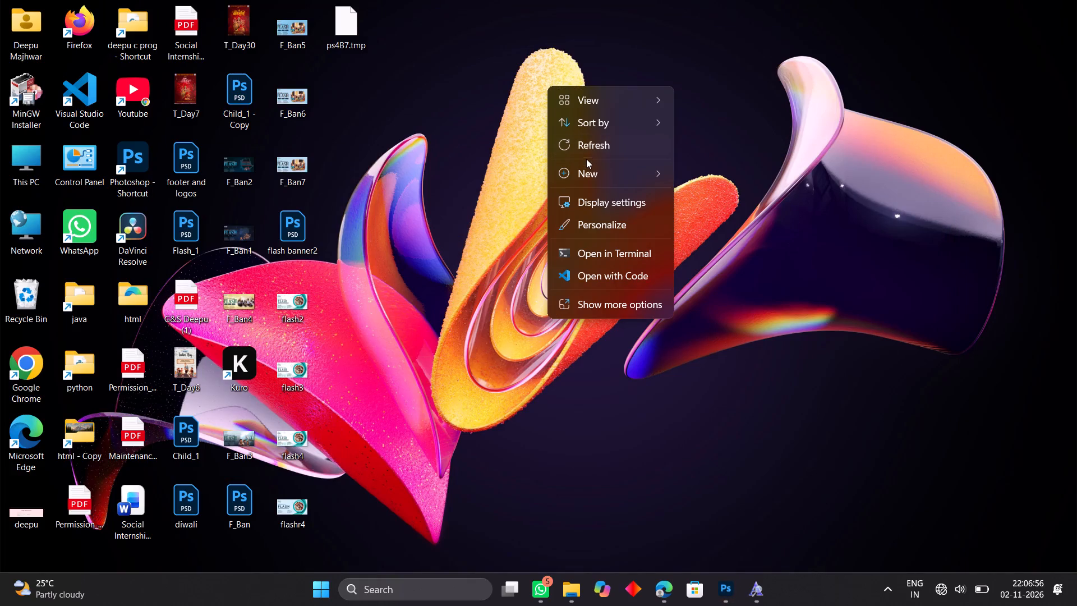
pyautogui.click(586, 150)
pyautogui.rightClick(586, 150)
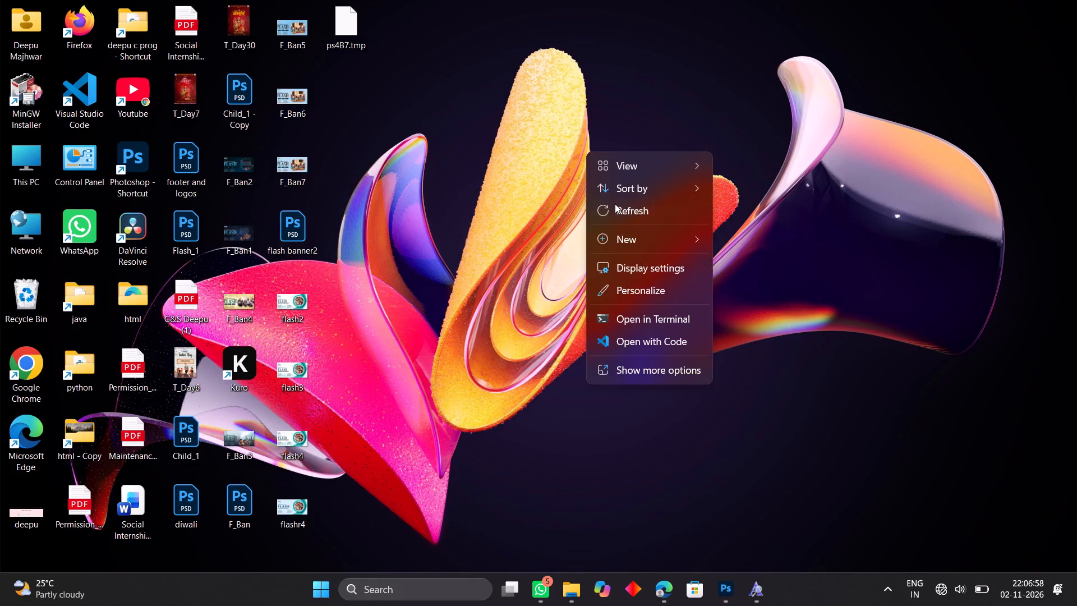
pyautogui.click(615, 204)
pyautogui.doubleClick(291, 434)
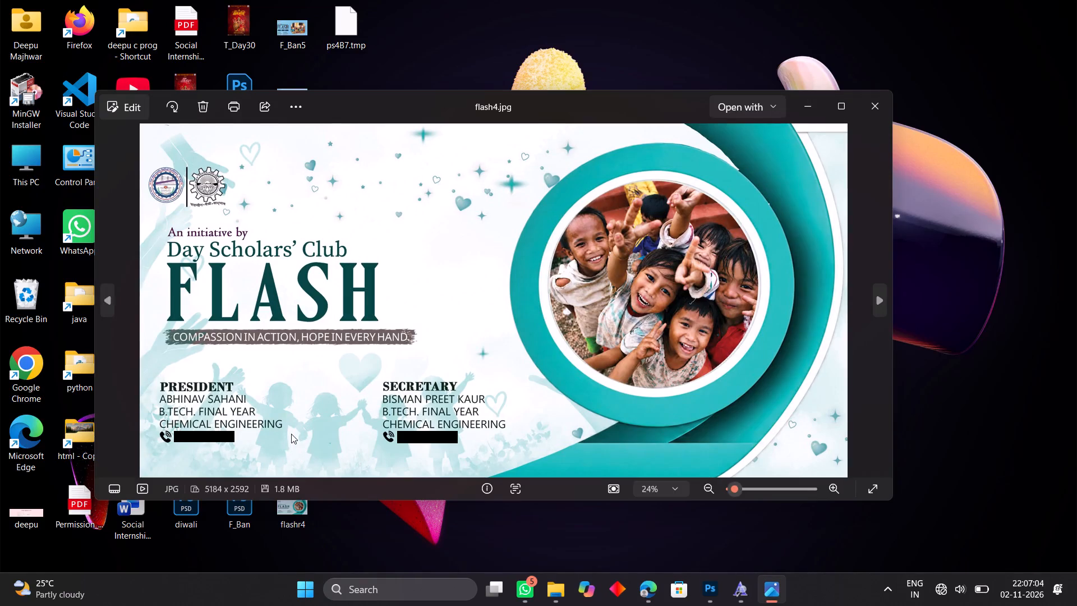
pyautogui.click(872, 113)
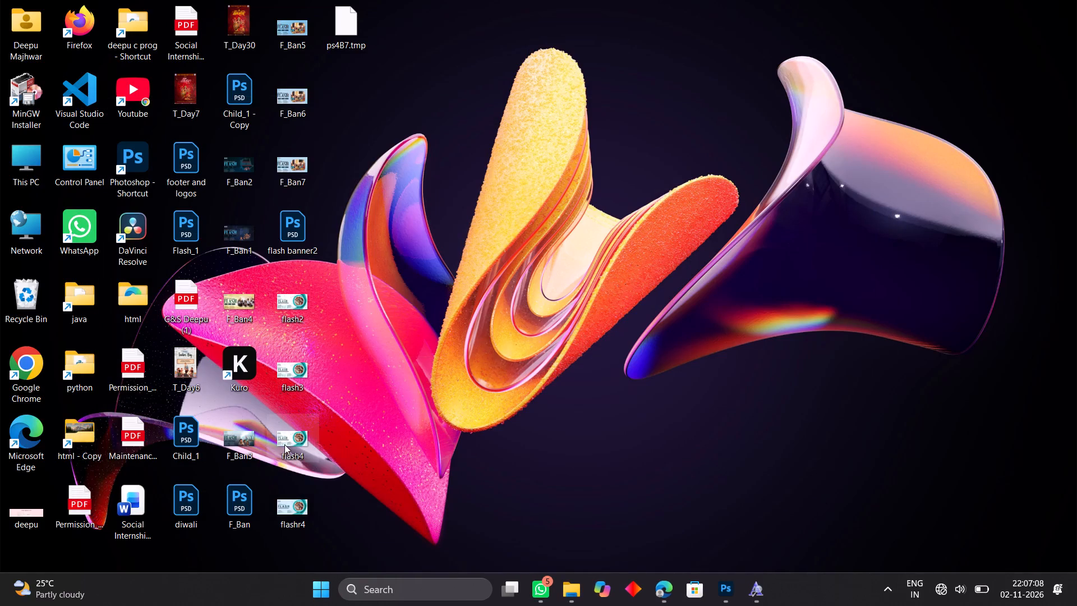
pyautogui.doubleClick(284, 444)
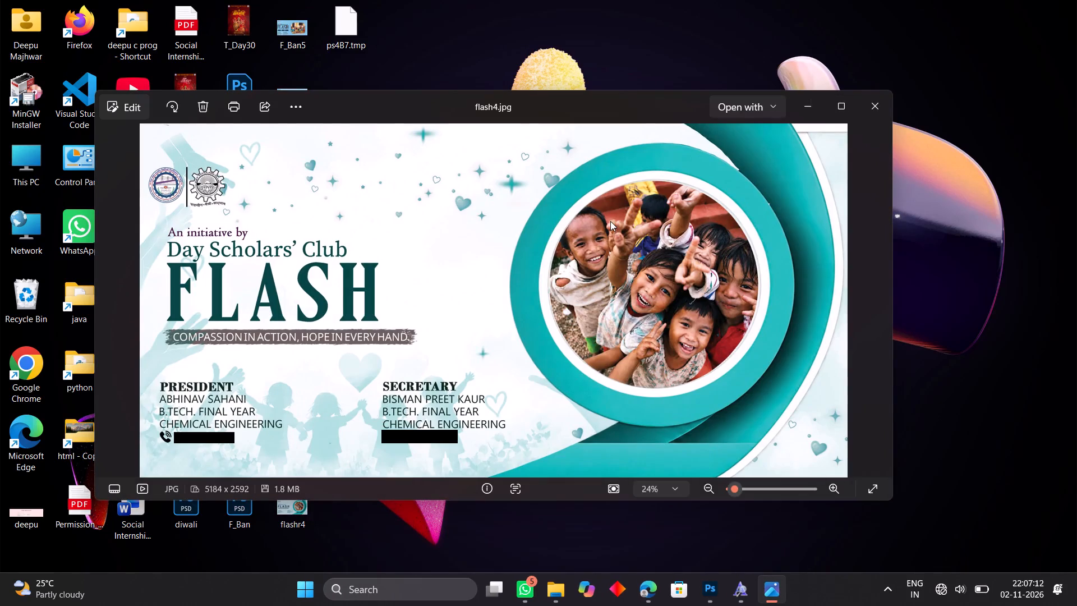
pyautogui.click(810, 115)
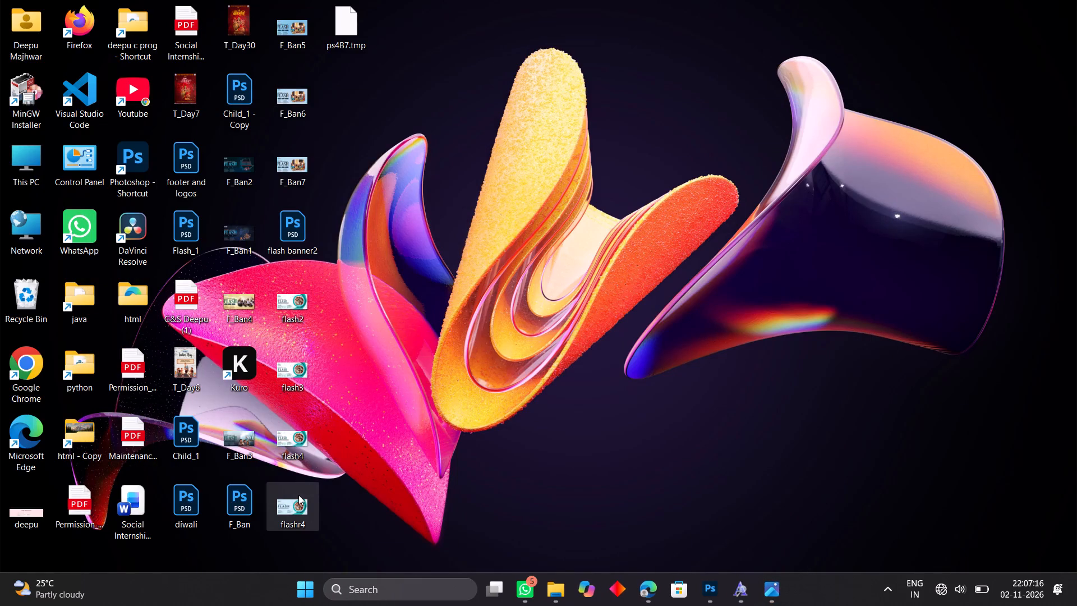
pyautogui.doubleClick(298, 495)
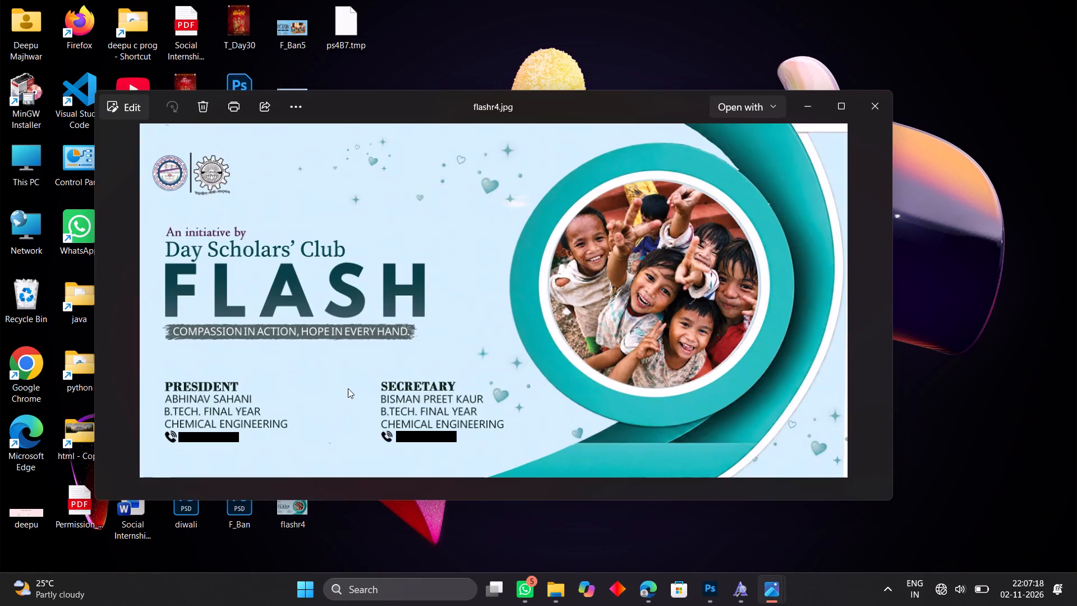
pyautogui.click(864, 99)
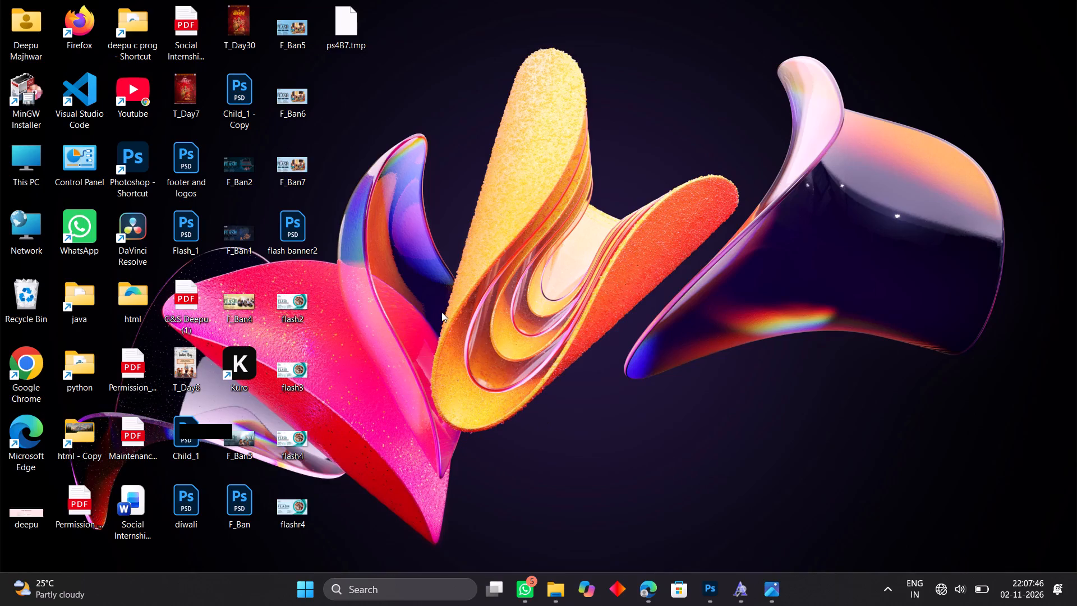
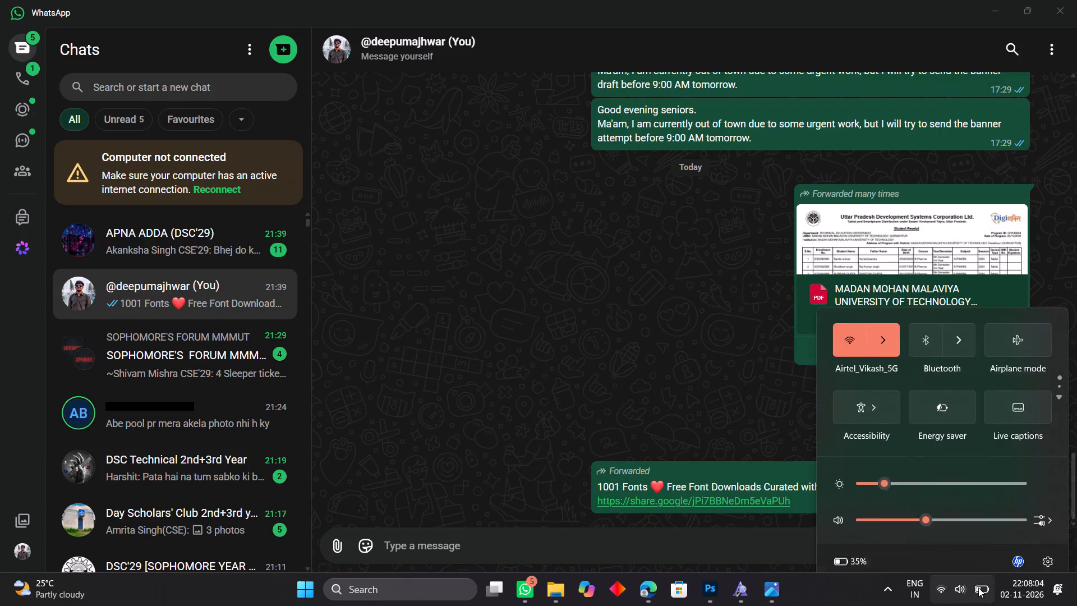
pyautogui.click(978, 587)
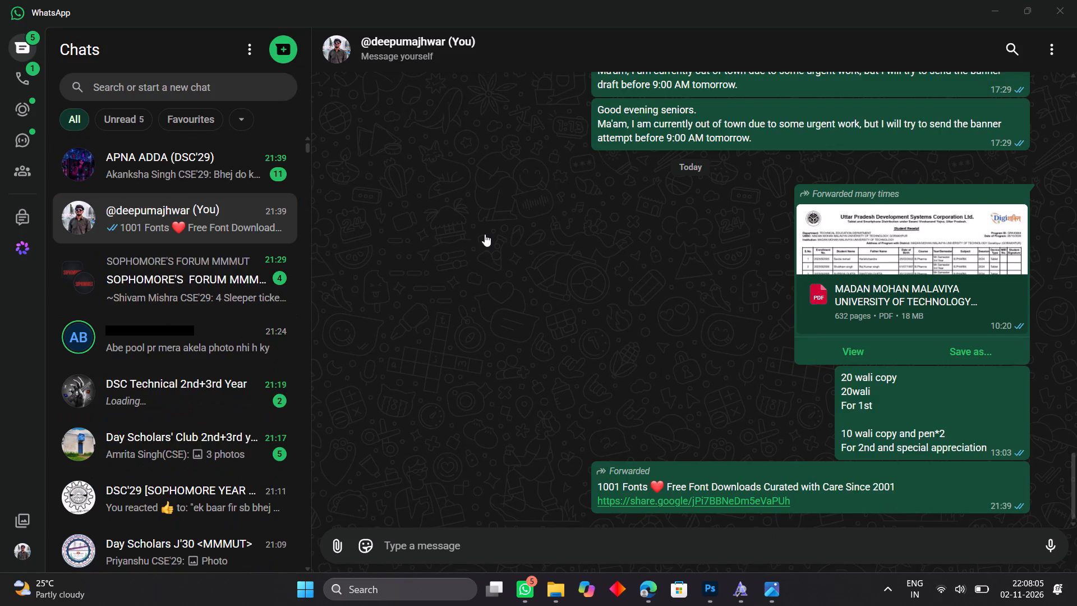